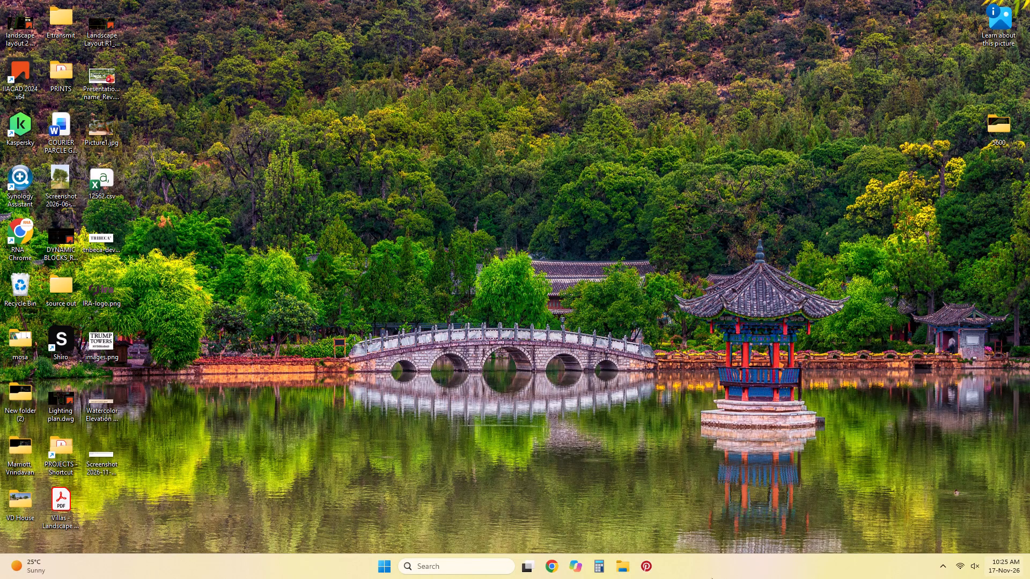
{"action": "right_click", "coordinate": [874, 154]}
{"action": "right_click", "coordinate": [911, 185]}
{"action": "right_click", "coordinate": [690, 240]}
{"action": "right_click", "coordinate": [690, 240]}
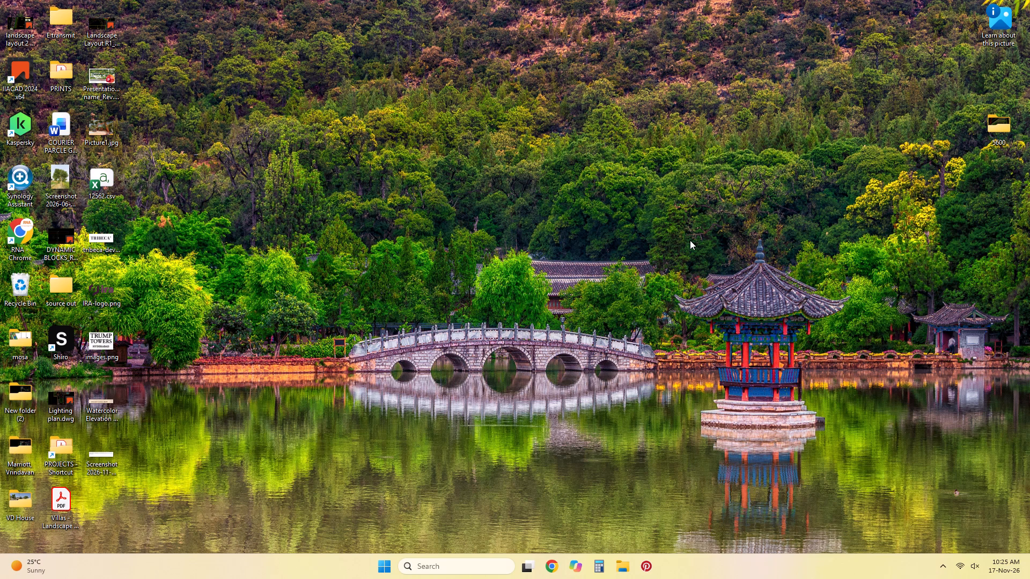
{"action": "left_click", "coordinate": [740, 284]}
Switch to File Explorer and open the 85000_Genesis, Delhi folder inside PROJECTS.
{"action": "left_click", "coordinate": [631, 567]}
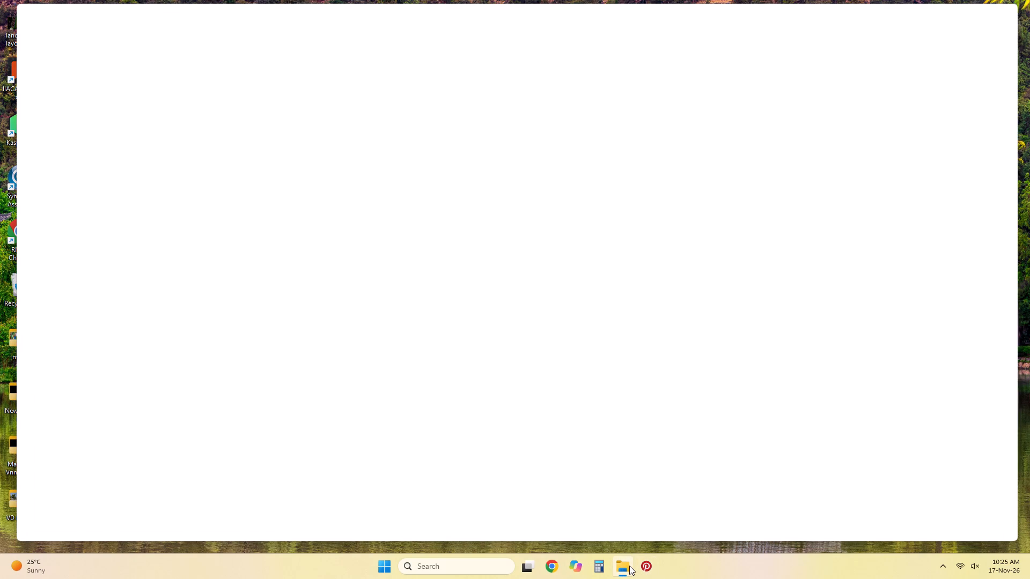
{"action": "left_click", "coordinate": [47, 259]}
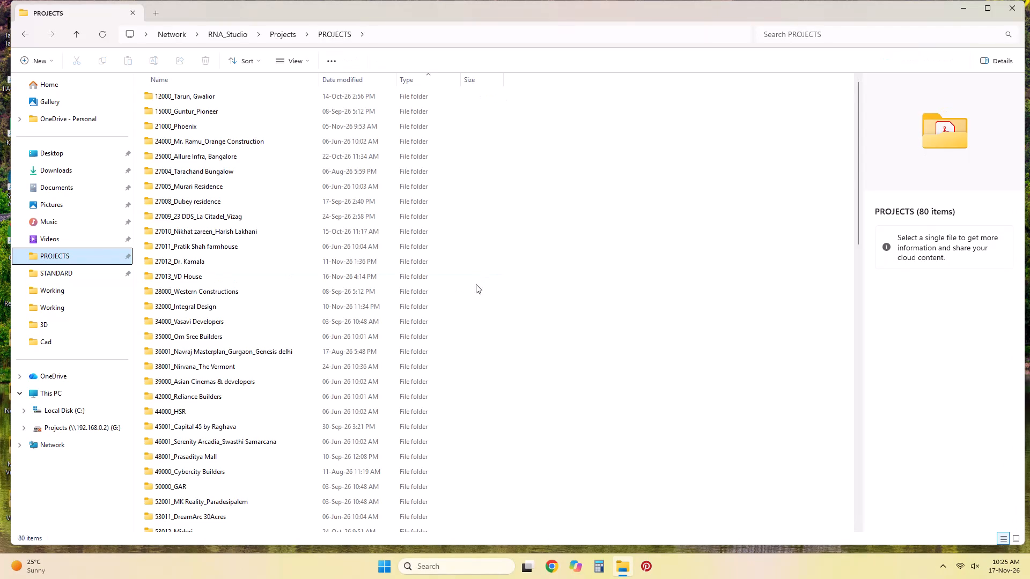
{"action": "scroll", "coordinate": [326, 332], "scroll_direction": "down", "scroll_amount": 2}
{"action": "scroll", "coordinate": [328, 396], "scroll_direction": "down", "scroll_amount": 2}
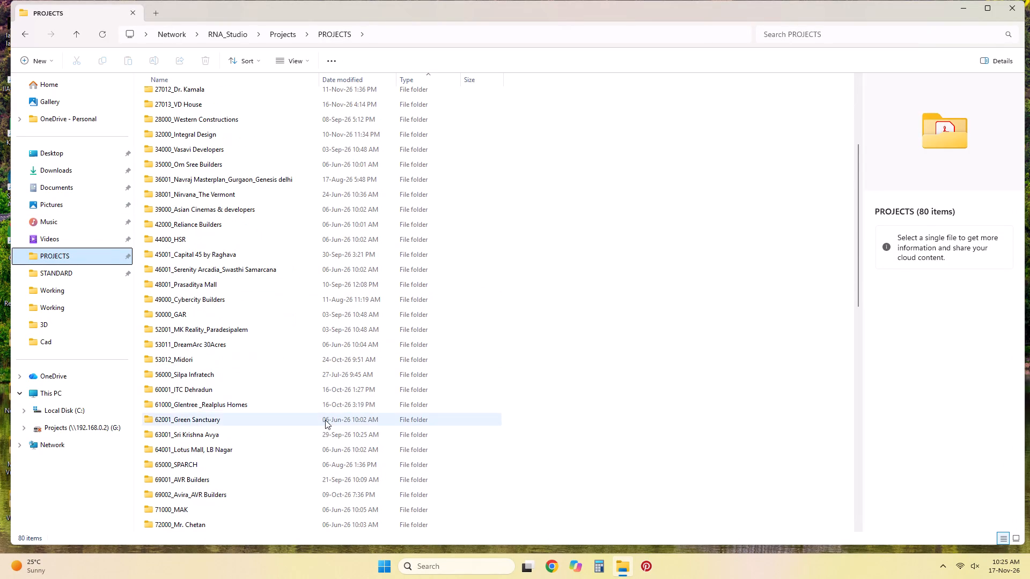
{"action": "scroll", "coordinate": [322, 430], "scroll_direction": "down", "scroll_amount": 3}
{"action": "scroll", "coordinate": [313, 480], "scroll_direction": "down", "scroll_amount": 2}
{"action": "scroll", "coordinate": [314, 430], "scroll_direction": "down", "scroll_amount": 1}
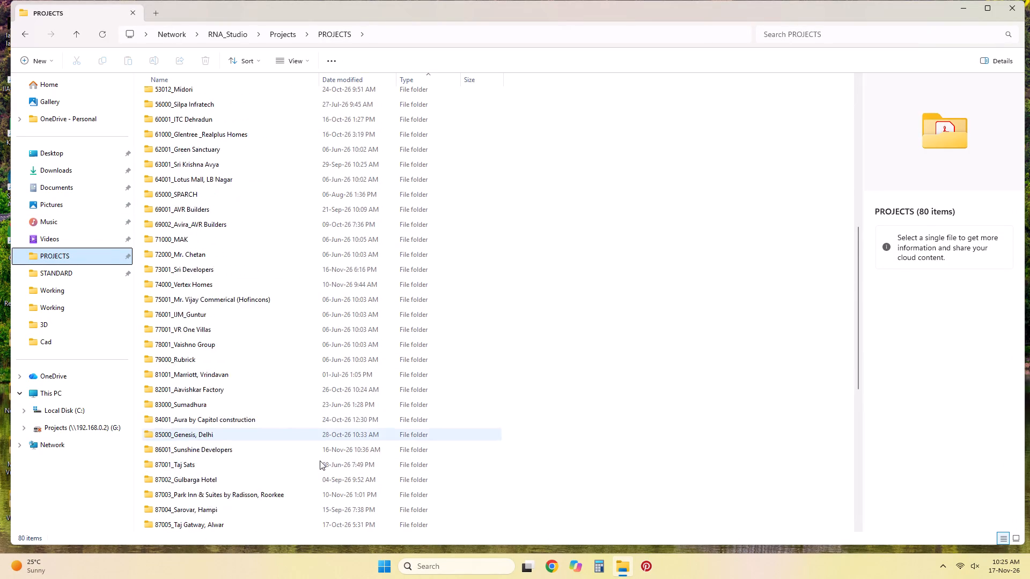
{"action": "scroll", "coordinate": [320, 461], "scroll_direction": "down", "scroll_amount": 1}
{"action": "double_click", "coordinate": [271, 386]}
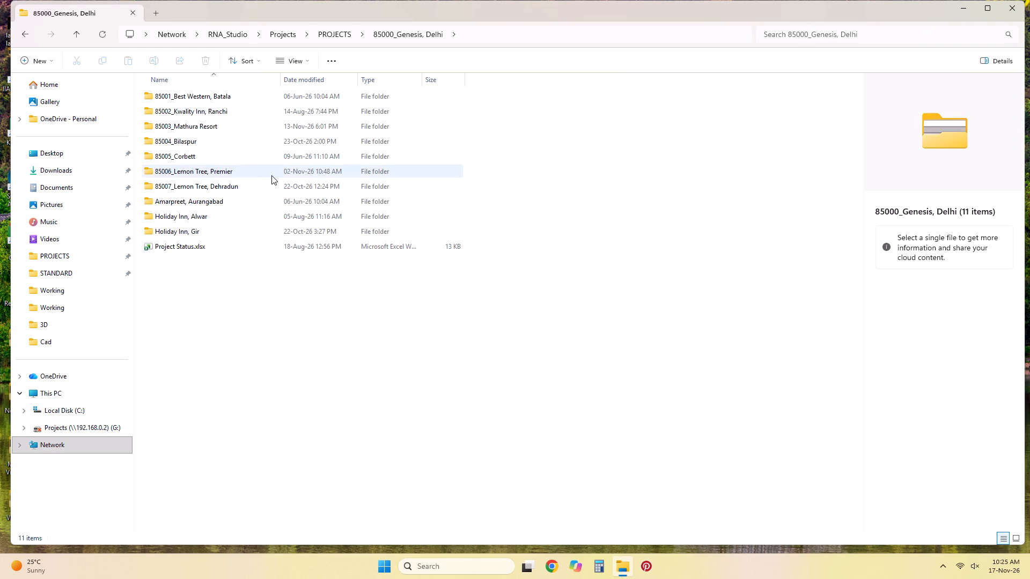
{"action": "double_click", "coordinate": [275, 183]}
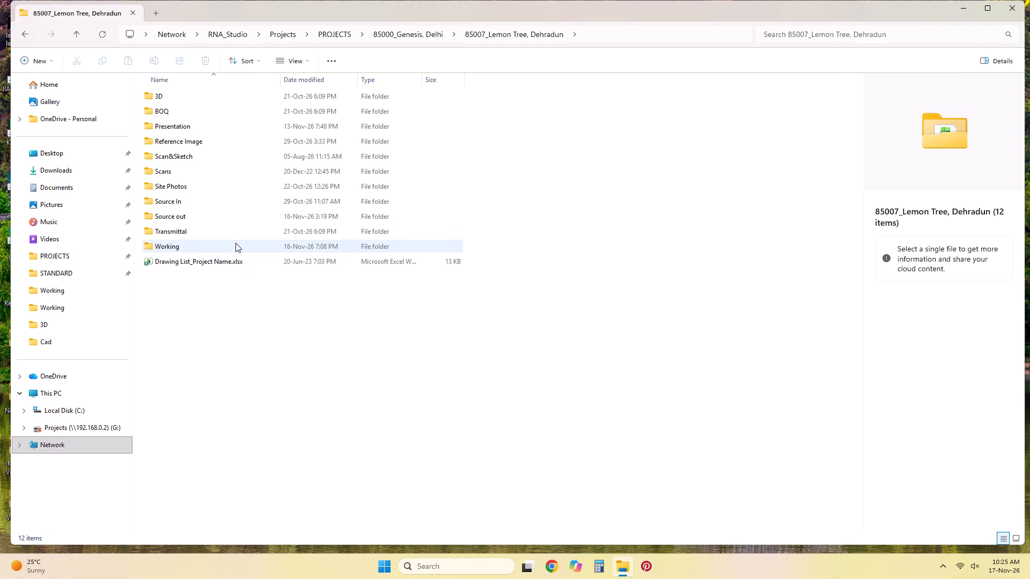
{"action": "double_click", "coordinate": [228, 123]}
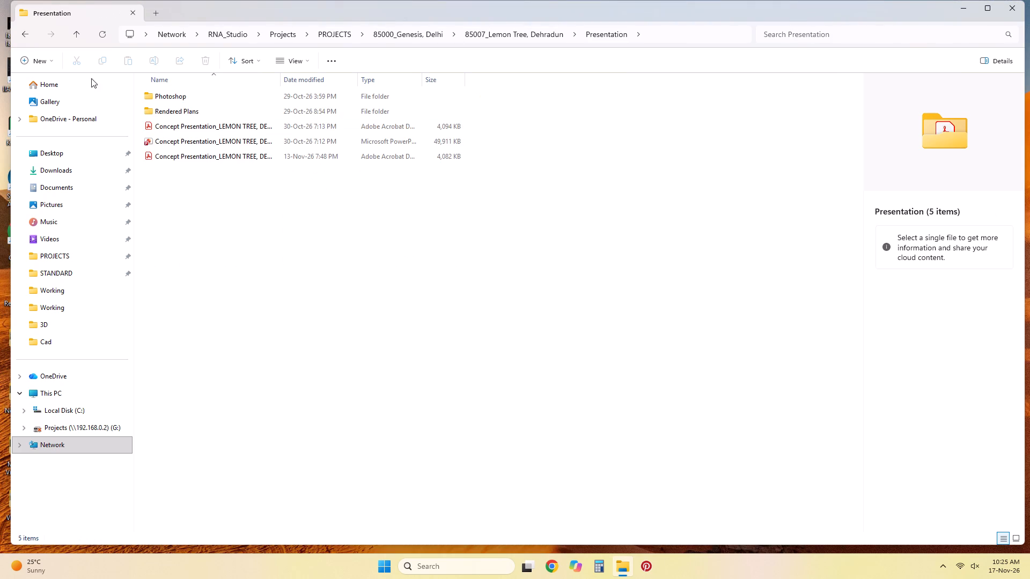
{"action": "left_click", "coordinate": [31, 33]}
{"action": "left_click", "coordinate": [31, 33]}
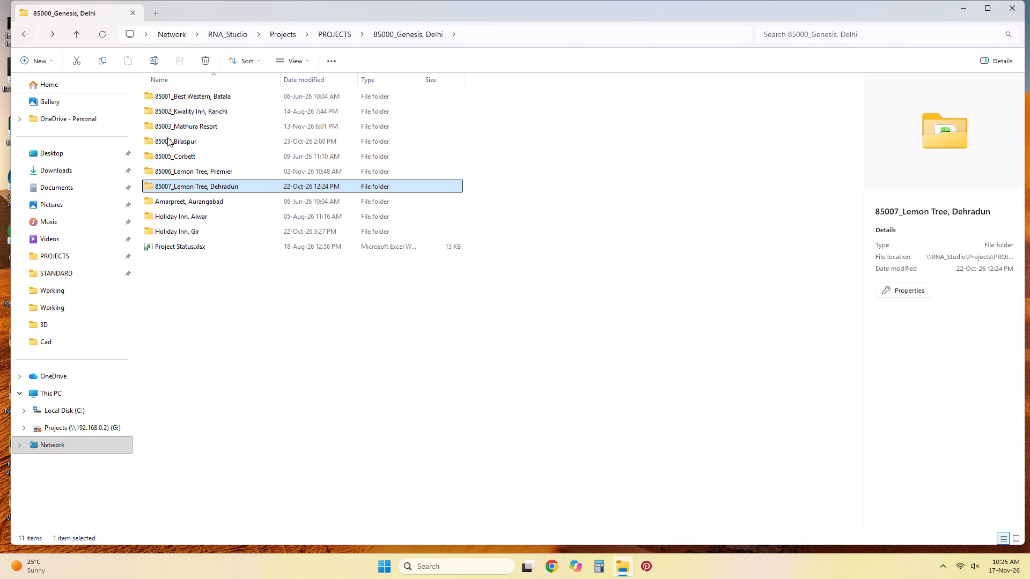
Open Material presentation.pptx from the Presentation folder of 85006_Lemon Tree, Premier in PowerPoint, agreeing to start in safe mode.
{"action": "double_click", "coordinate": [216, 173]}
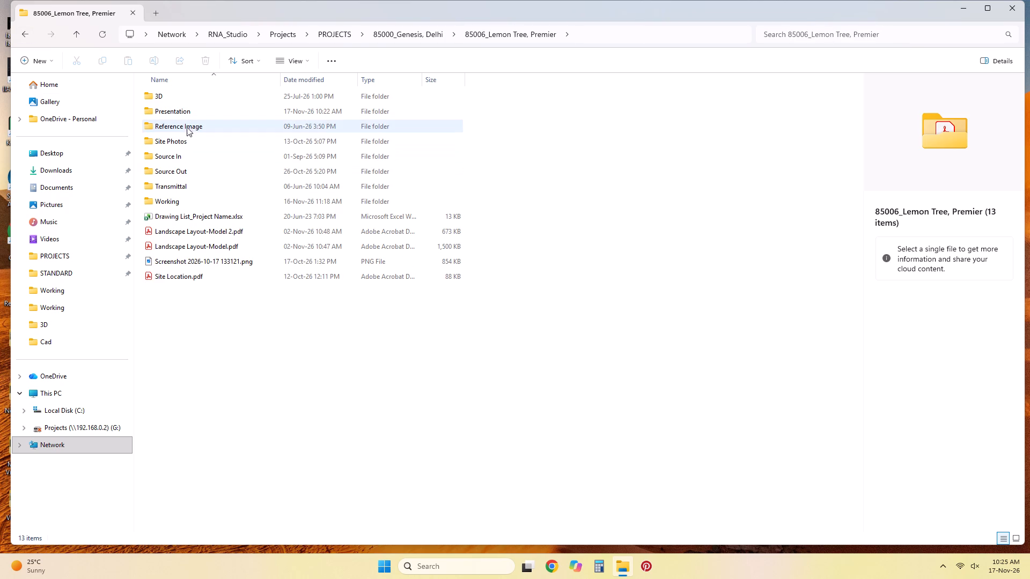
{"action": "double_click", "coordinate": [187, 113]}
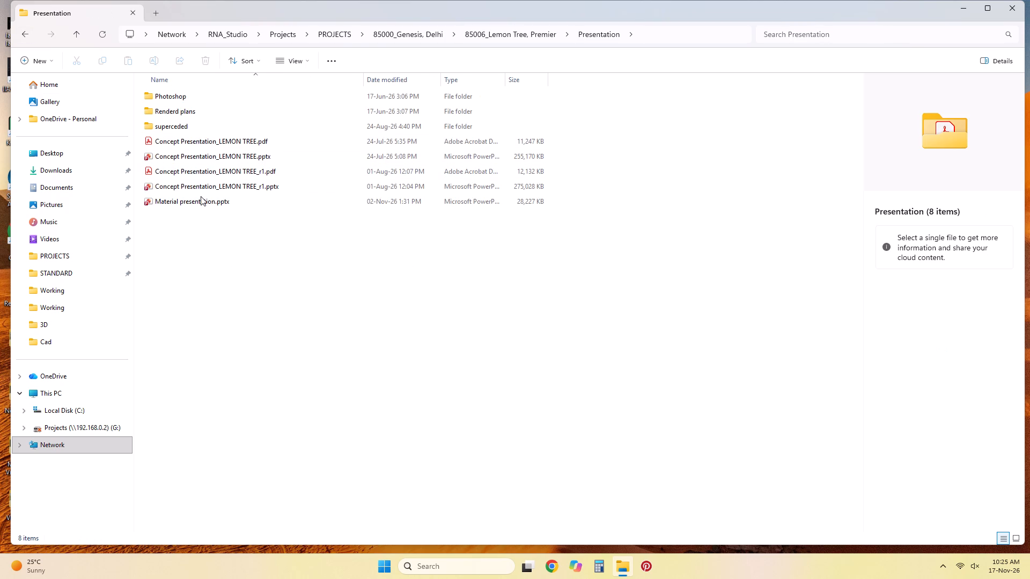
{"action": "double_click", "coordinate": [201, 196]}
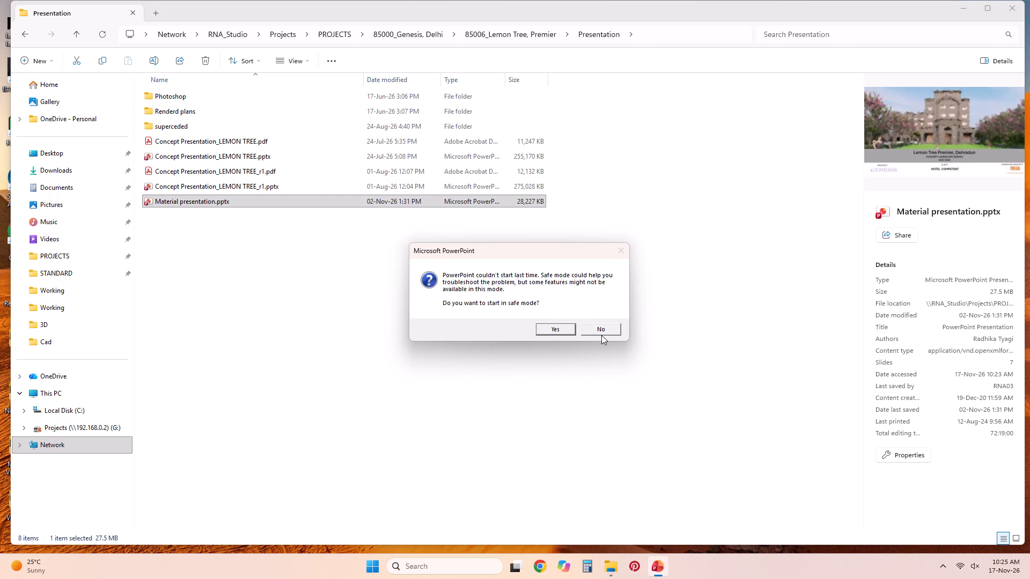
{"action": "left_click", "coordinate": [561, 330]}
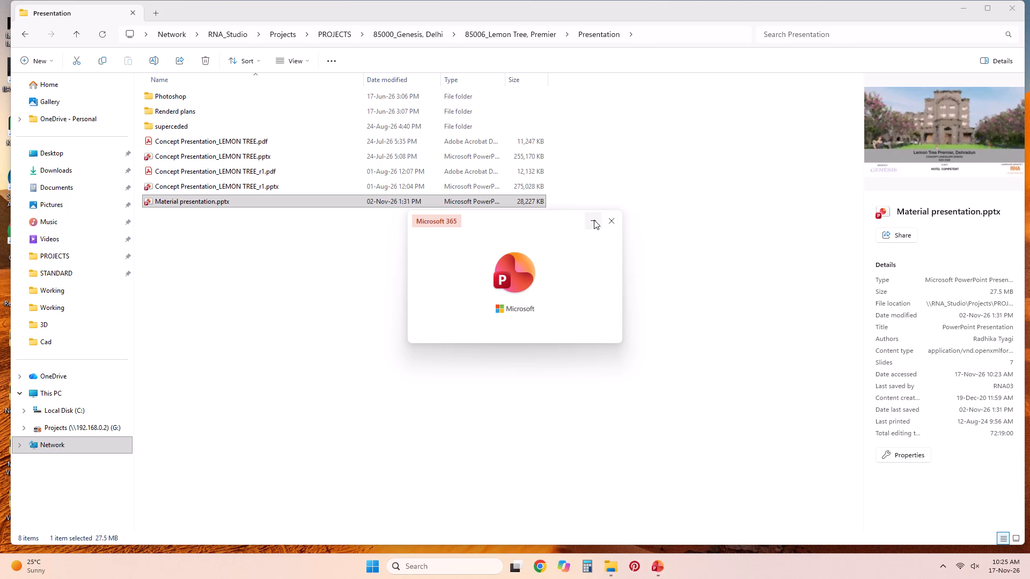
{"action": "left_click", "coordinate": [534, 318]}
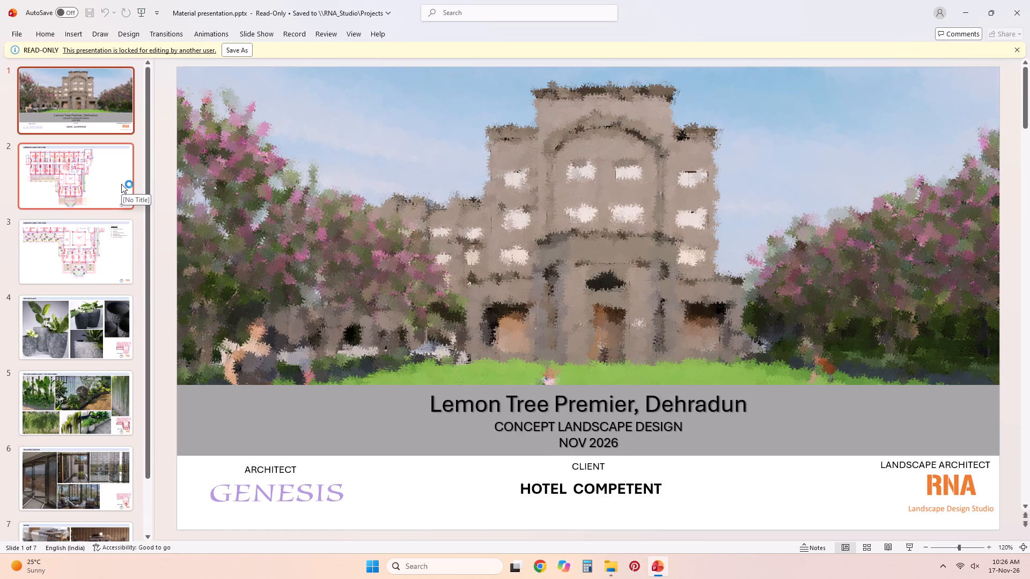
Review the first-floor landscape layout, planted pots, collapsible partition and seating slides, and close the presentation.
{"action": "left_click", "coordinate": [121, 184]}
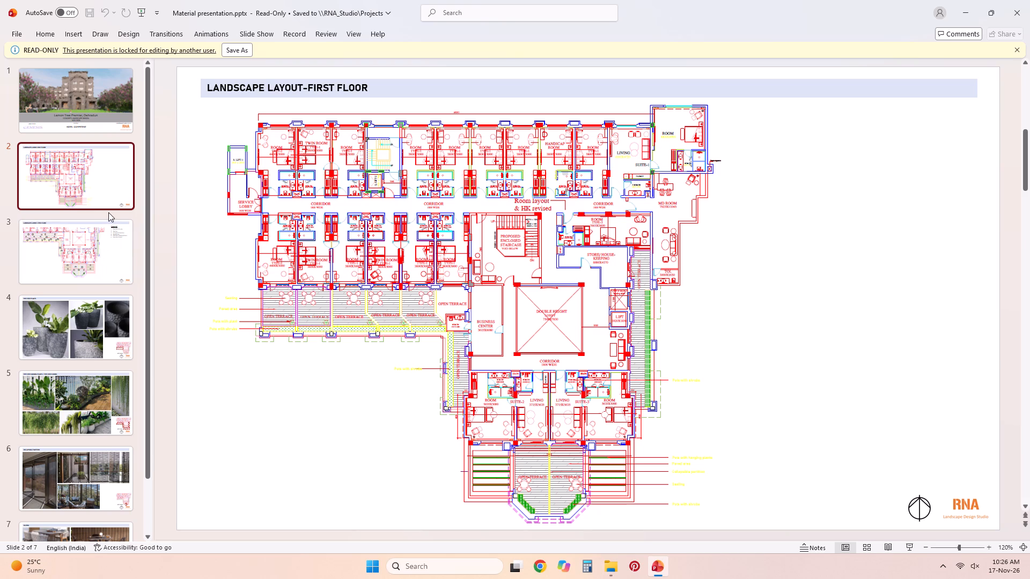
{"action": "left_click", "coordinate": [110, 241]}
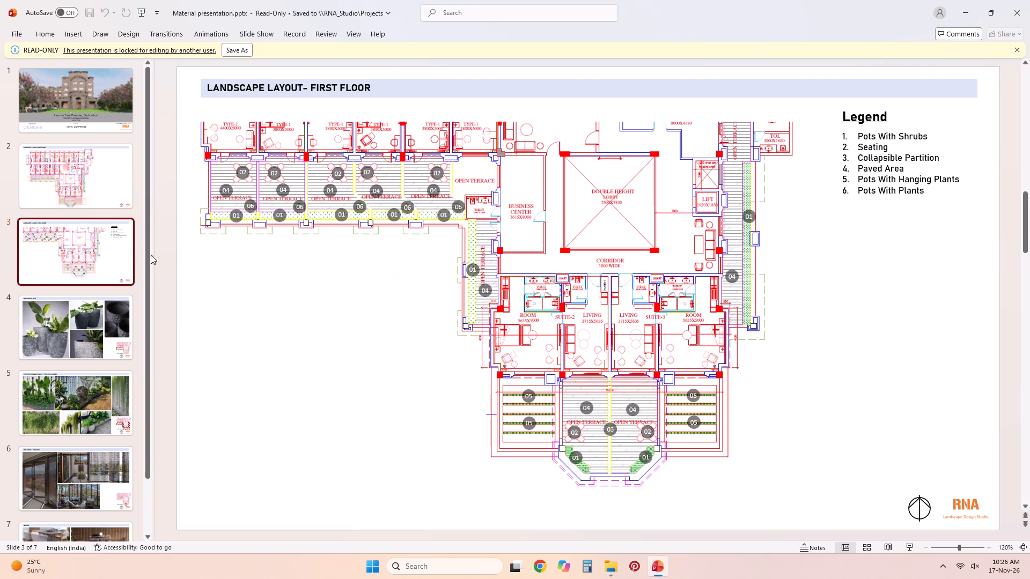
{"action": "left_click", "coordinate": [99, 305]}
{"action": "left_click", "coordinate": [95, 399]}
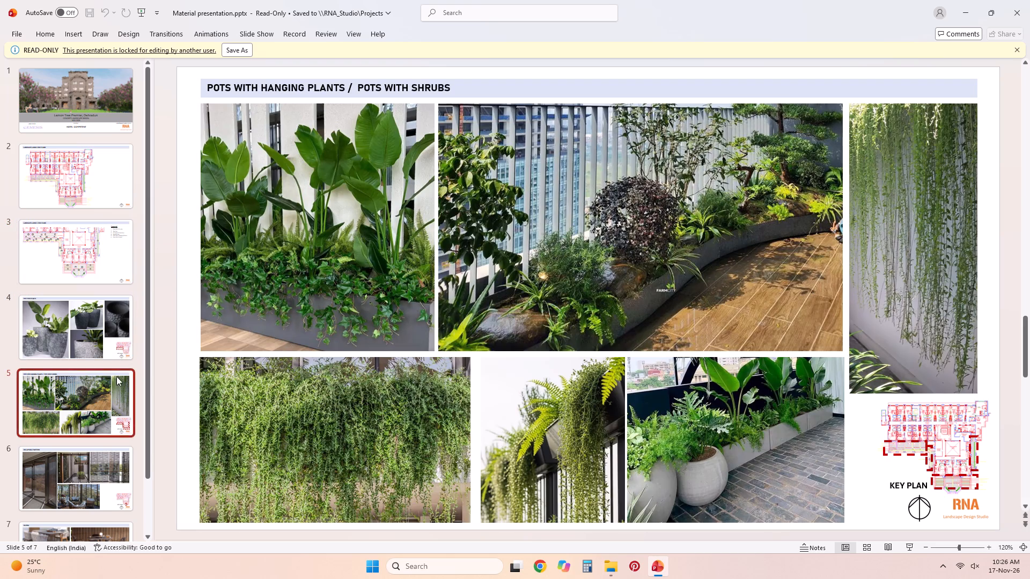
{"action": "scroll", "coordinate": [142, 321], "scroll_direction": "down", "scroll_amount": 3}
{"action": "left_click", "coordinate": [99, 420]}
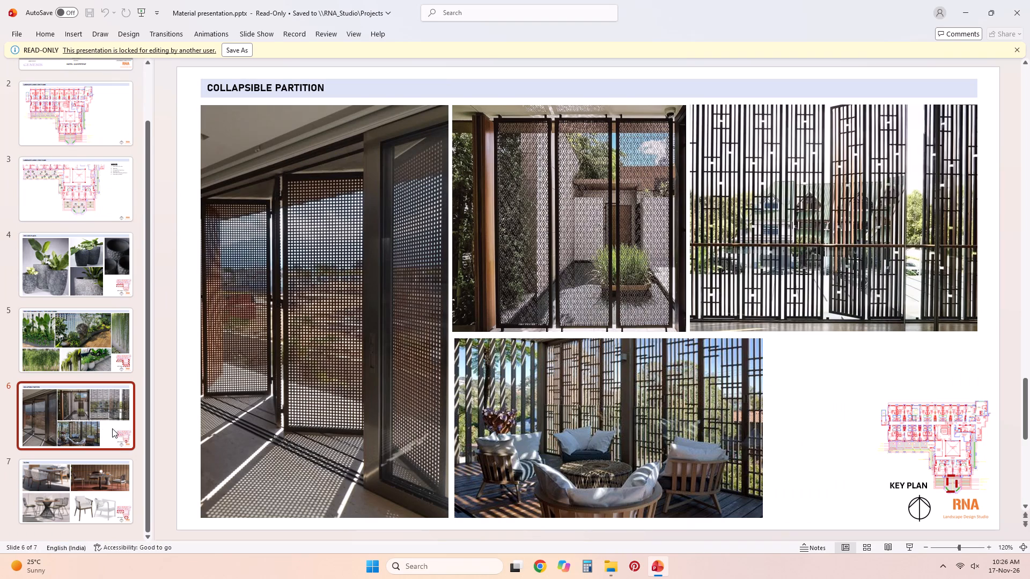
{"action": "left_click", "coordinate": [81, 504]}
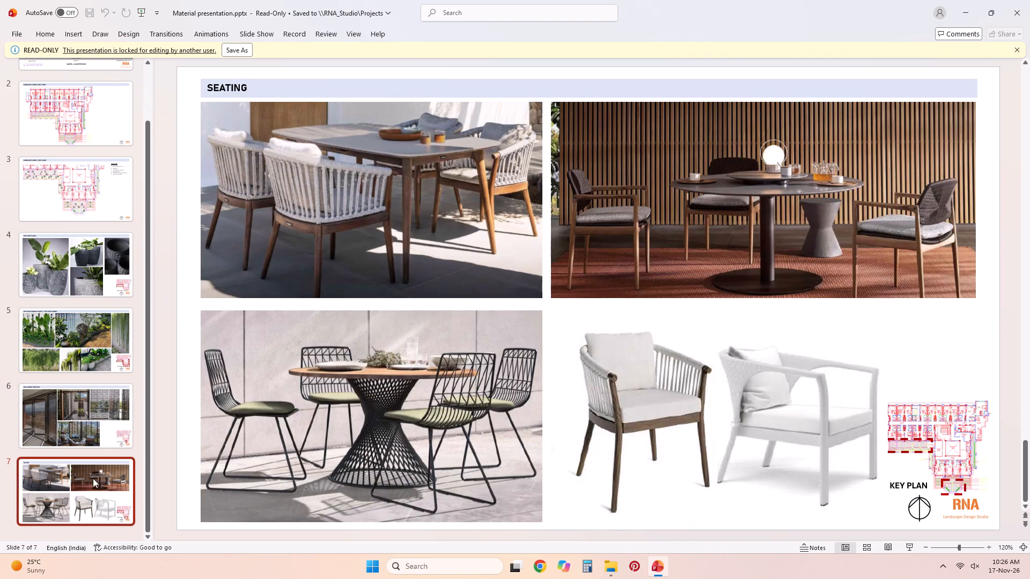
{"action": "left_click", "coordinate": [83, 336]}
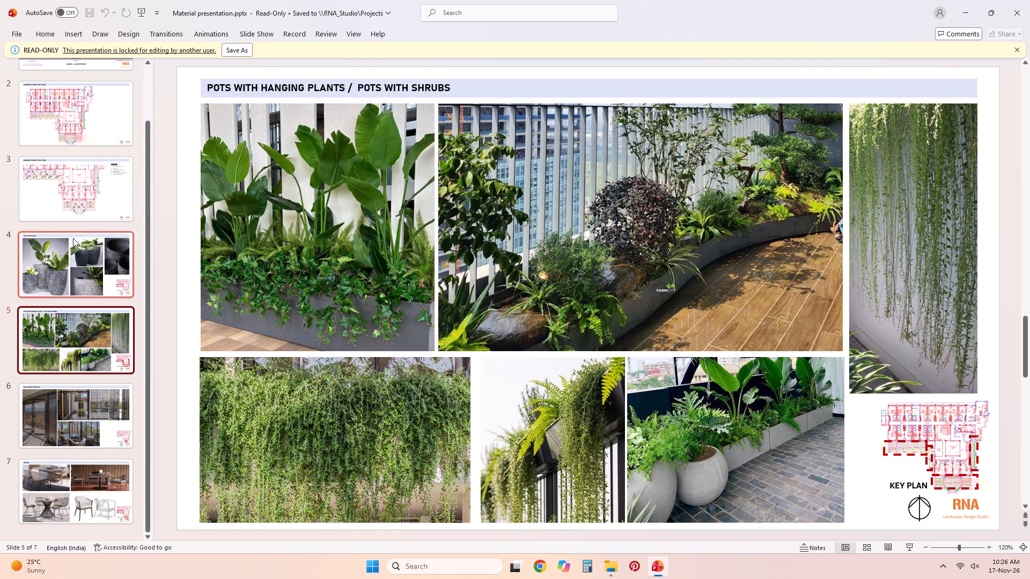
{"action": "left_click", "coordinate": [77, 187]}
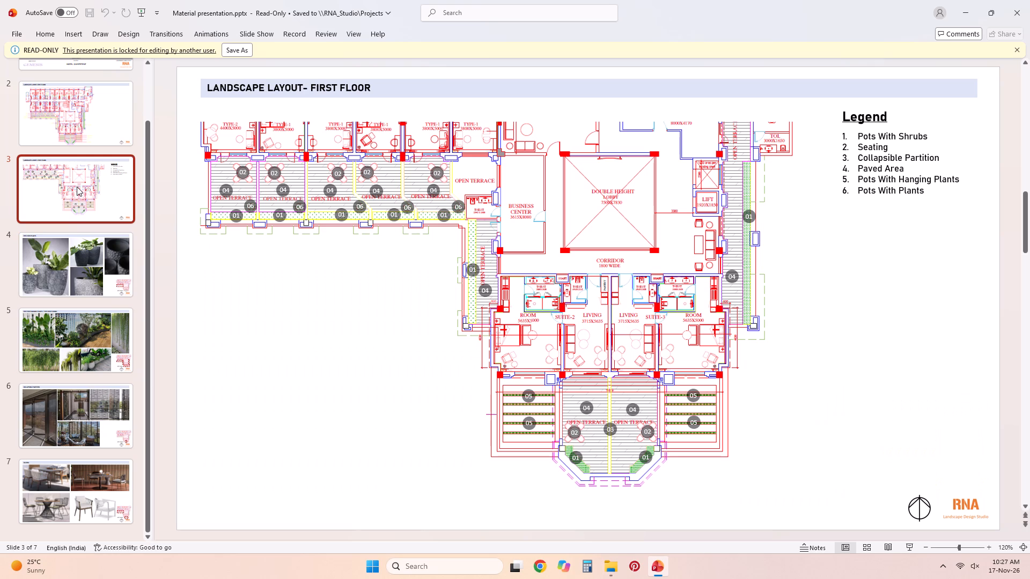
{"action": "left_click", "coordinate": [115, 127]}
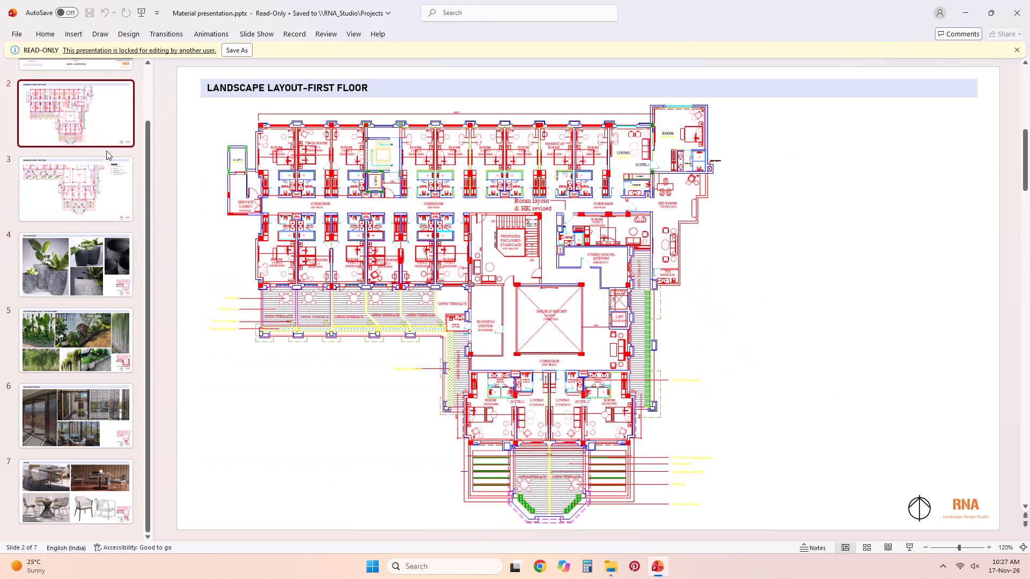
{"action": "left_click", "coordinate": [97, 188]}
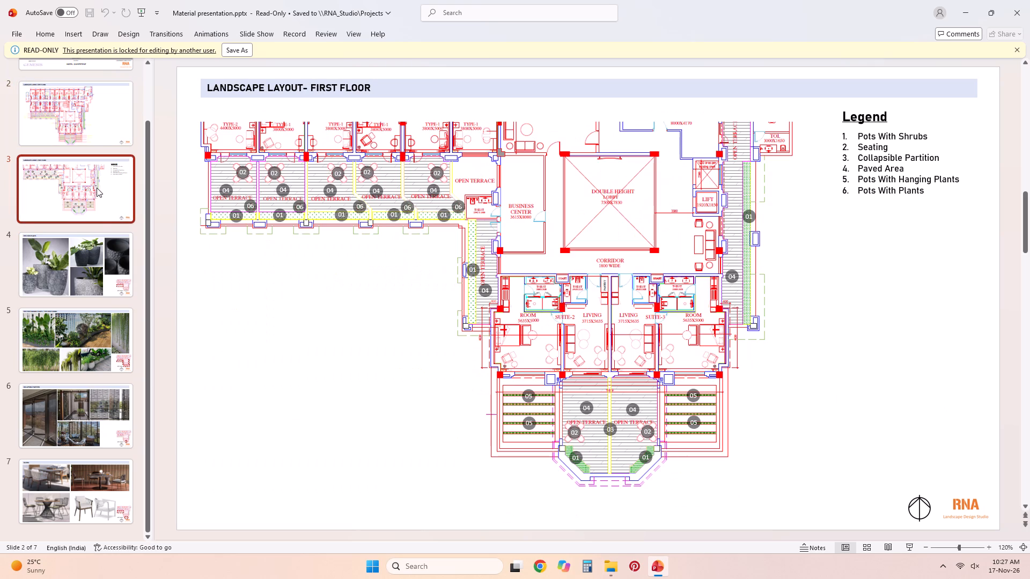
{"action": "left_click", "coordinate": [105, 265]}
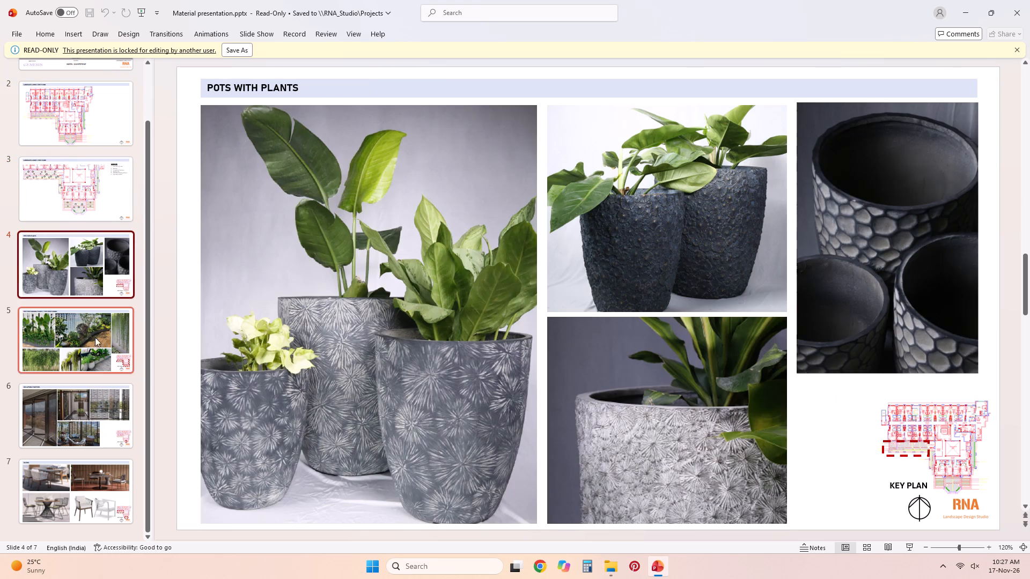
{"action": "left_click", "coordinate": [98, 206]}
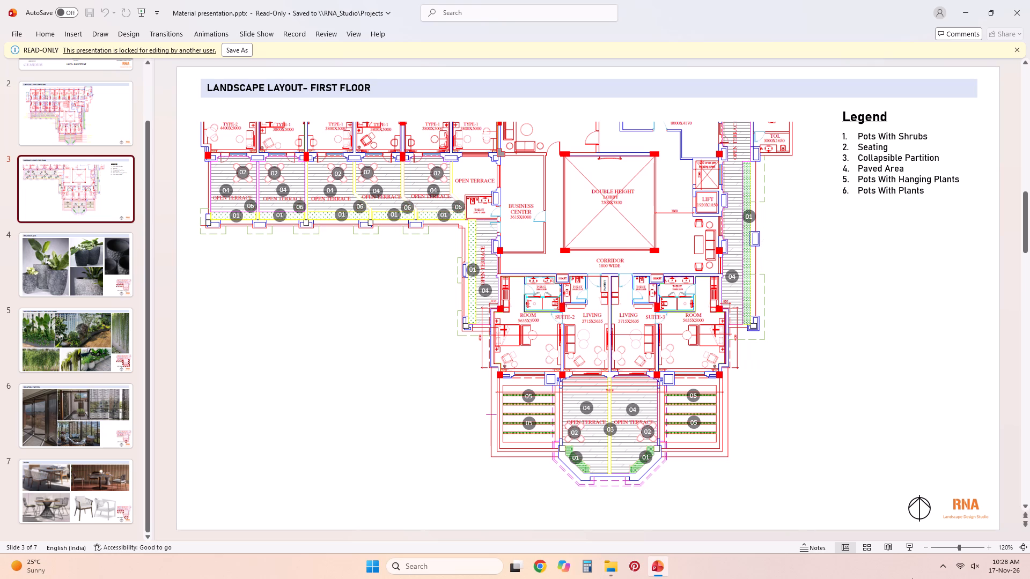
{"action": "left_click", "coordinate": [1019, 0]}
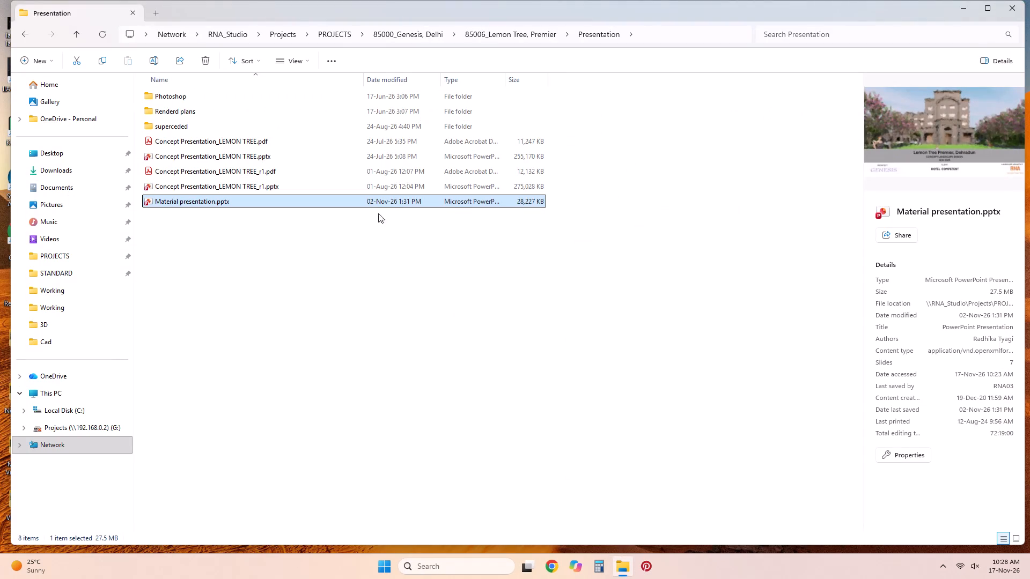
Make a copy of Material presentation.pptx in the same Presentation folder.
{"action": "right_click", "coordinate": [389, 207]}
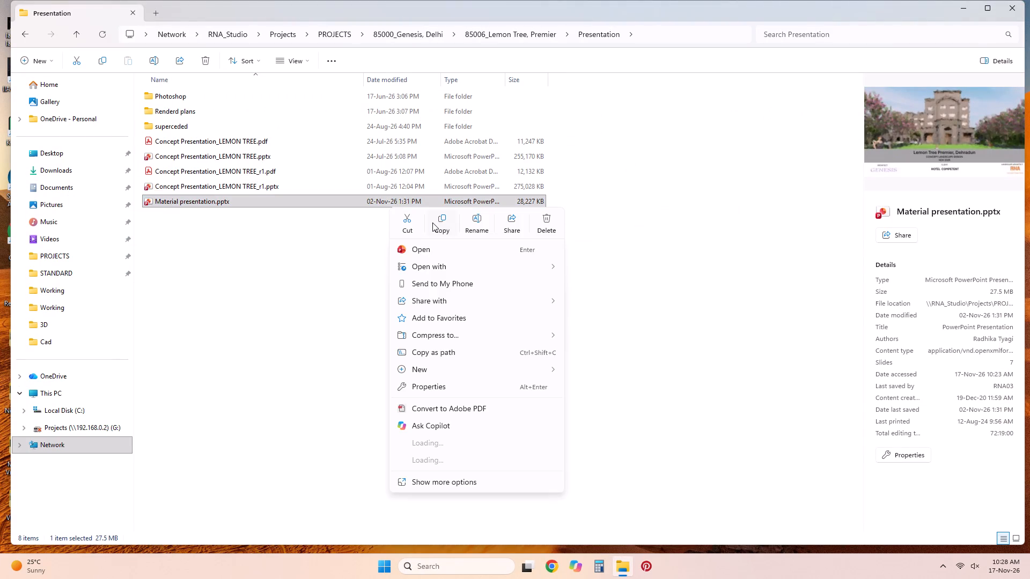
{"action": "left_click", "coordinate": [432, 222]}
{"action": "key", "text": "ctrl+v"}
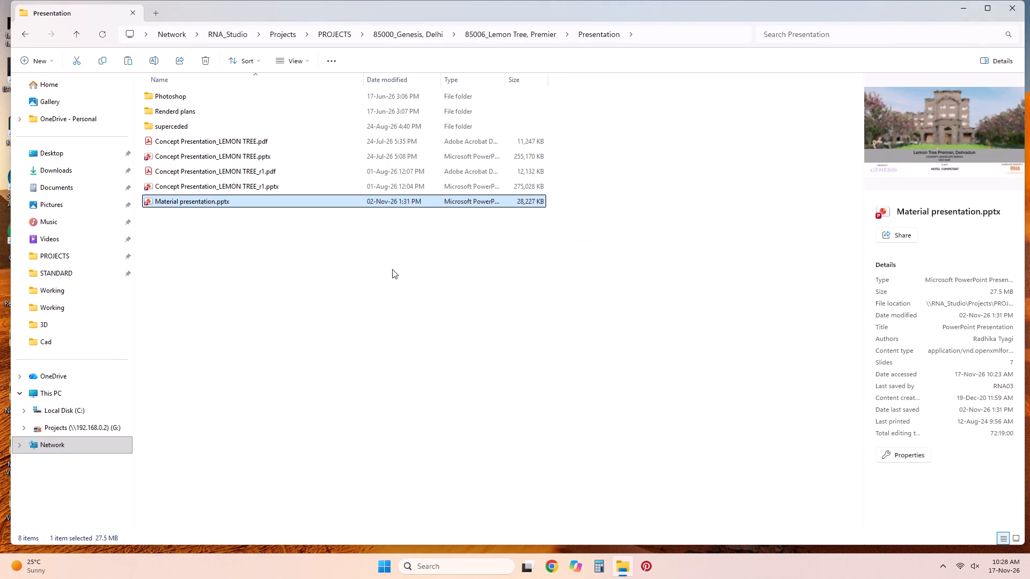
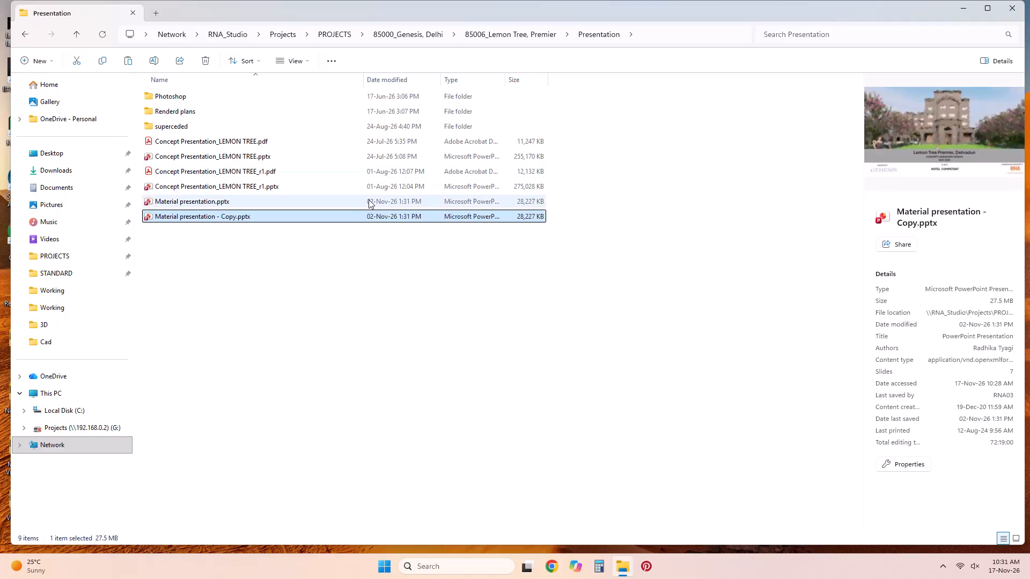
Open the original Material presentation.pptx from the Presentation folder in PowerPoint as a read-only copy.
{"action": "double_click", "coordinate": [372, 200]}
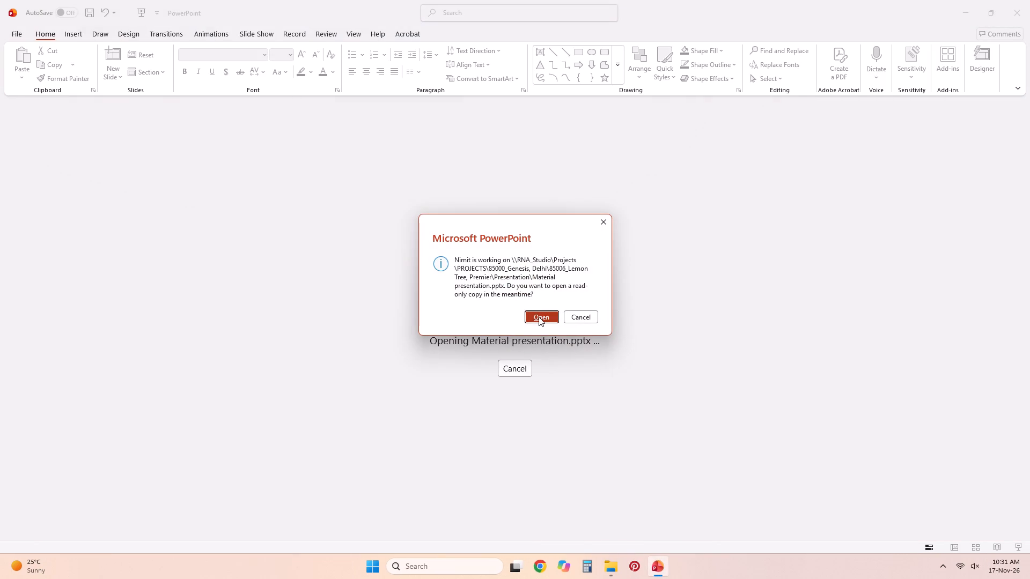
{"action": "left_click", "coordinate": [541, 320]}
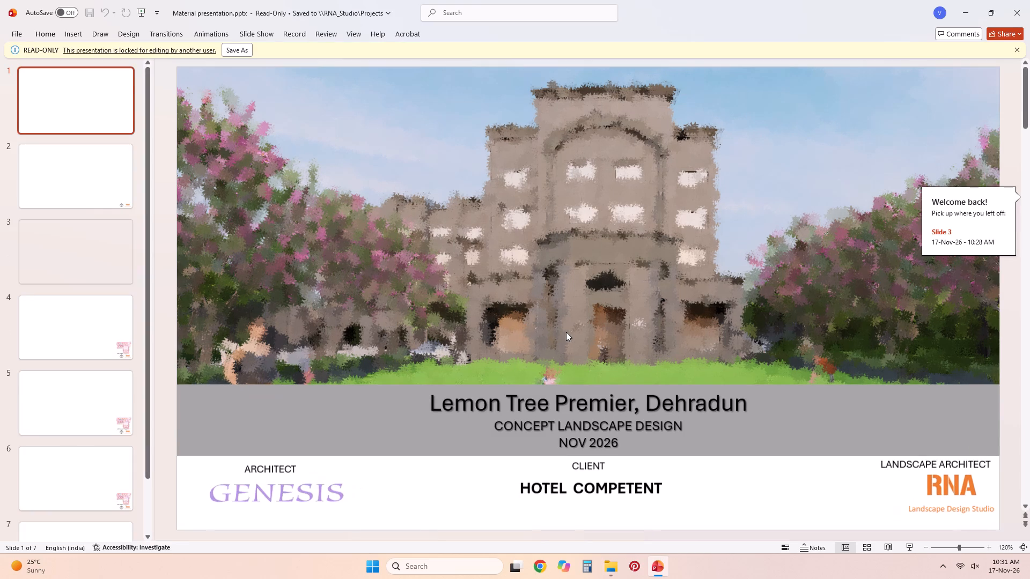
Review the slides from the first-floor landscape layout through seating, and go back to the collapsible partition and hanging plants and shrubs slides.
{"action": "scroll", "coordinate": [638, 252], "scroll_direction": "down", "scroll_amount": 2}
{"action": "scroll", "coordinate": [446, 326], "scroll_direction": "down", "scroll_amount": 1}
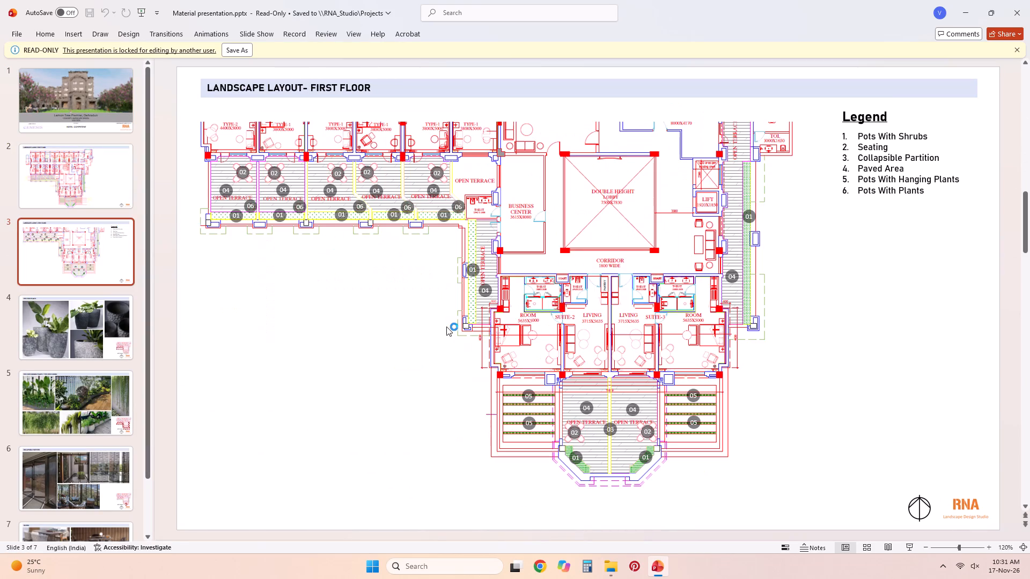
{"action": "scroll", "coordinate": [446, 326], "scroll_direction": "down", "scroll_amount": 2}
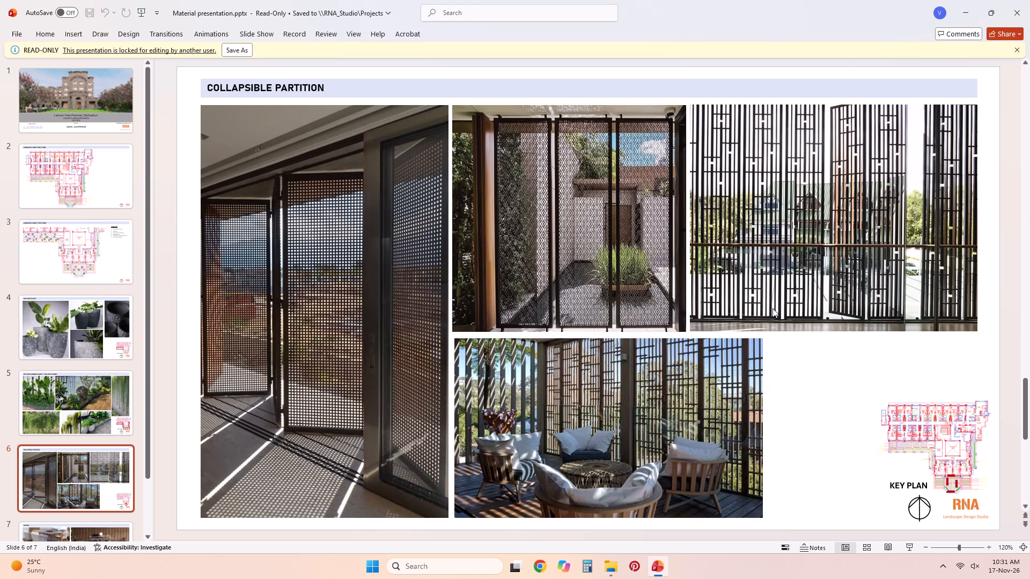
{"action": "scroll", "coordinate": [772, 308], "scroll_direction": "down", "scroll_amount": 1}
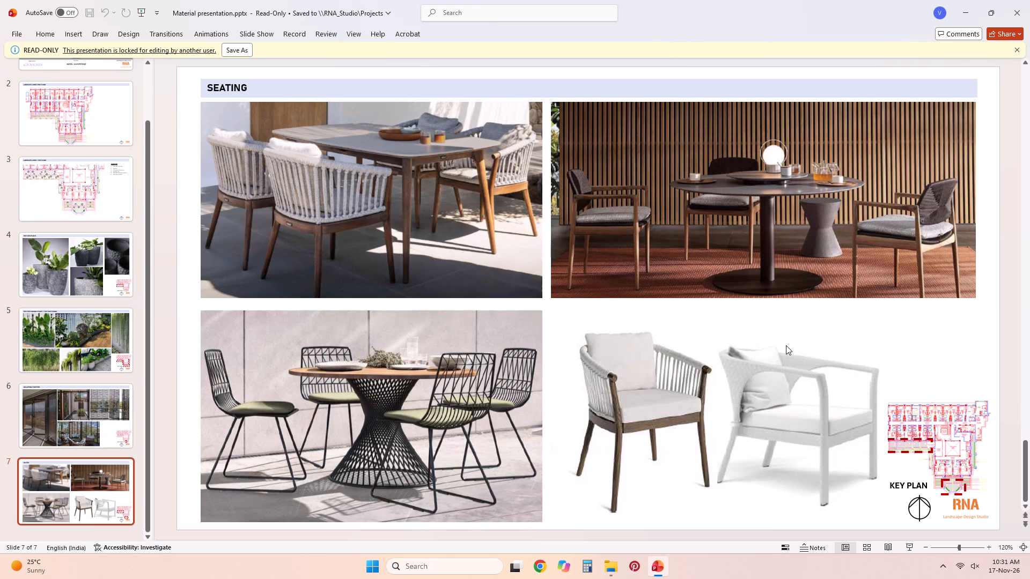
{"action": "scroll", "coordinate": [786, 345], "scroll_direction": "down", "scroll_amount": 1}
{"action": "left_click", "coordinate": [119, 418]}
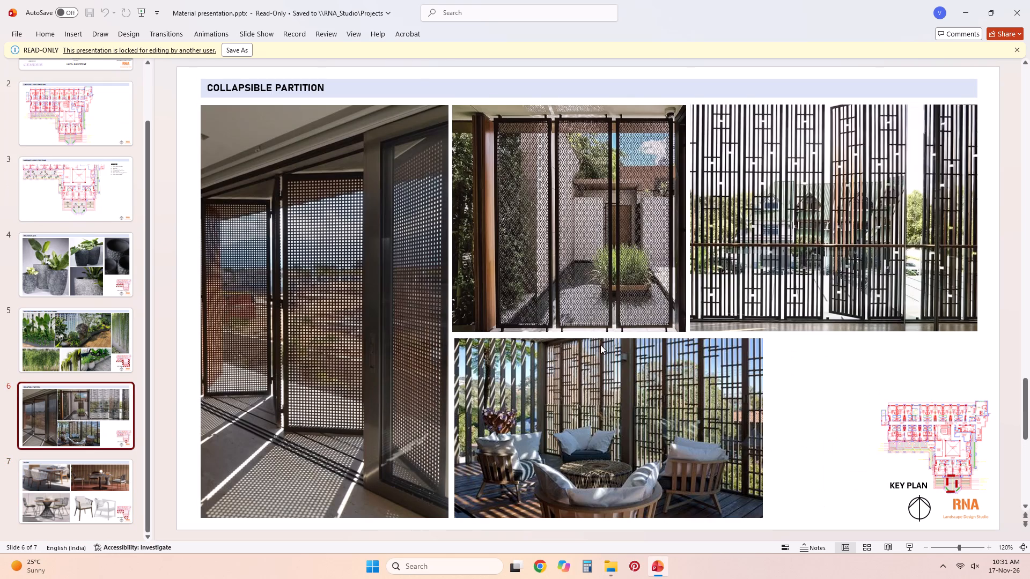
{"action": "left_click", "coordinate": [120, 346]}
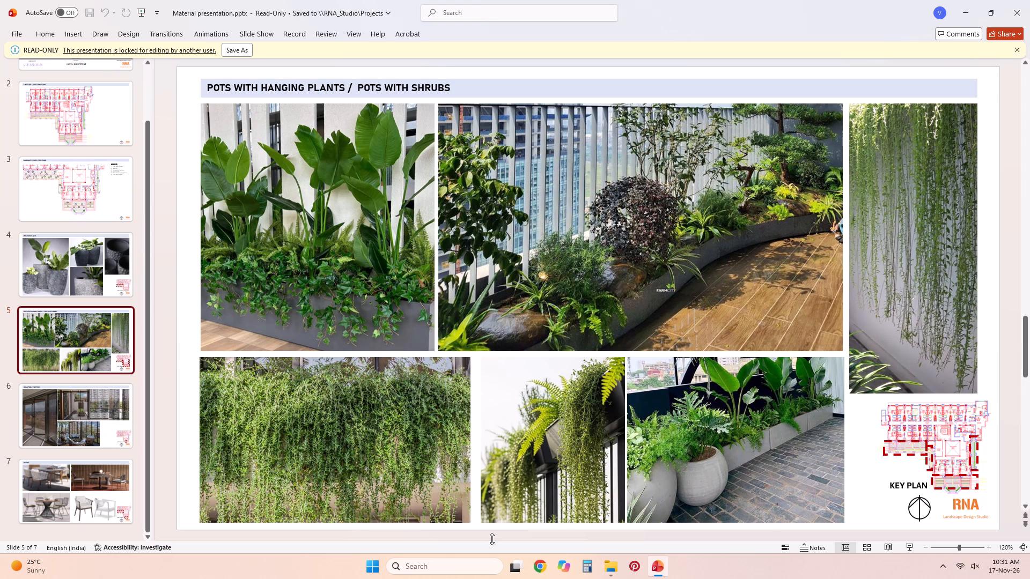
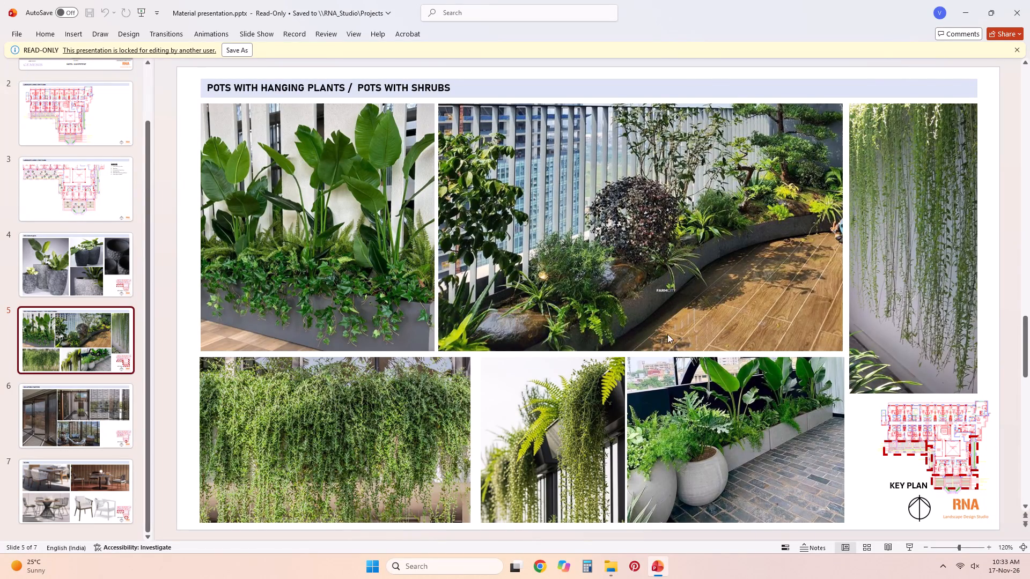
Look over the seating slide and go back to the Pots With Plants slide.
{"action": "scroll", "coordinate": [935, 324], "scroll_direction": "down", "scroll_amount": 6}
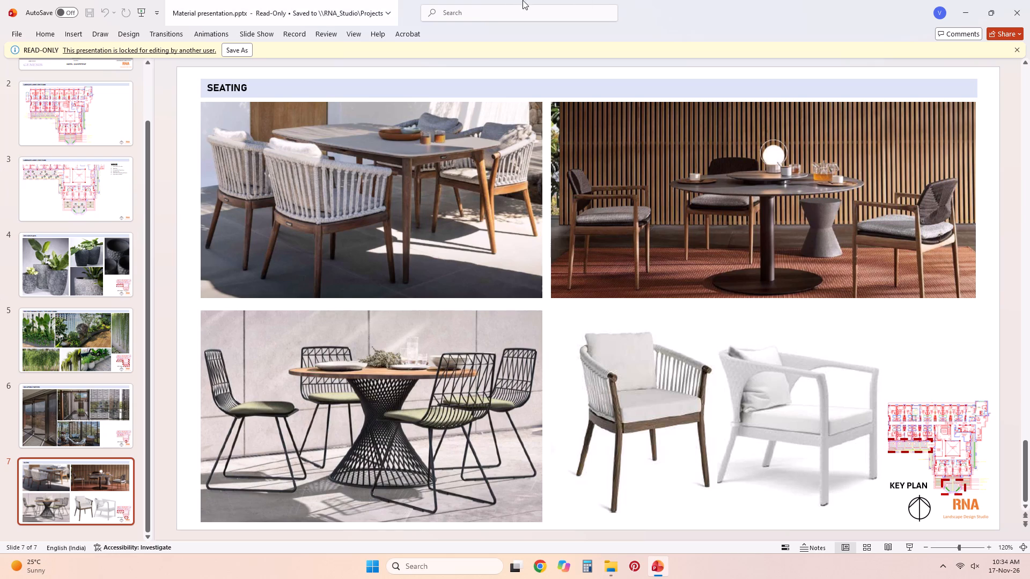
{"action": "scroll", "coordinate": [377, 248], "scroll_direction": "down", "scroll_amount": 2}
{"action": "scroll", "coordinate": [532, 332], "scroll_direction": "down", "scroll_amount": 2}
{"action": "left_click", "coordinate": [101, 273]}
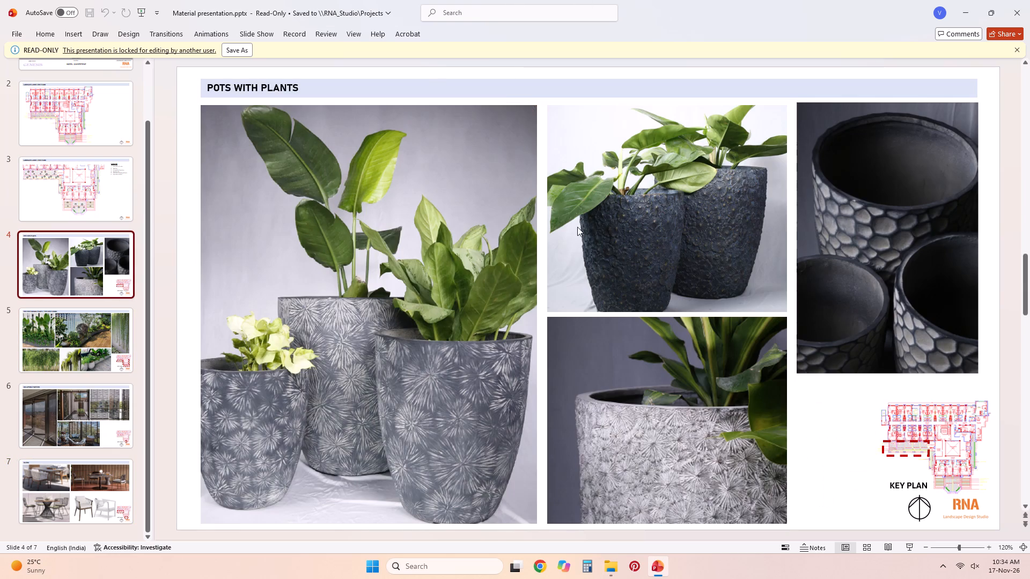
Save the read-only presentation as "Material presentation r1" in the project's Presentation folder.
{"action": "left_click", "coordinate": [235, 51]}
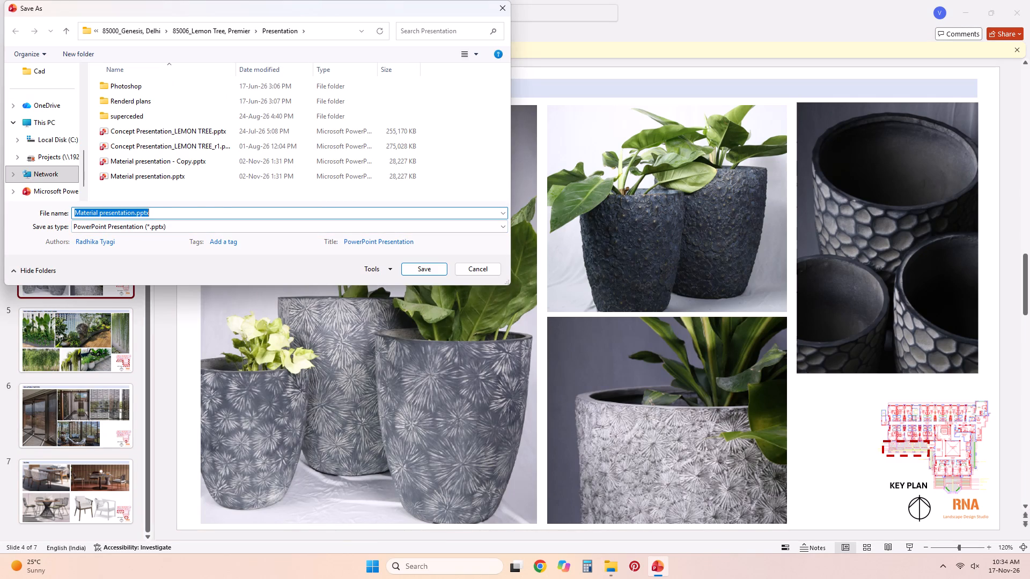
{"action": "left_click", "coordinate": [134, 214]}
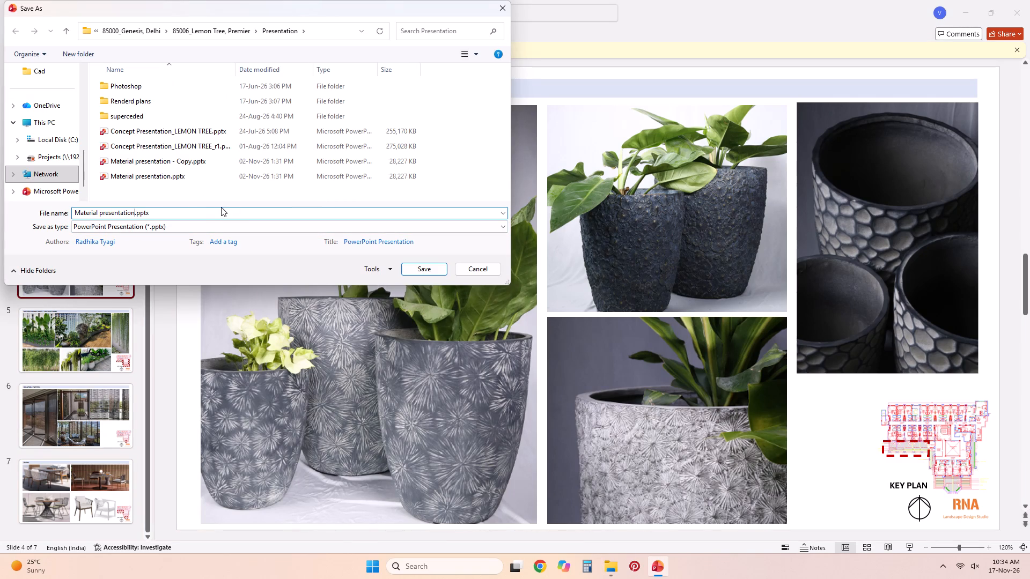
{"action": "key", "text": "space"}
{"action": "key", "text": "space"}
{"action": "type", "text": "r1"}
{"action": "key", "text": "space"}
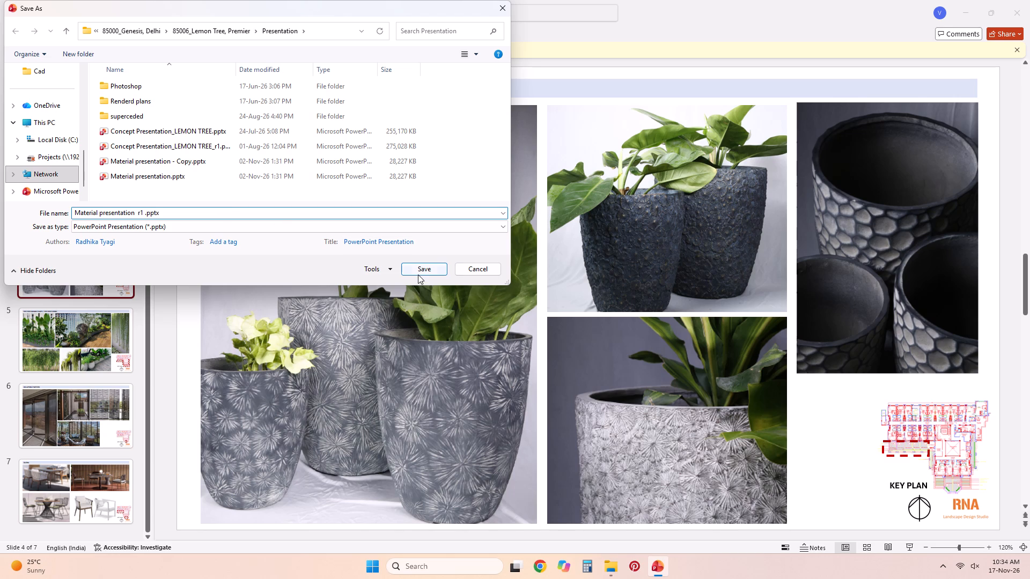
{"action": "left_click", "coordinate": [418, 274]}
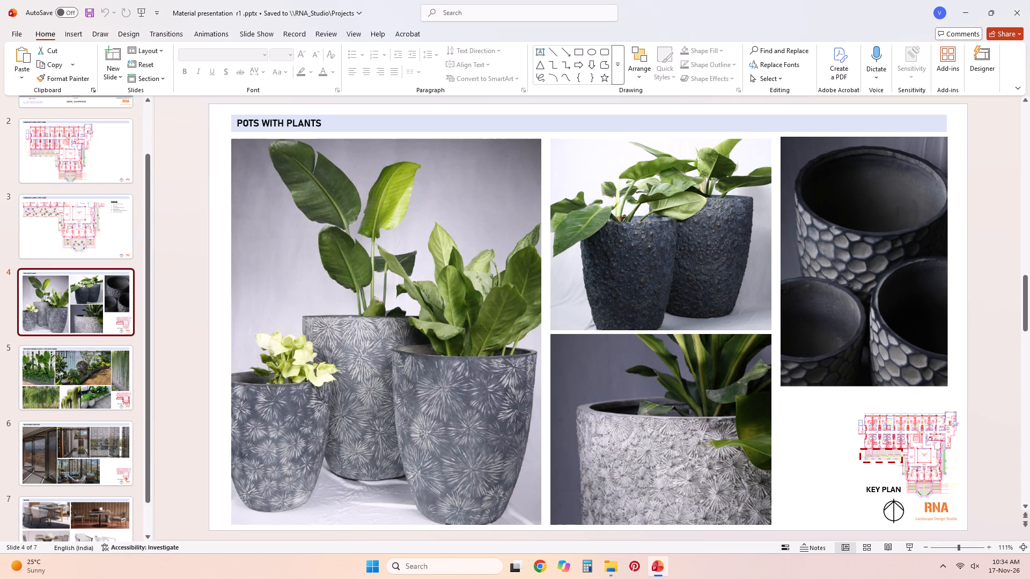
Duplicate the Pots With Plants slide directly after itself and return to the first of the two.
{"action": "left_click", "coordinate": [102, 248]}
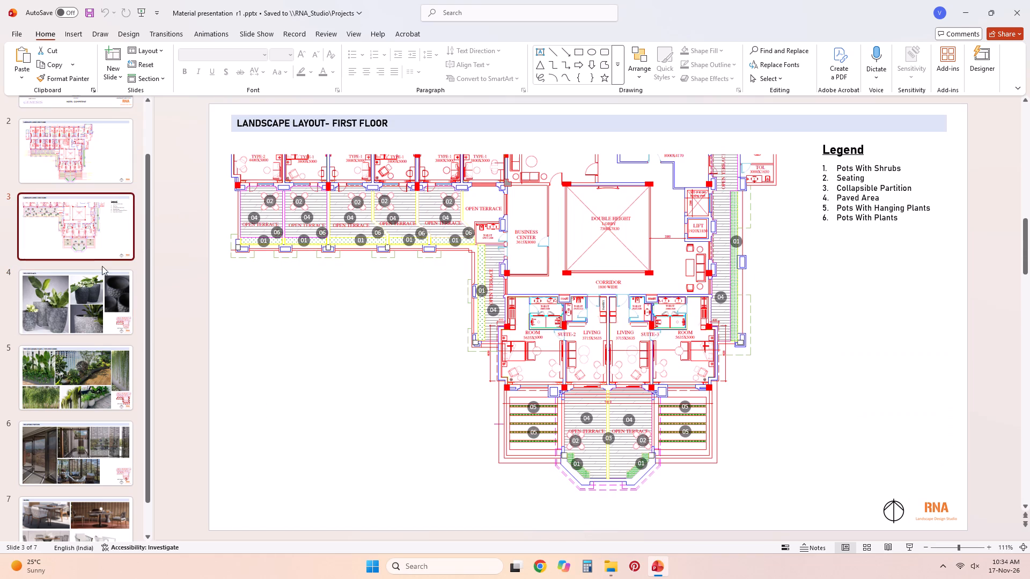
{"action": "left_click", "coordinate": [104, 277]}
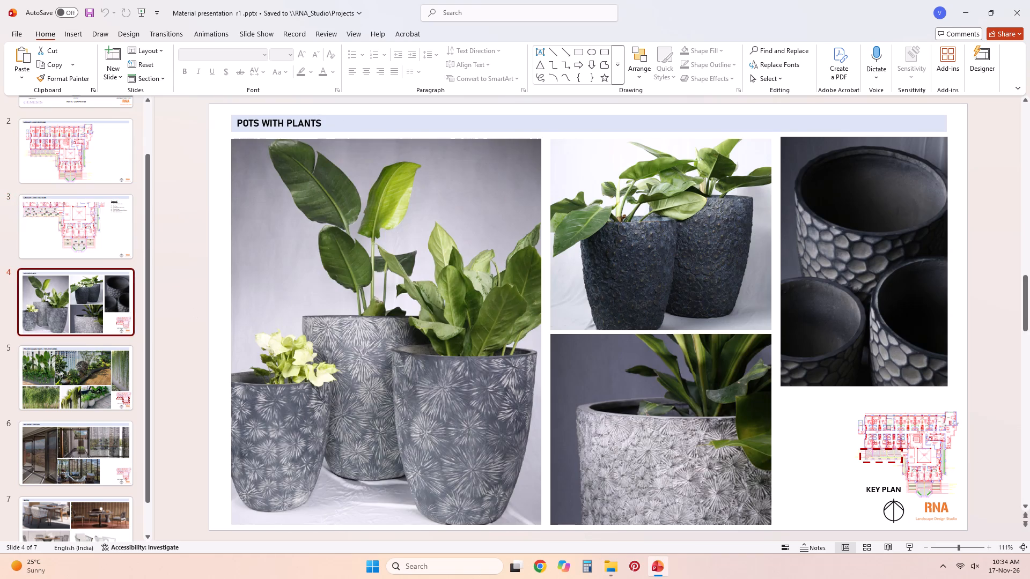
{"action": "key", "text": "ctrl+c"}
{"action": "key", "text": "ctrl+v"}
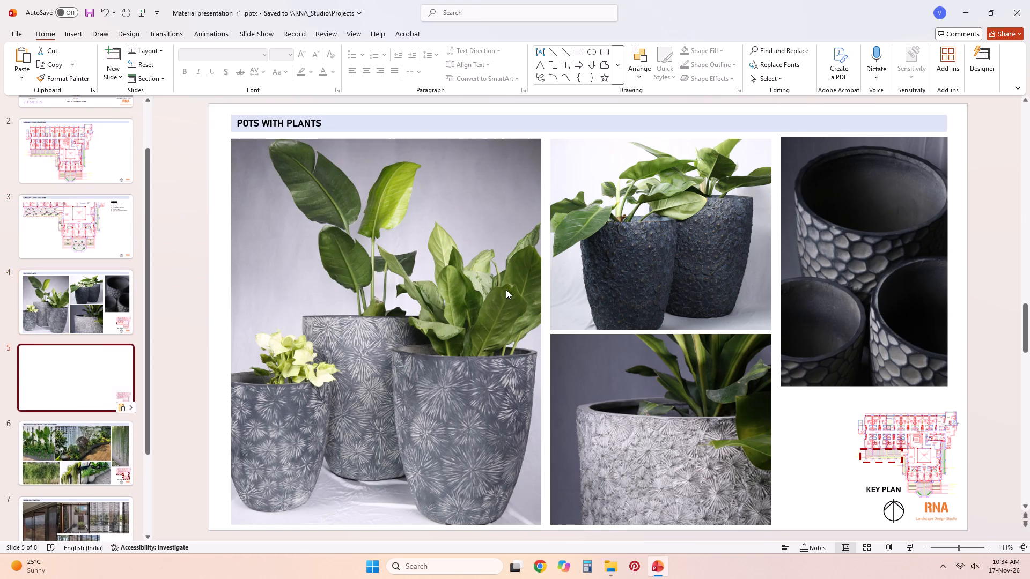
{"action": "left_click", "coordinate": [114, 315]}
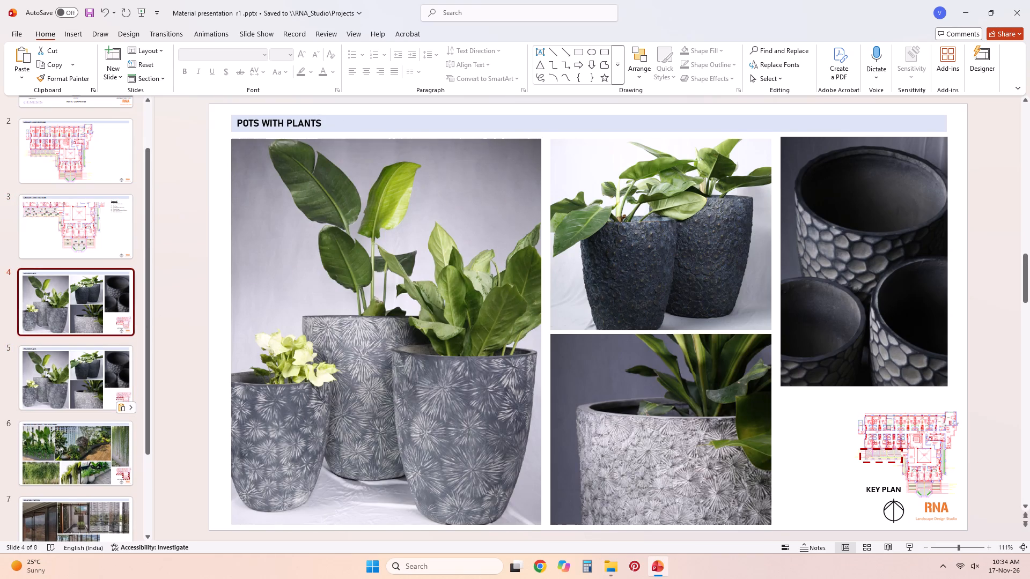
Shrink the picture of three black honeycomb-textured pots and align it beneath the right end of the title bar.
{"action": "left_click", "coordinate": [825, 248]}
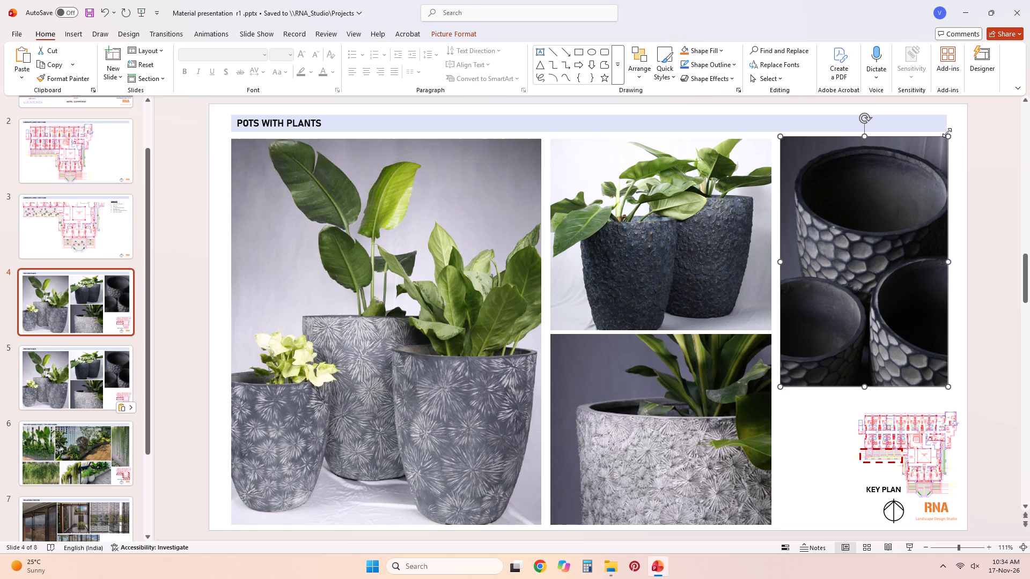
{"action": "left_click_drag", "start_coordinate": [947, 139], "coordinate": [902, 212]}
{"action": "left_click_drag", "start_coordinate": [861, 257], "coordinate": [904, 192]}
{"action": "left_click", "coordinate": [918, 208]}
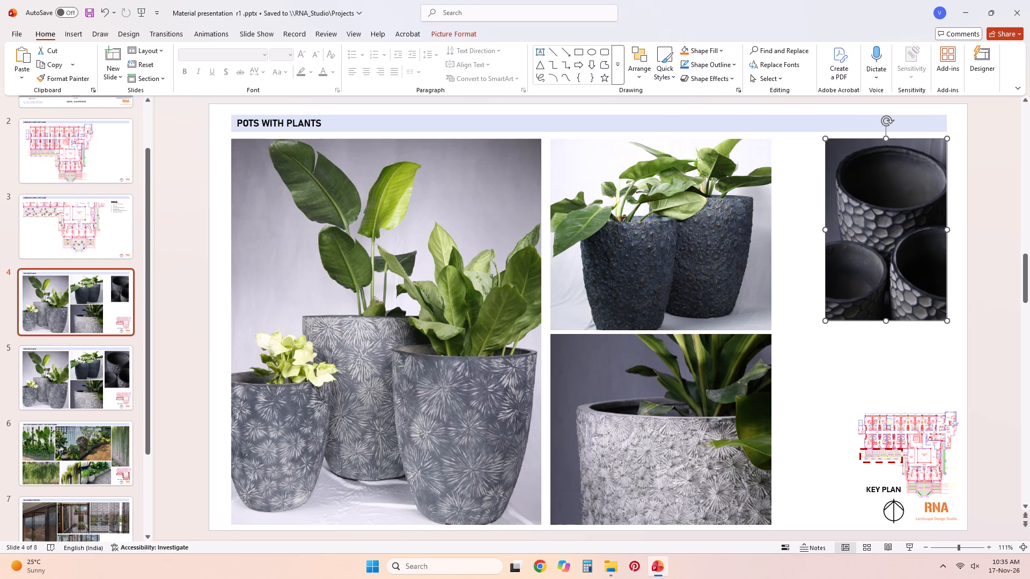
Shrink the large picture of three grey patterned pots to about half size and place it mid-height in the slide's left half.
{"action": "left_click", "coordinate": [711, 245]}
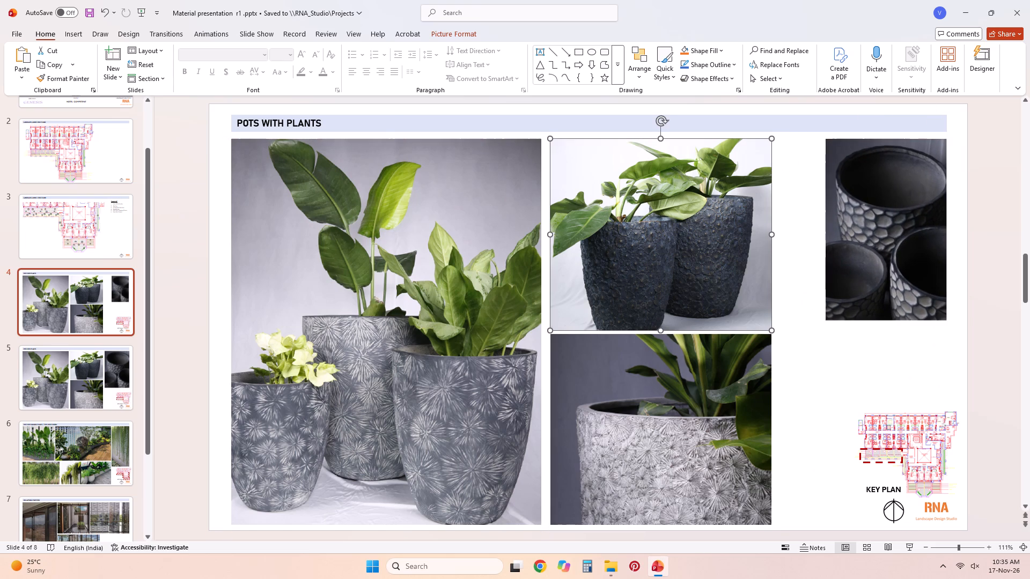
{"action": "left_click", "coordinate": [528, 322]}
{"action": "left_click_drag", "start_coordinate": [543, 137], "coordinate": [390, 254]}
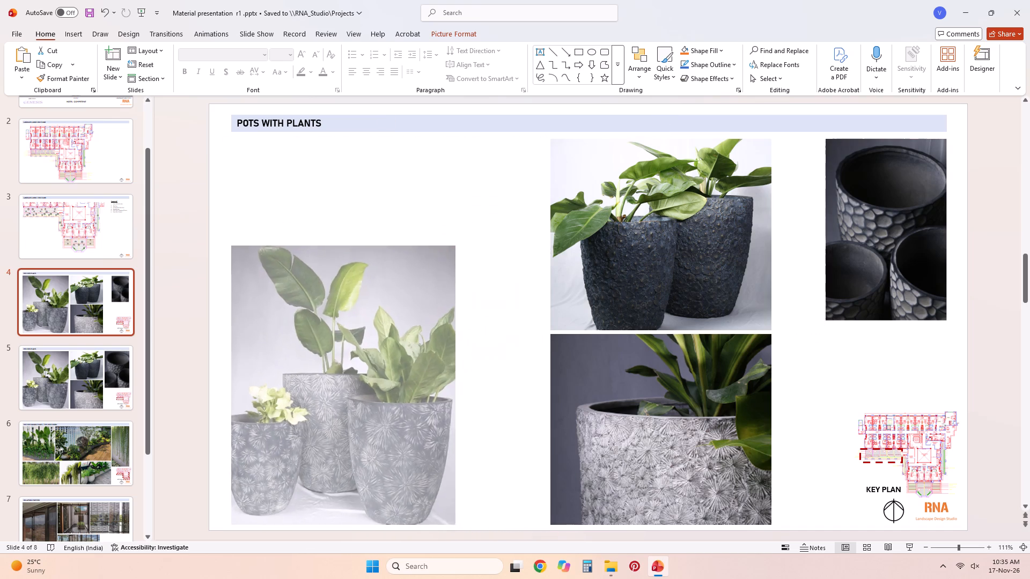
{"action": "left_click_drag", "start_coordinate": [390, 254], "coordinate": [342, 323]}
{"action": "left_click_drag", "start_coordinate": [329, 394], "coordinate": [755, 311]}
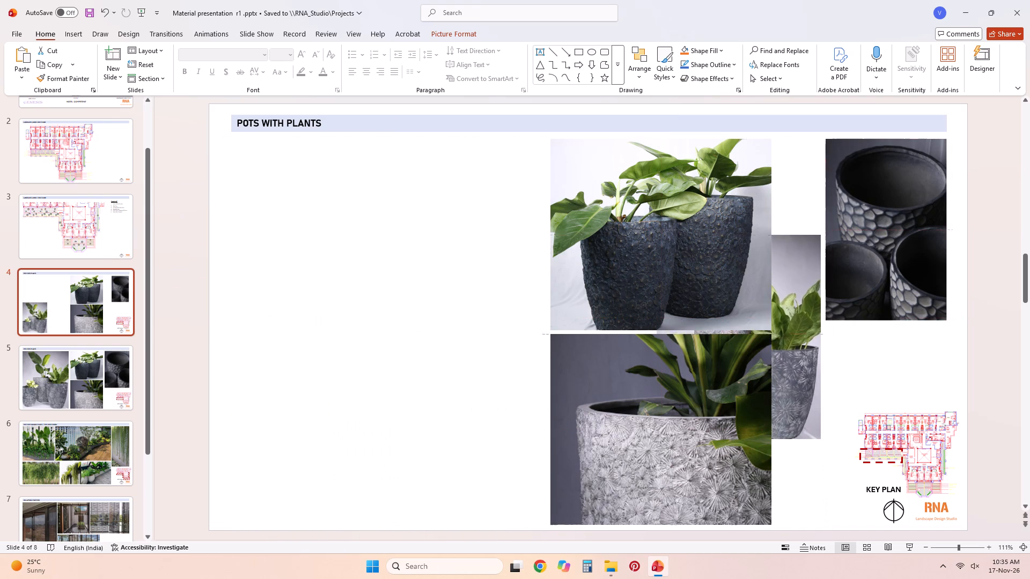
{"action": "left_click_drag", "start_coordinate": [755, 311], "coordinate": [392, 302]}
{"action": "left_click", "coordinate": [786, 433]}
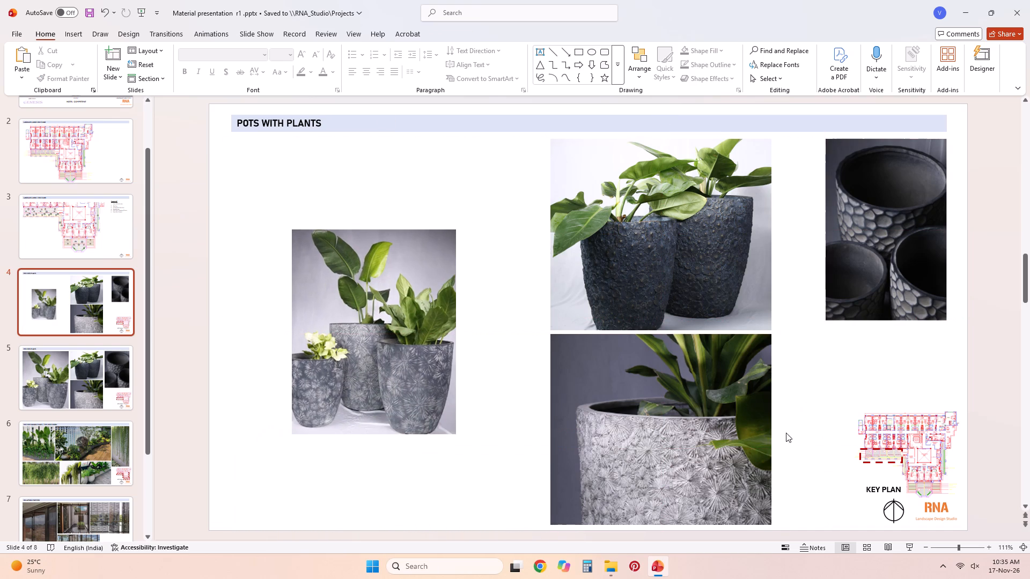
Shrink the close-up picture of the single grey pot and move it beside the key plan.
{"action": "left_click", "coordinate": [777, 432]}
{"action": "left_click", "coordinate": [762, 430]}
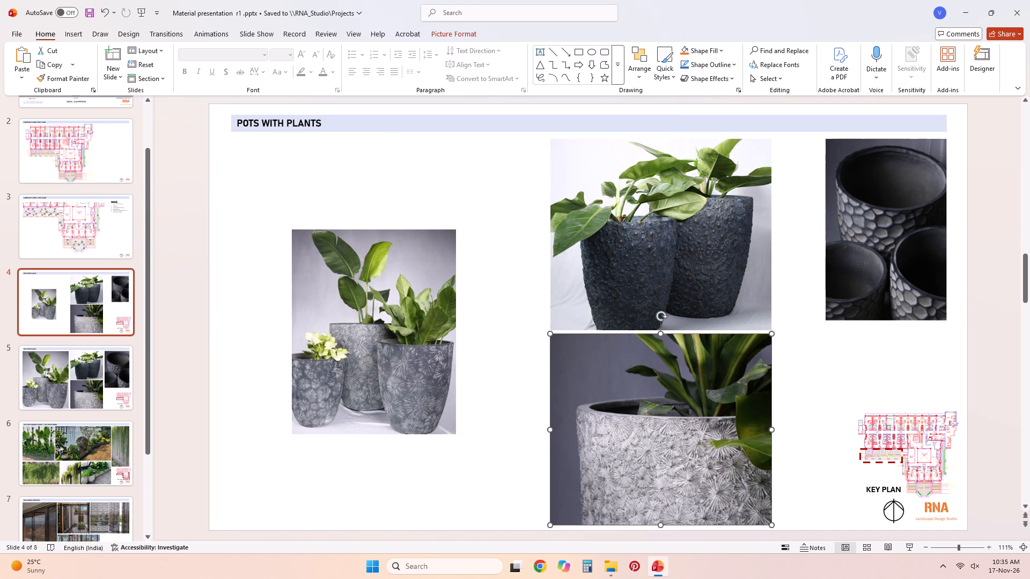
{"action": "left_click_drag", "start_coordinate": [771, 335], "coordinate": [632, 389]}
{"action": "left_click_drag", "start_coordinate": [600, 451], "coordinate": [702, 426]}
Shrink the picture of two dark textured pots and shift it slightly down, above the grey pot close-up.
{"action": "left_click", "coordinate": [672, 259]}
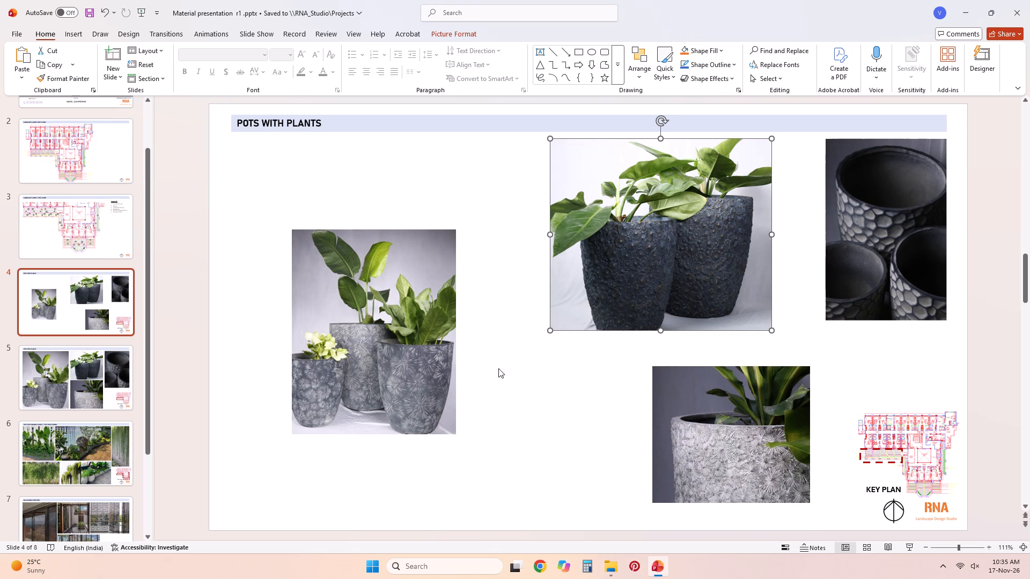
{"action": "left_click_drag", "start_coordinate": [548, 333], "coordinate": [620, 283]}
{"action": "left_click_drag", "start_coordinate": [729, 241], "coordinate": [732, 270]}
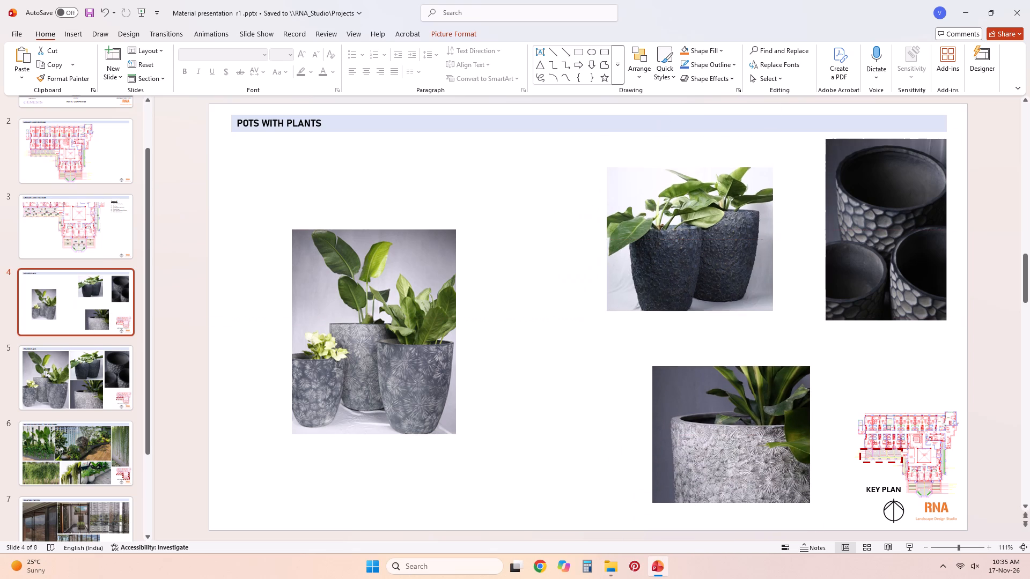
{"action": "left_click_drag", "start_coordinate": [732, 270], "coordinate": [735, 286]}
Delete the picture of three black honeycomb-textured pots from the slide.
{"action": "left_click", "coordinate": [854, 259]}
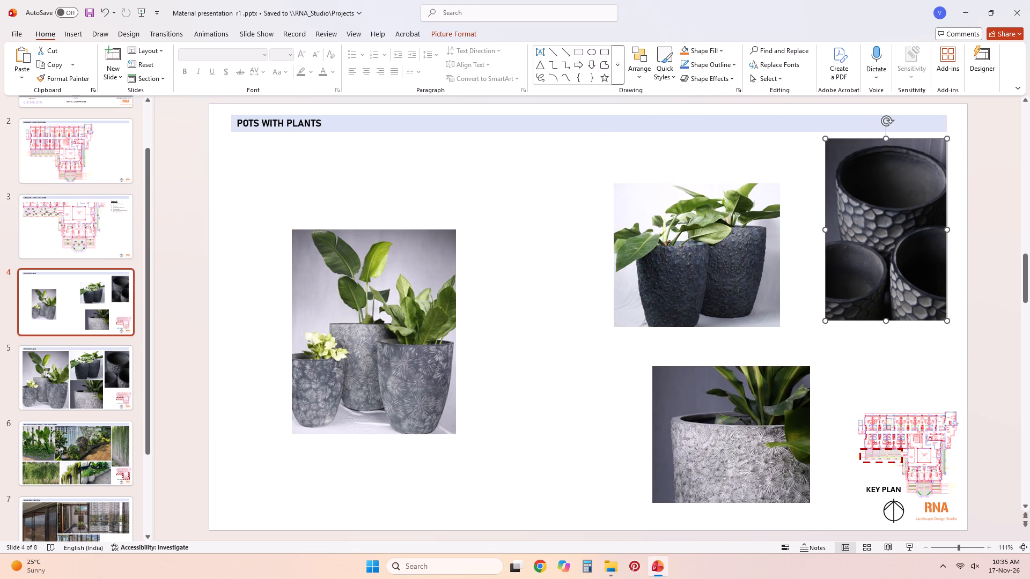
{"action": "key", "text": "Delete"}
Move the two-dark-pots picture beneath the title bar's right end, shrink it further and align it with the bar's right edge.
{"action": "left_click_drag", "start_coordinate": [750, 271], "coordinate": [931, 235]}
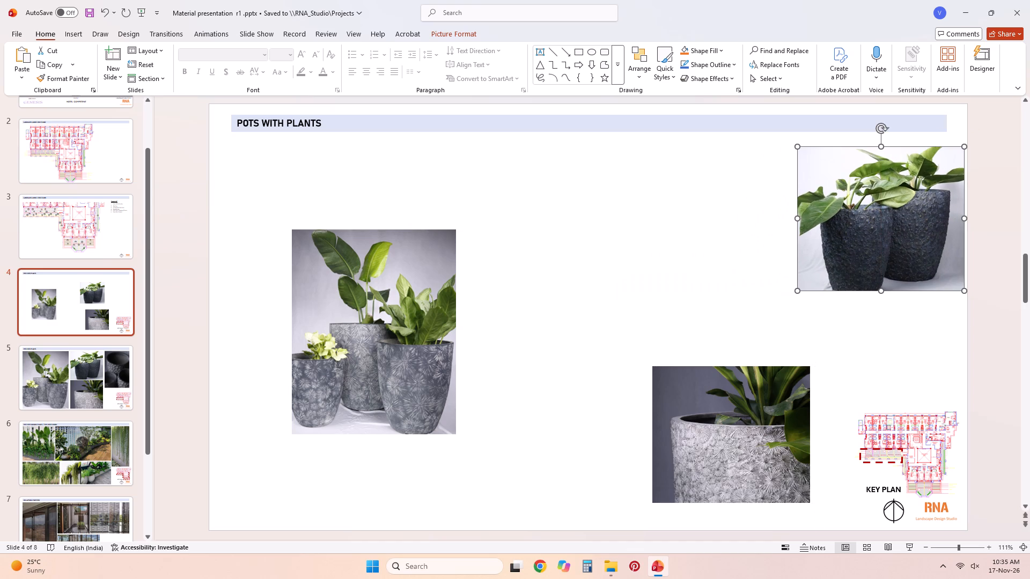
{"action": "left_click_drag", "start_coordinate": [921, 233], "coordinate": [904, 230]}
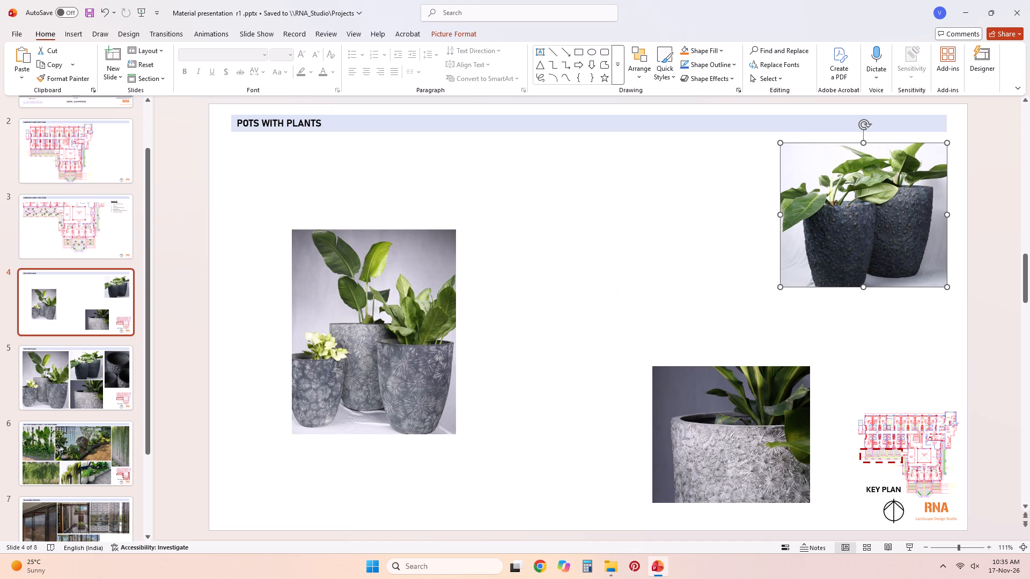
{"action": "left_click_drag", "start_coordinate": [782, 289], "coordinate": [814, 256]}
{"action": "left_click_drag", "start_coordinate": [887, 233], "coordinate": [887, 226]}
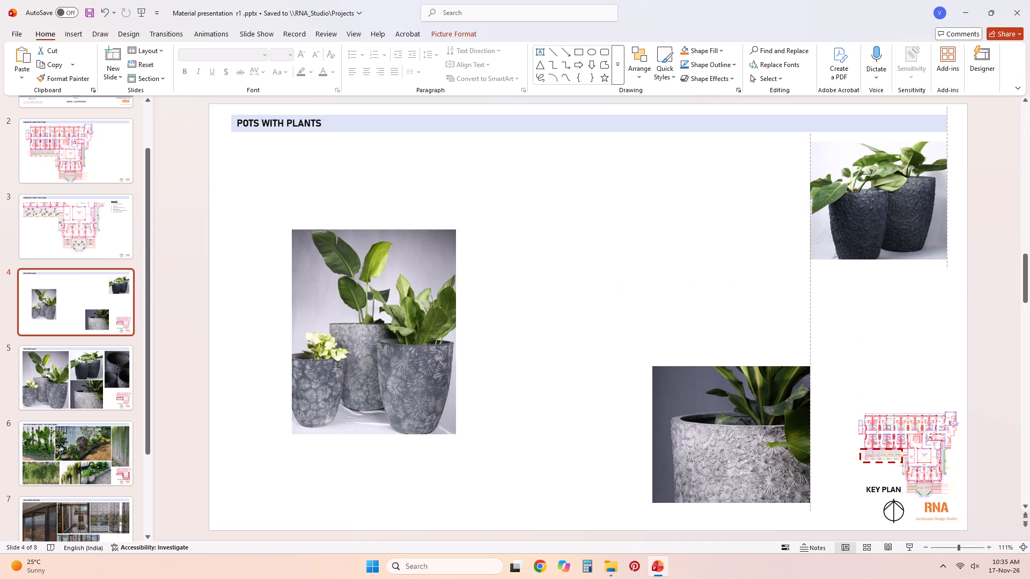
{"action": "left_click_drag", "start_coordinate": [887, 226], "coordinate": [887, 224]}
{"action": "left_click", "coordinate": [858, 291]}
Place the grey pot close-up directly beneath the two-dark-pots picture, with their right edges aligned.
{"action": "left_click_drag", "start_coordinate": [724, 398], "coordinate": [853, 299]}
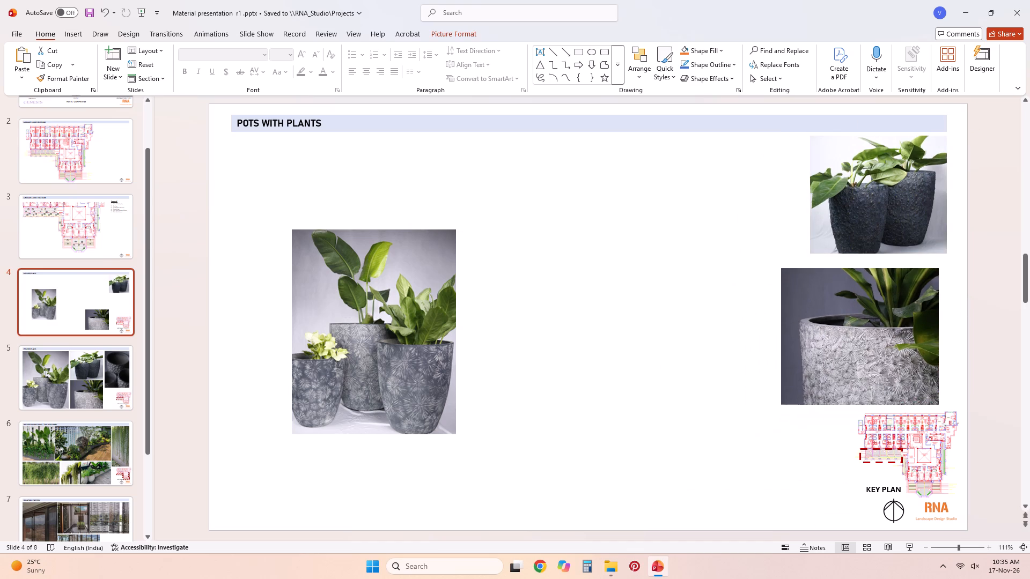
{"action": "left_click_drag", "start_coordinate": [853, 299], "coordinate": [864, 293]}
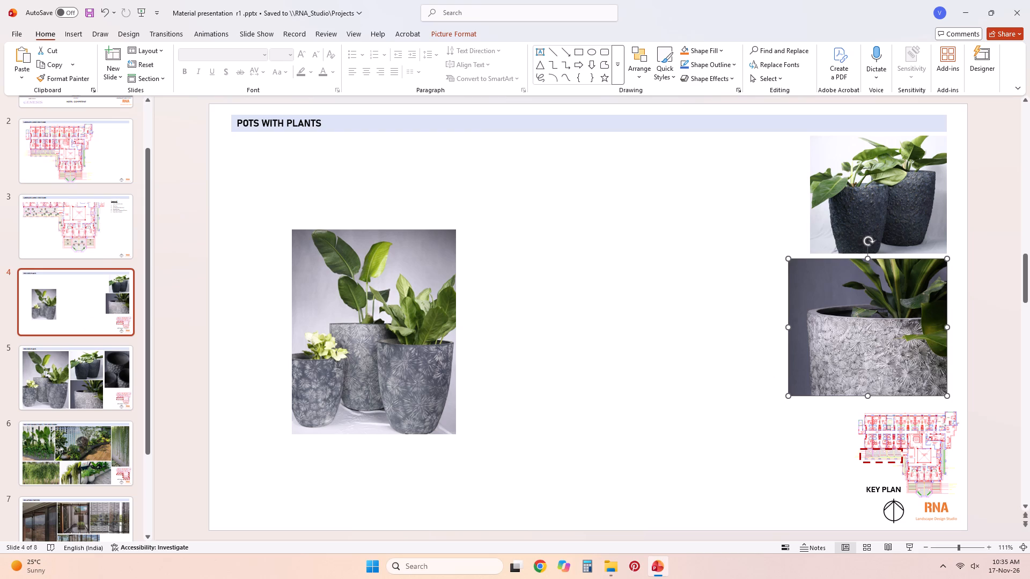
Crop a narrow strip off the left side of the grey pot close-up.
{"action": "right_click", "coordinate": [823, 345]}
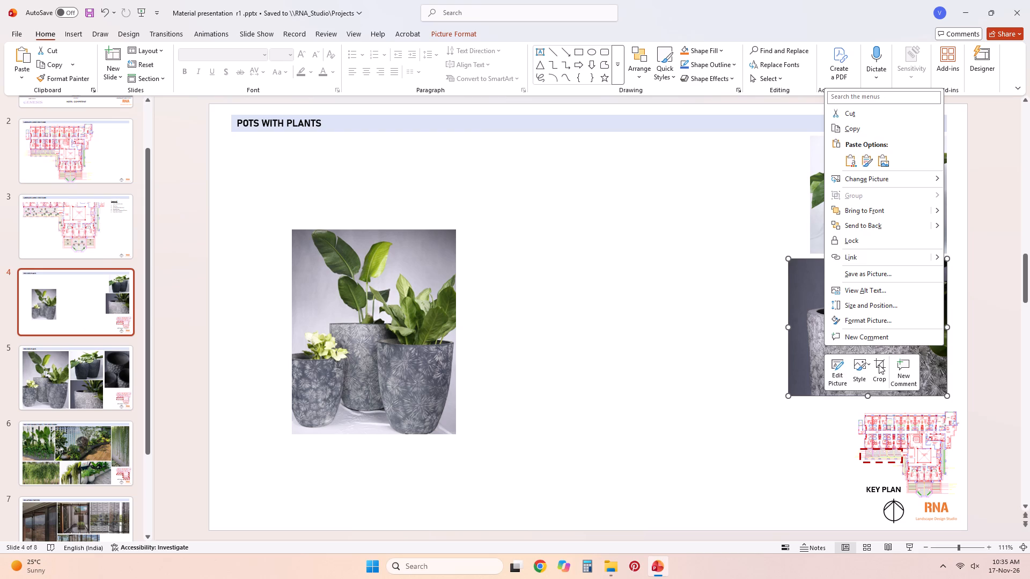
{"action": "left_click", "coordinate": [880, 364]}
{"action": "left_click_drag", "start_coordinate": [791, 328], "coordinate": [797, 328]}
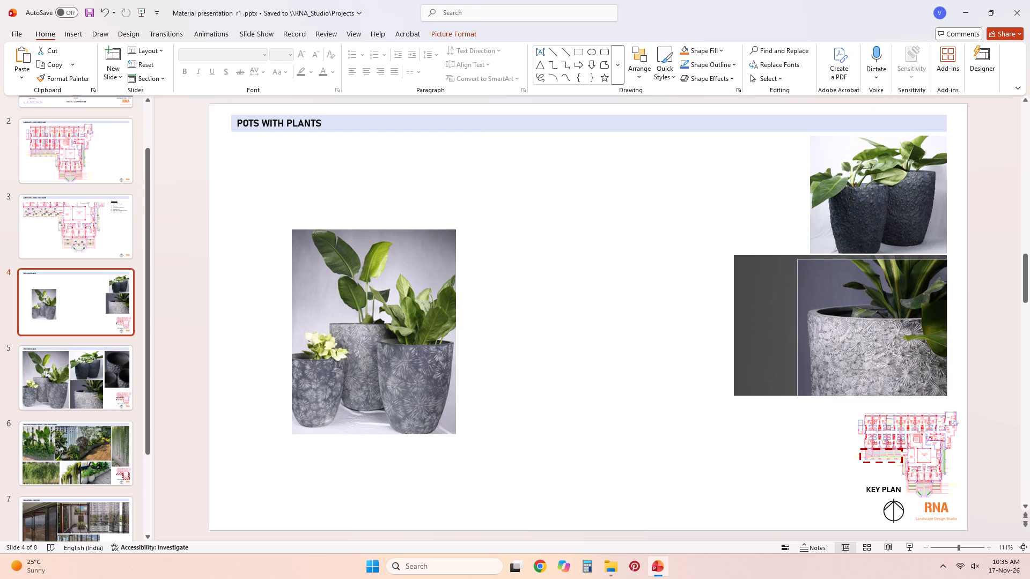
{"action": "left_click_drag", "start_coordinate": [797, 328], "coordinate": [801, 325]}
{"action": "left_click", "coordinate": [767, 459]}
Scale down the grey pot close-up to match the width of the two-dark-pots picture above it.
{"action": "left_click", "coordinate": [862, 336]}
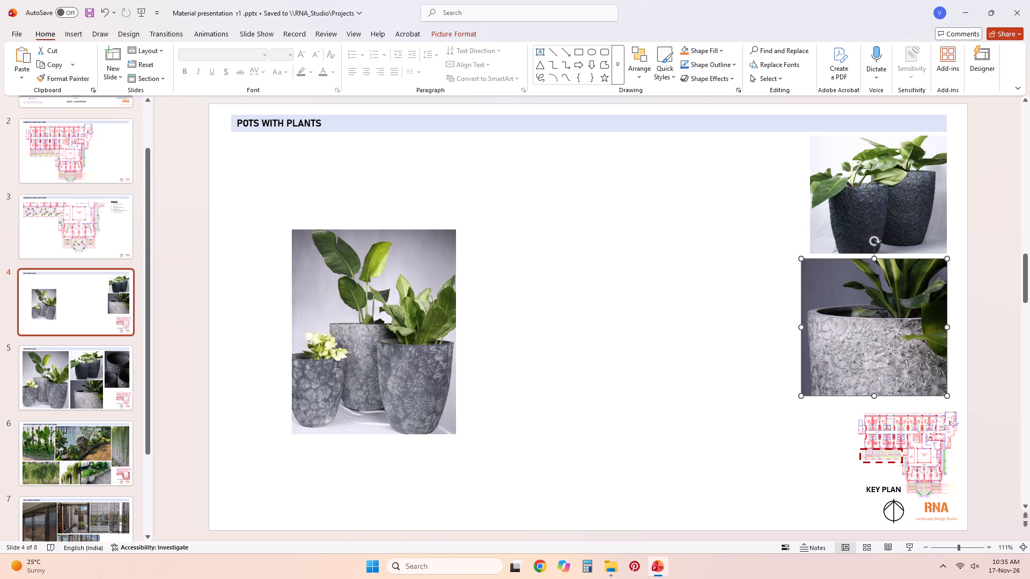
{"action": "left_click_drag", "start_coordinate": [801, 397], "coordinate": [810, 389]}
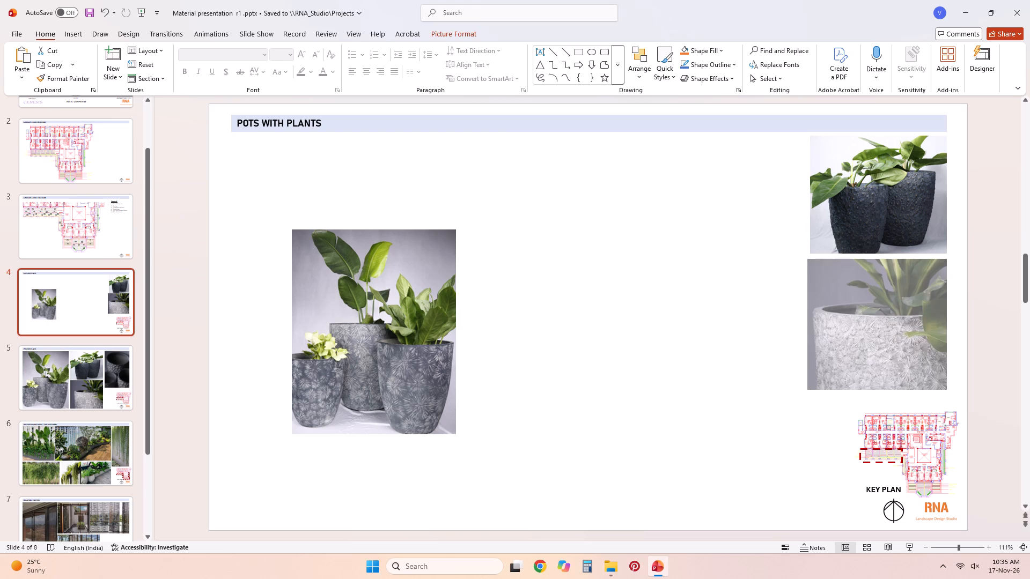
{"action": "left_click_drag", "start_coordinate": [810, 389], "coordinate": [813, 390]}
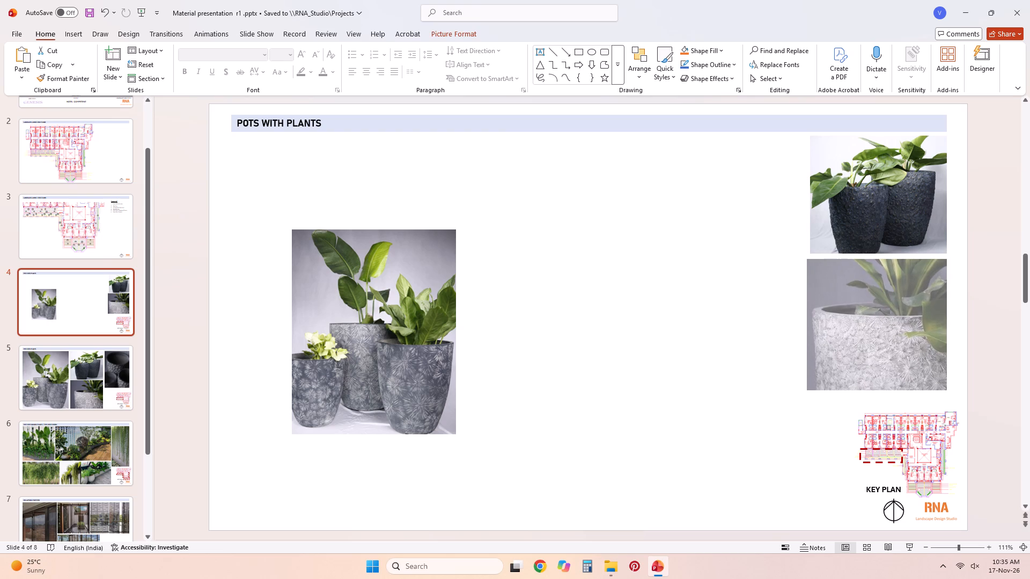
{"action": "left_click_drag", "start_coordinate": [813, 390], "coordinate": [826, 388]}
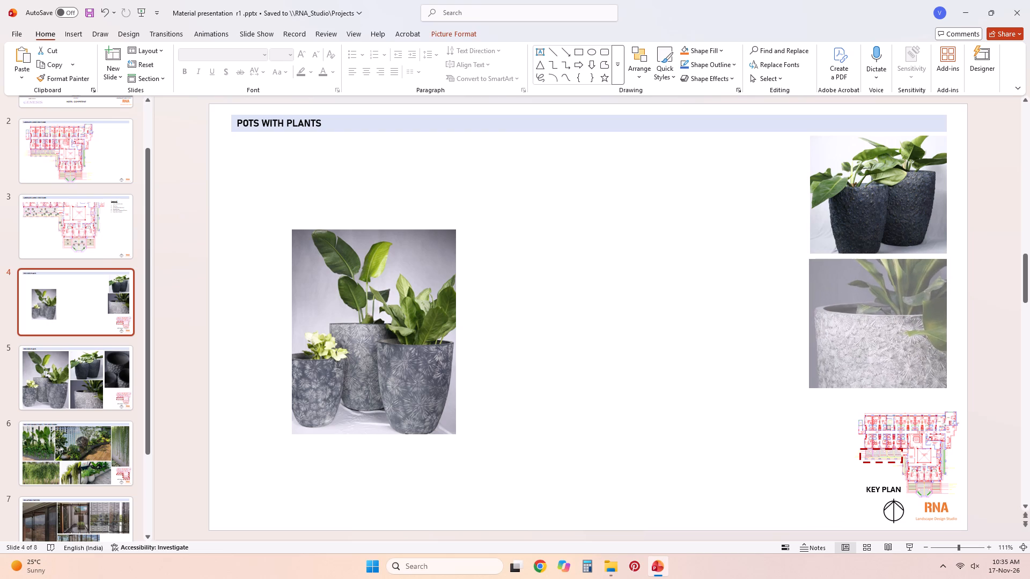
{"action": "left_click_drag", "start_coordinate": [826, 388], "coordinate": [828, 388]}
{"action": "left_click", "coordinate": [734, 408]}
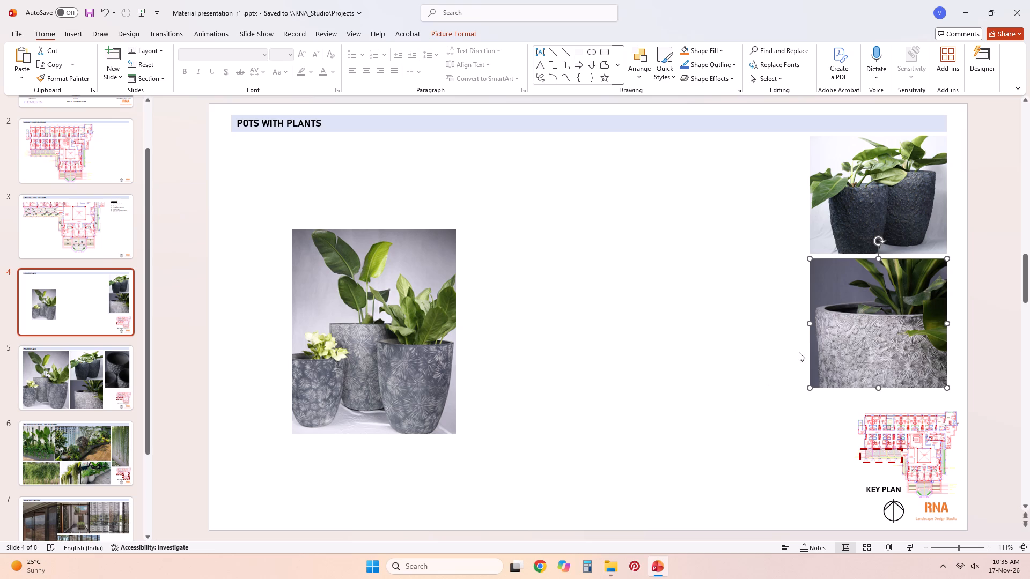
Scale down the three-pots picture and place it beneath the title bar, immediately left of the two-dark-pots picture.
{"action": "left_click", "coordinate": [444, 308]}
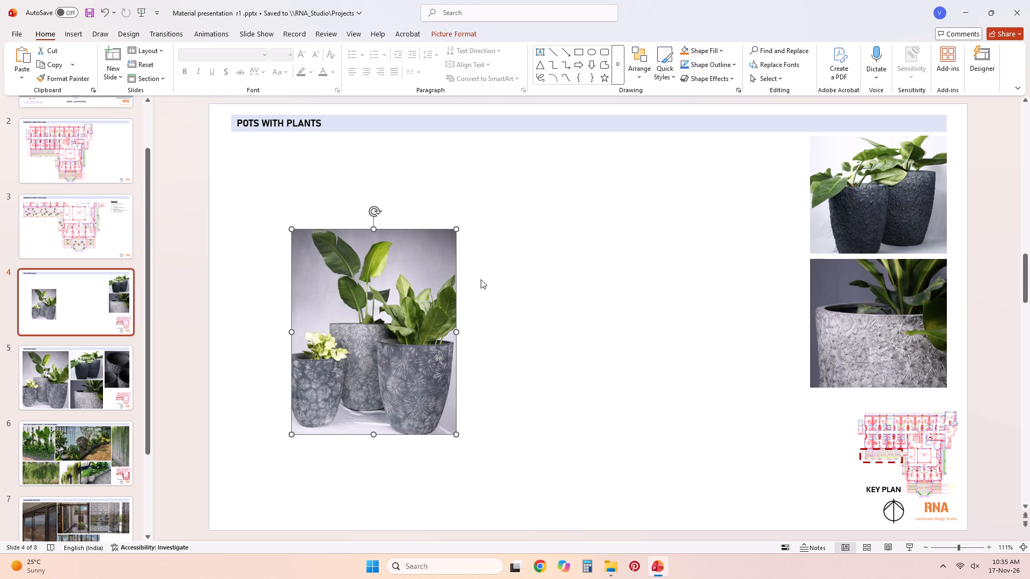
{"action": "left_click_drag", "start_coordinate": [453, 230], "coordinate": [364, 321]}
{"action": "left_click_drag", "start_coordinate": [337, 363], "coordinate": [723, 437]}
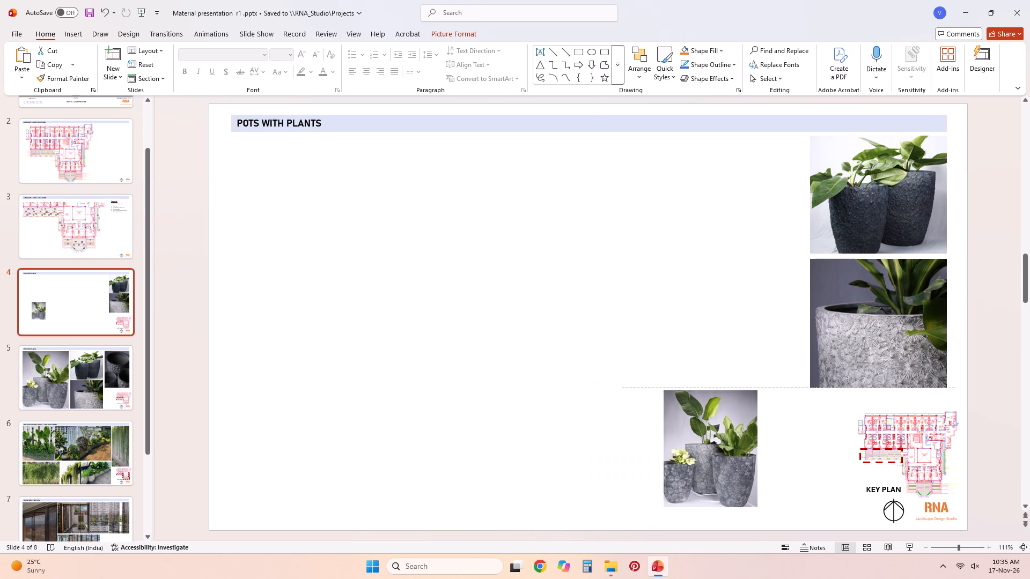
{"action": "left_click_drag", "start_coordinate": [723, 437], "coordinate": [799, 437]}
{"action": "left_click_drag", "start_coordinate": [752, 514], "coordinate": [745, 508]}
{"action": "left_click_drag", "start_coordinate": [793, 443], "coordinate": [732, 261]}
{"action": "left_click_drag", "start_coordinate": [728, 238], "coordinate": [729, 206]}
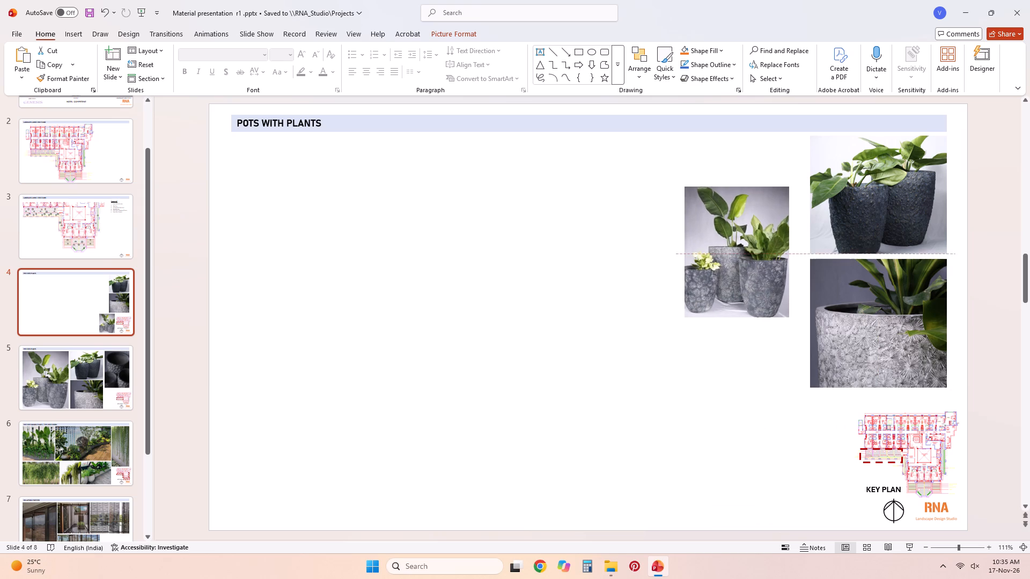
{"action": "left_click_drag", "start_coordinate": [729, 206], "coordinate": [743, 156]}
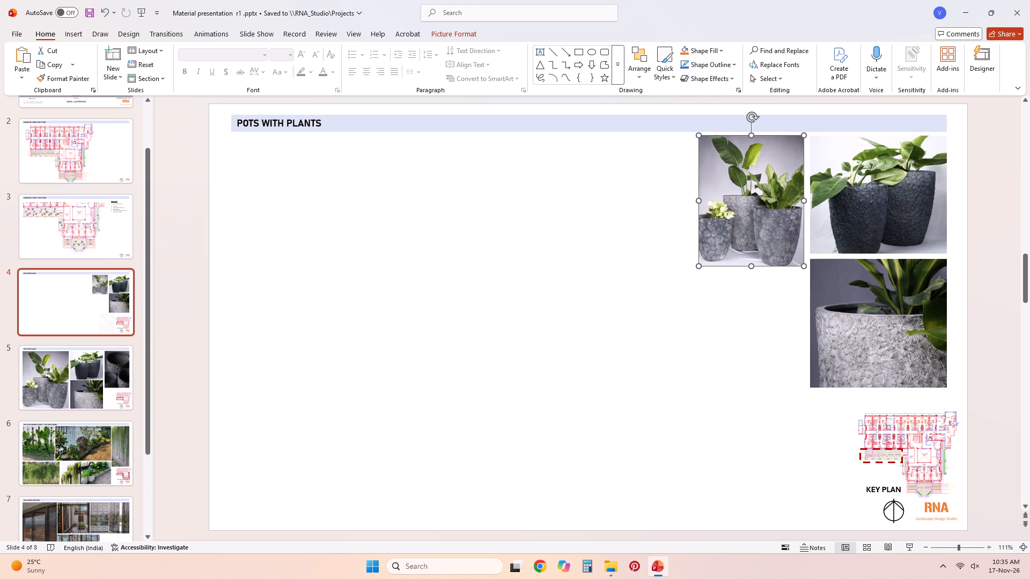
Delete the two-dark-pots picture from the Pots With Plants slide.
{"action": "left_click", "coordinate": [860, 225]}
{"action": "key", "text": "Delete"}
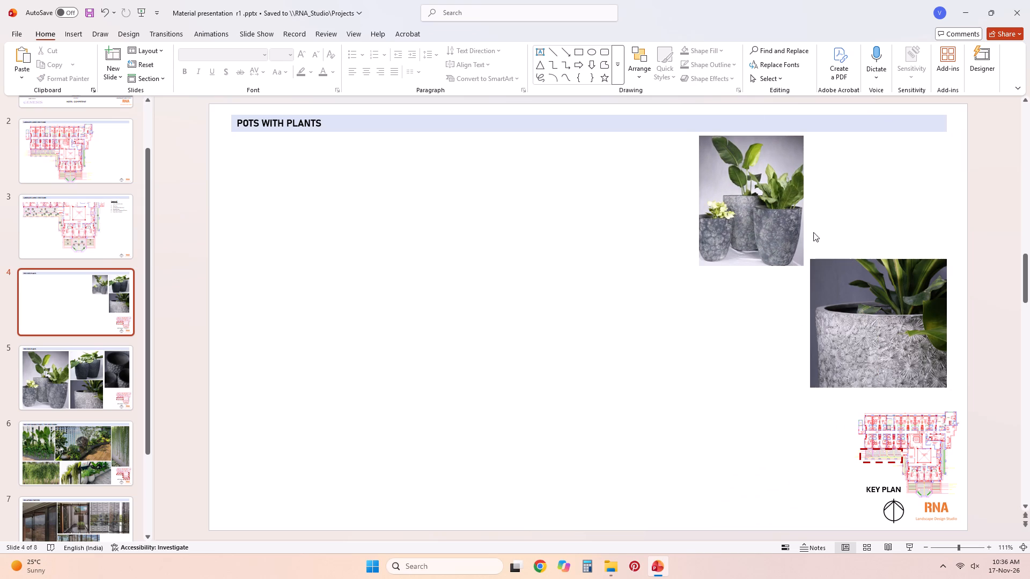
Move the three-pots picture beneath the title bar's right end and enlarge it to match the grey pot close-up's width and edges.
{"action": "left_click_drag", "start_coordinate": [753, 235], "coordinate": [892, 236]}
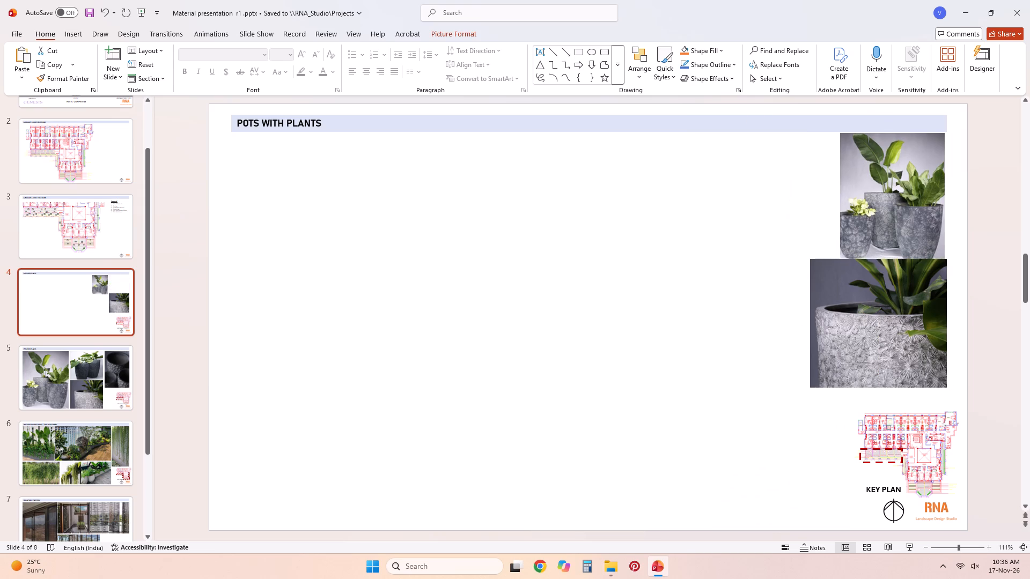
{"action": "left_click_drag", "start_coordinate": [892, 236], "coordinate": [892, 241]}
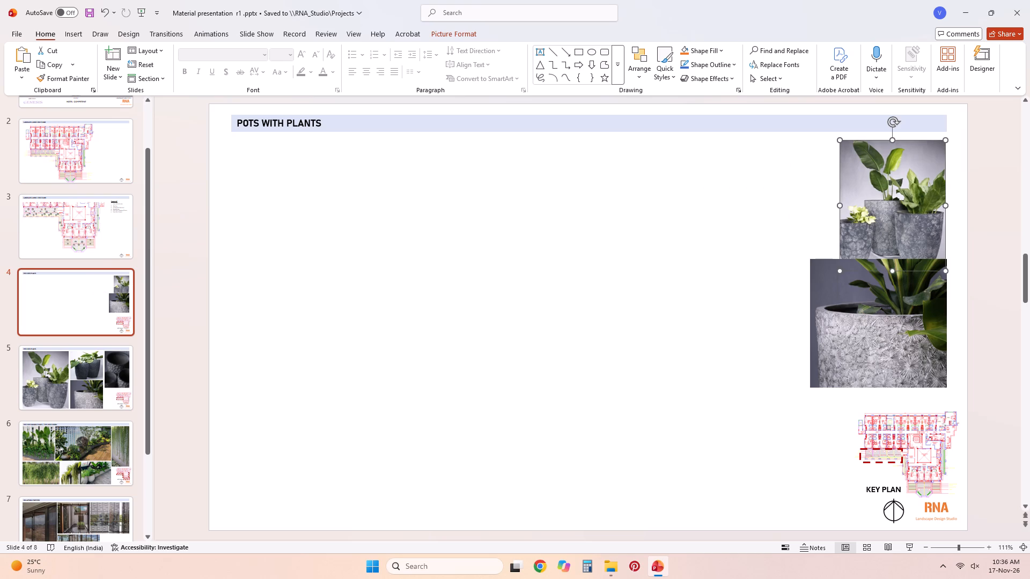
{"action": "left_click_drag", "start_coordinate": [841, 272], "coordinate": [805, 281]}
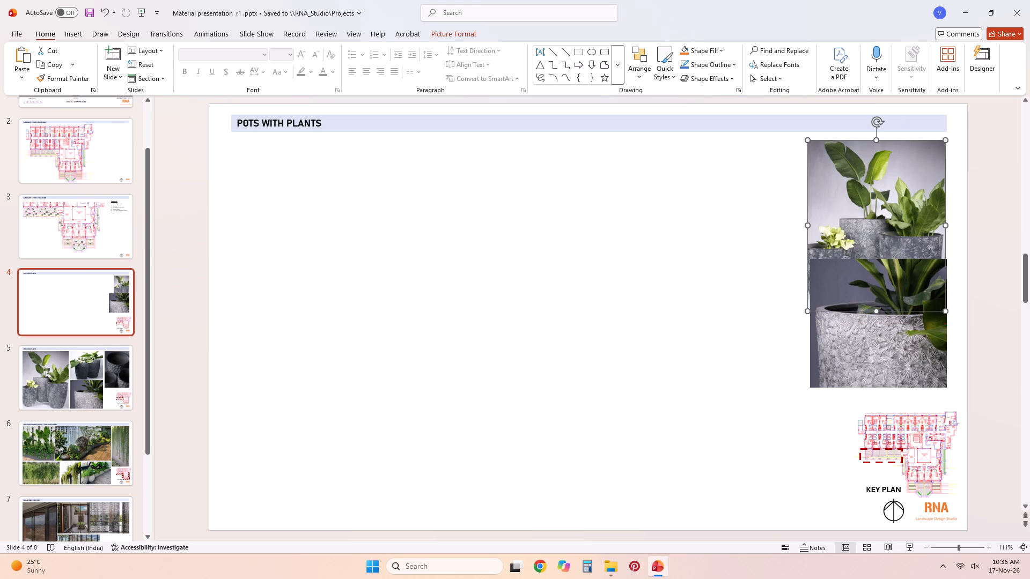
{"action": "left_click", "coordinate": [894, 229]}
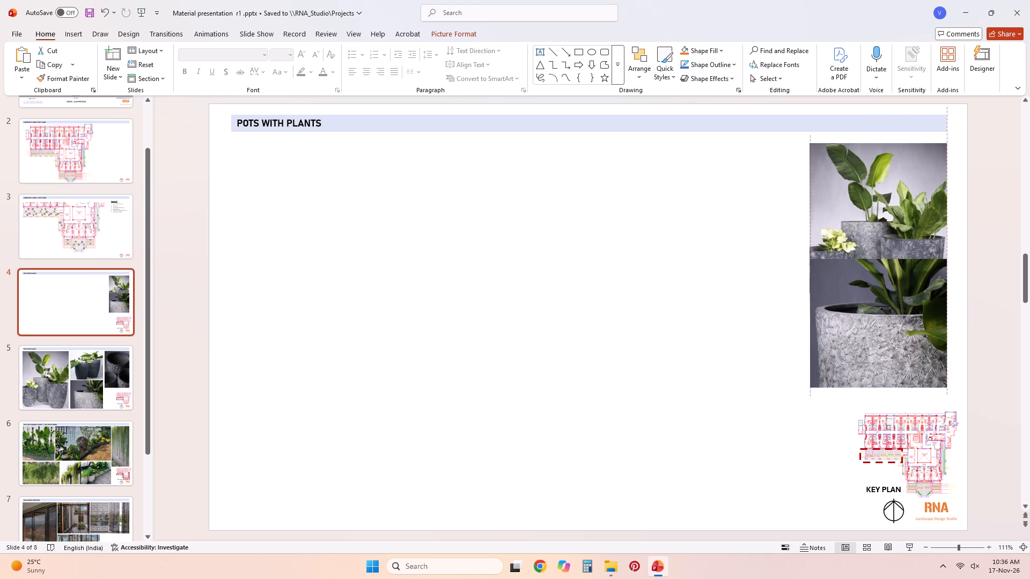
Move the grey pot close-up directly beneath the three-pots picture and resize it to the same width.
{"action": "left_click_drag", "start_coordinate": [874, 326], "coordinate": [864, 366]}
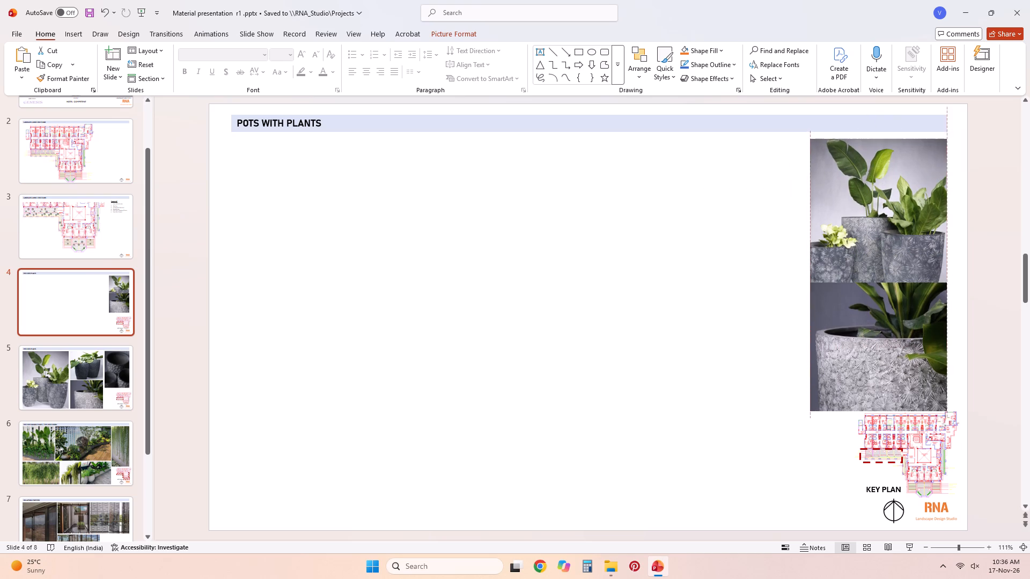
{"action": "left_click_drag", "start_coordinate": [864, 366], "coordinate": [706, 360]}
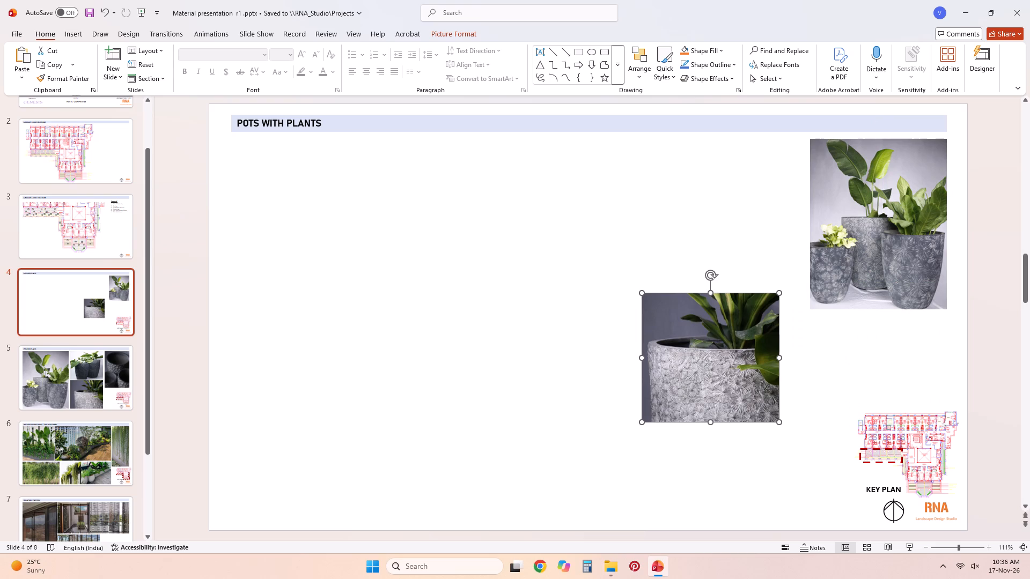
{"action": "left_click_drag", "start_coordinate": [783, 293], "coordinate": [768, 315]}
{"action": "left_click_drag", "start_coordinate": [726, 339], "coordinate": [726, 340]}
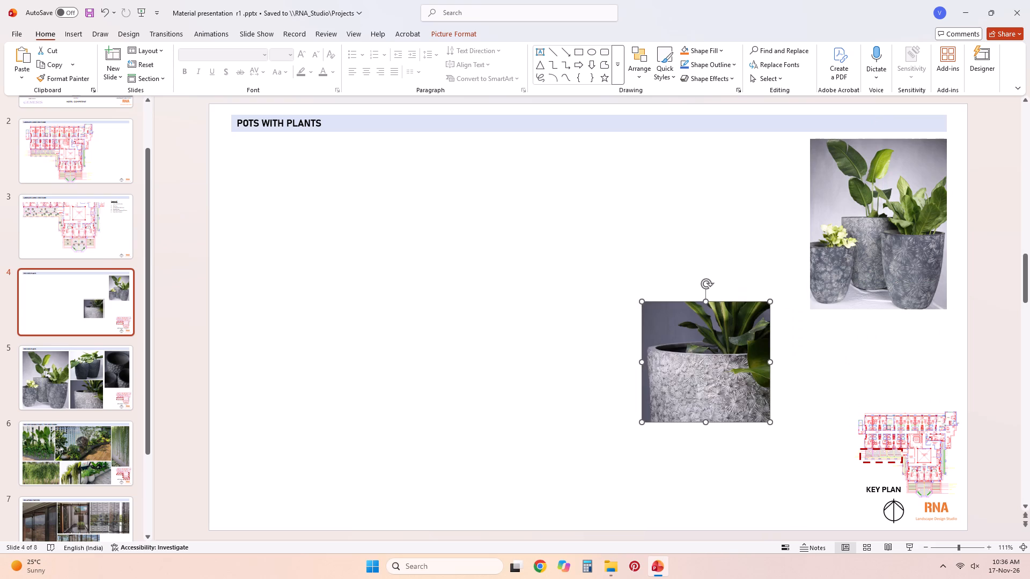
{"action": "left_click_drag", "start_coordinate": [726, 340], "coordinate": [891, 355]}
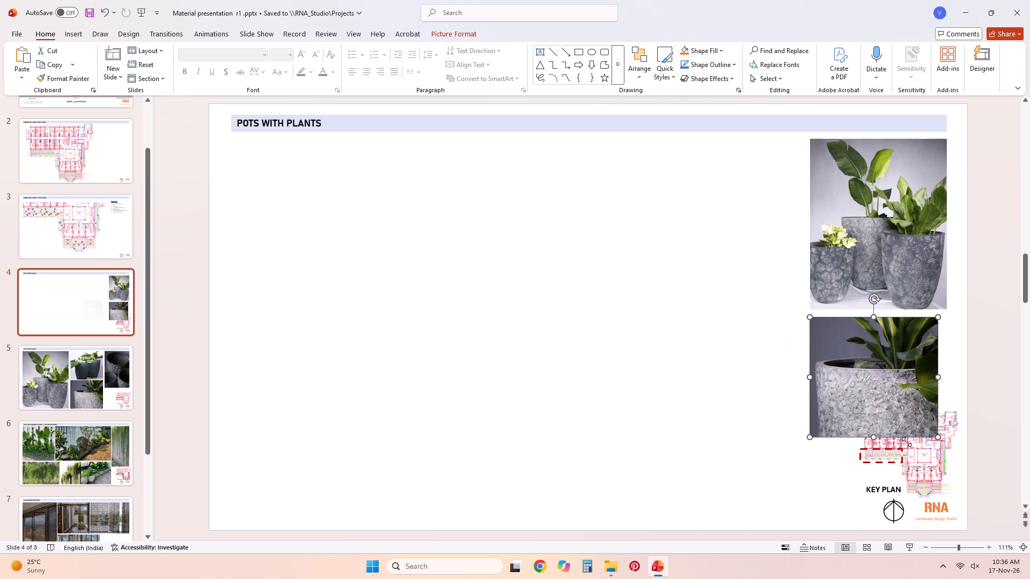
{"action": "left_click_drag", "start_coordinate": [939, 436], "coordinate": [945, 444]}
Crop the grey pot close-up's height to clear the key plan, shifting the image up within the crop frame to show more pot.
{"action": "right_click", "coordinate": [911, 388]}
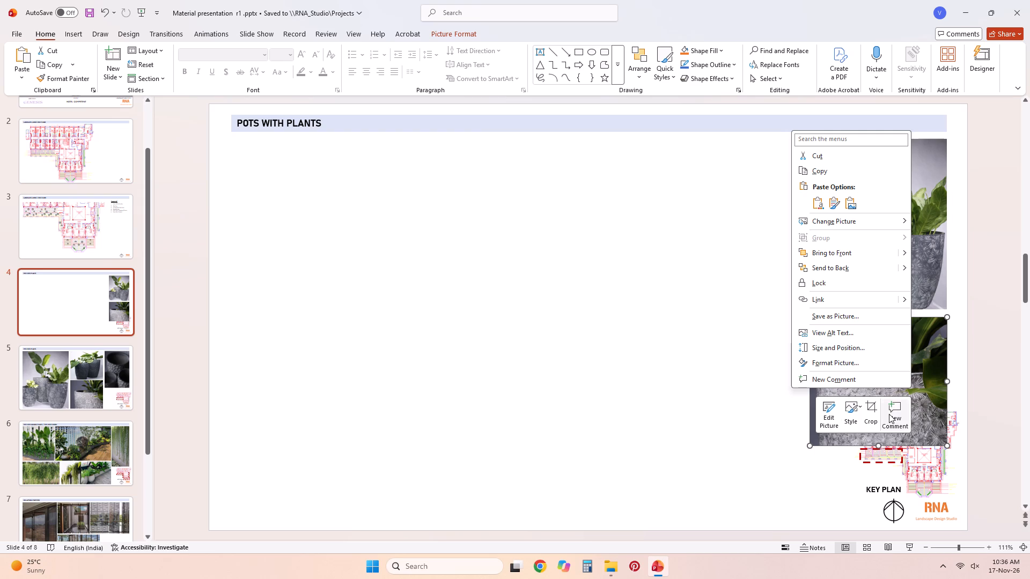
{"action": "left_click", "coordinate": [872, 415]}
{"action": "left_click_drag", "start_coordinate": [878, 442], "coordinate": [884, 418]}
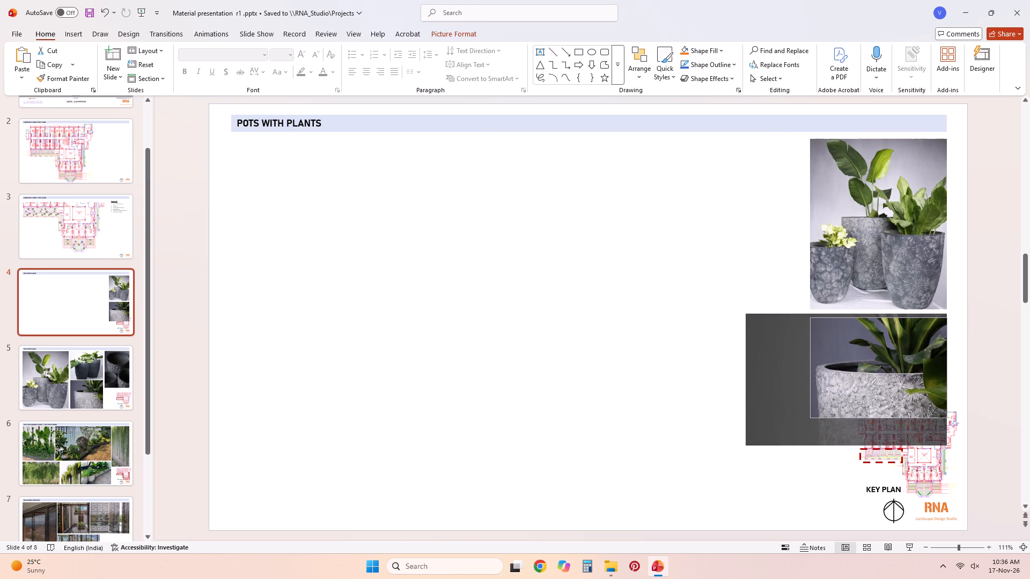
{"action": "left_click_drag", "start_coordinate": [884, 418], "coordinate": [890, 402]}
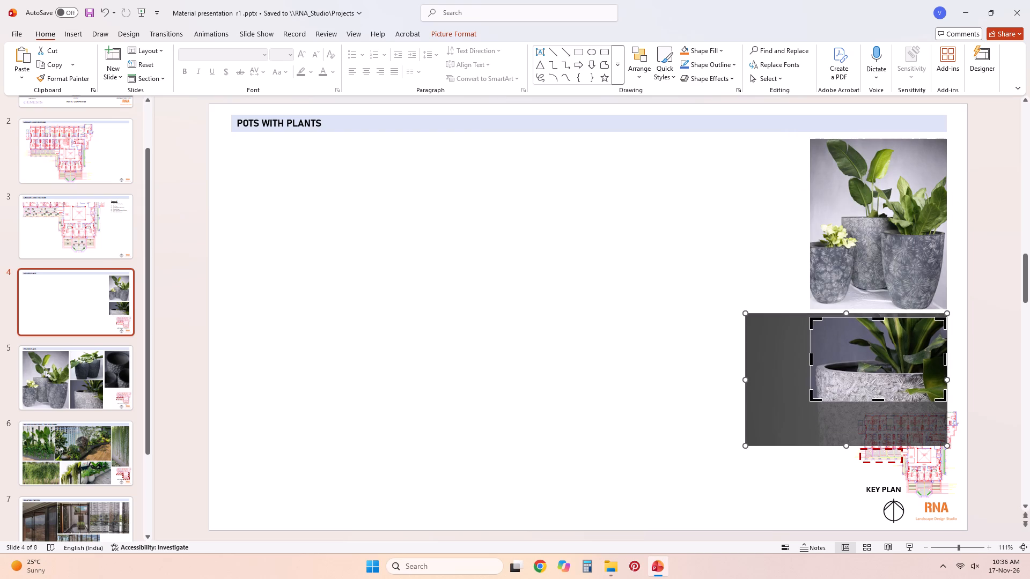
{"action": "left_click_drag", "start_coordinate": [882, 354], "coordinate": [881, 332]}
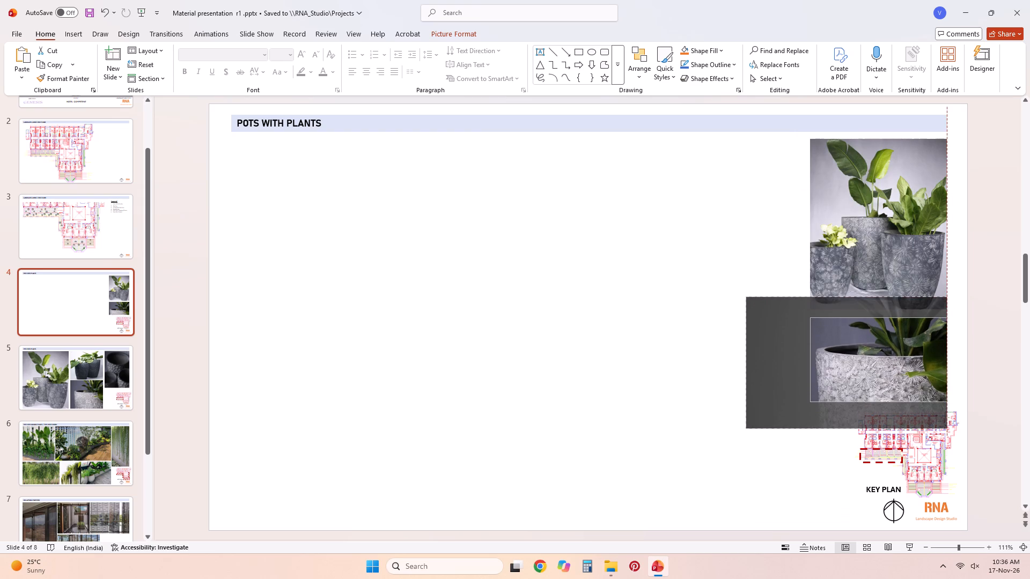
{"action": "left_click_drag", "start_coordinate": [881, 332], "coordinate": [881, 330]}
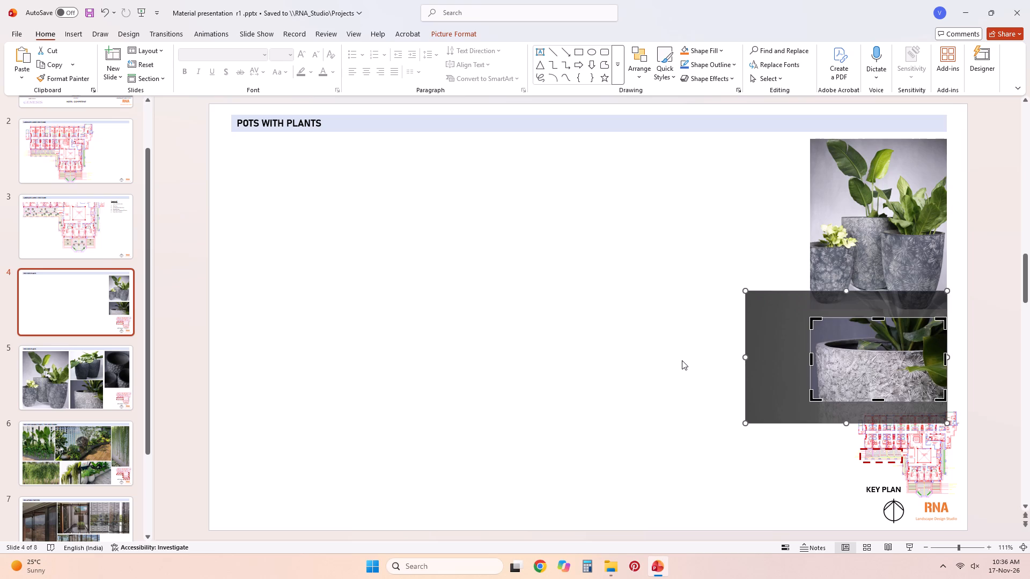
{"action": "left_click", "coordinate": [680, 358]}
{"action": "left_click", "coordinate": [904, 384]}
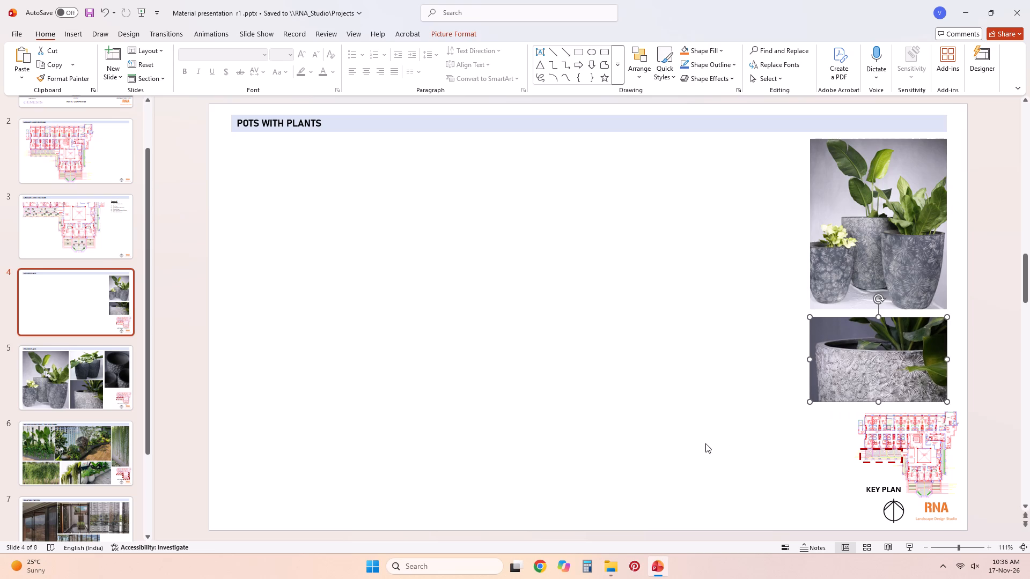
{"action": "left_click", "coordinate": [705, 443]}
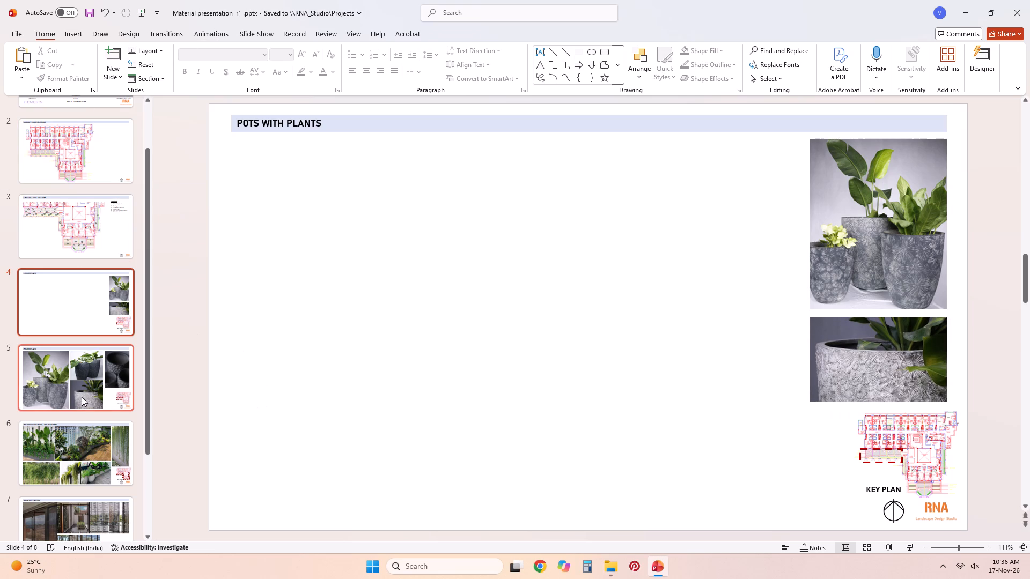
Copy the picture of round pots and planters along the brick-paved terrace from slide 6 onto the Pots With Plants slide.
{"action": "left_click", "coordinate": [81, 449]}
{"action": "left_click", "coordinate": [89, 511]}
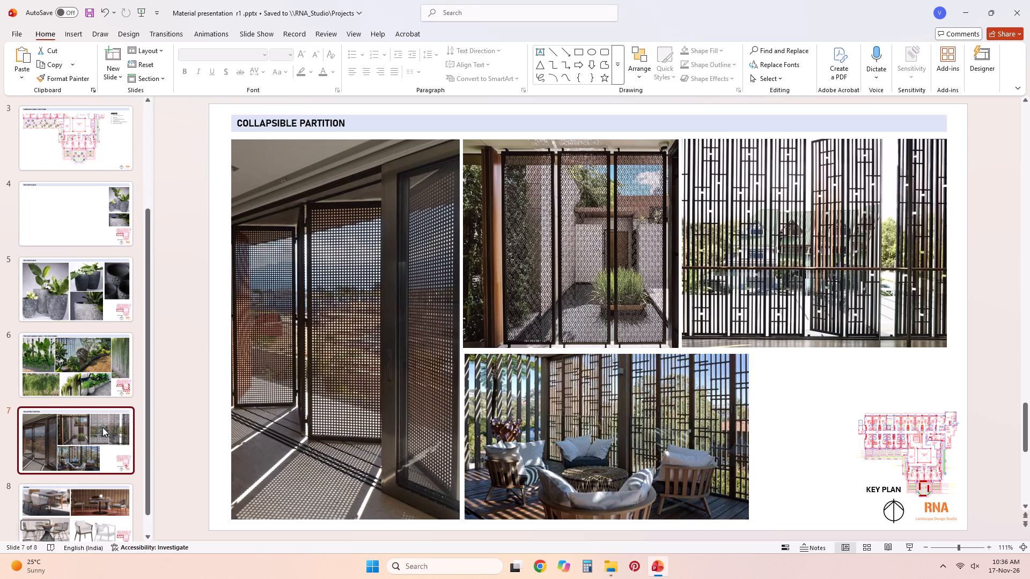
{"action": "scroll", "coordinate": [92, 335], "scroll_direction": "down", "scroll_amount": 3}
{"action": "left_click", "coordinate": [78, 354]}
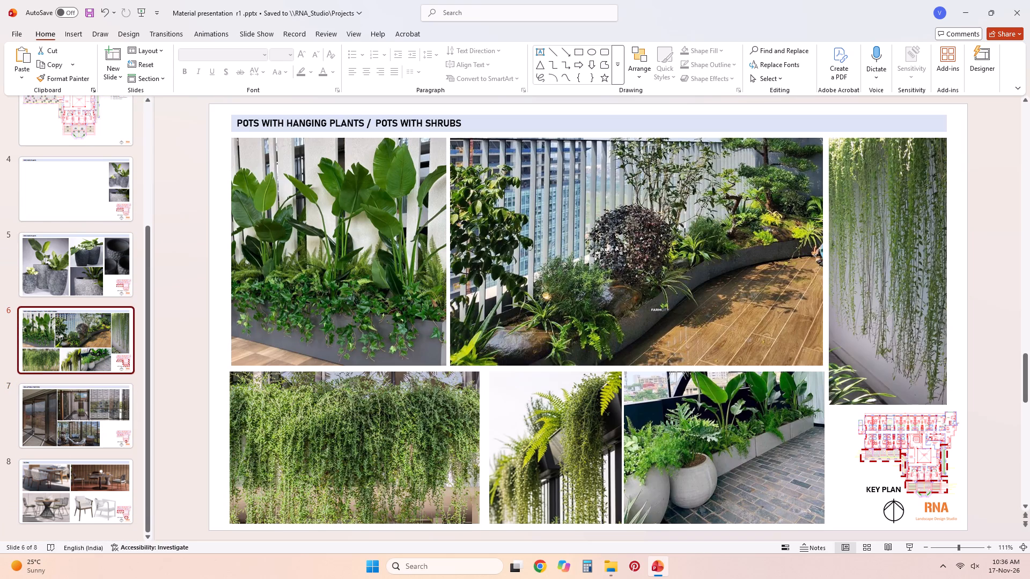
{"action": "right_click", "coordinate": [722, 461]}
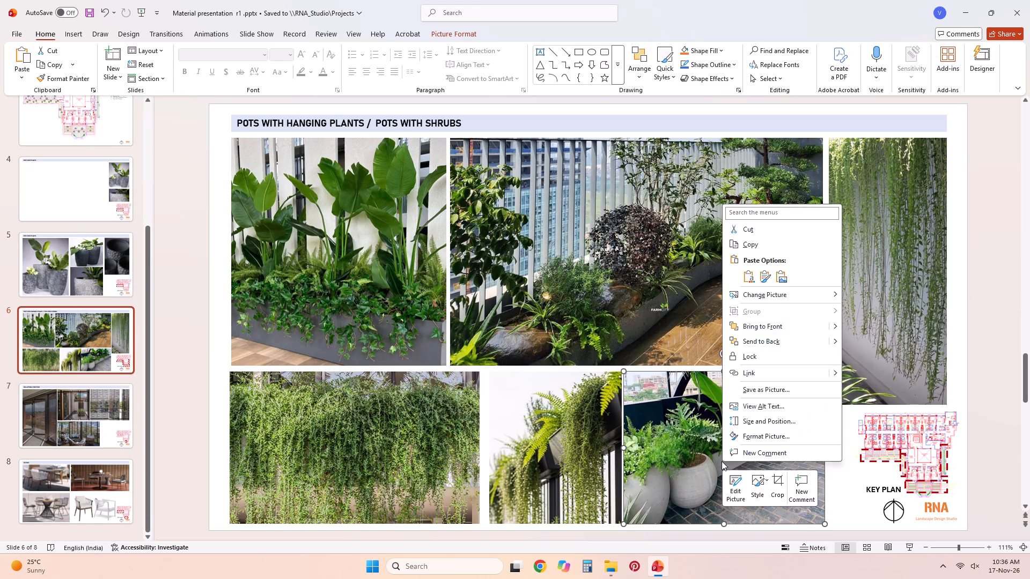
{"action": "left_click", "coordinate": [759, 239]}
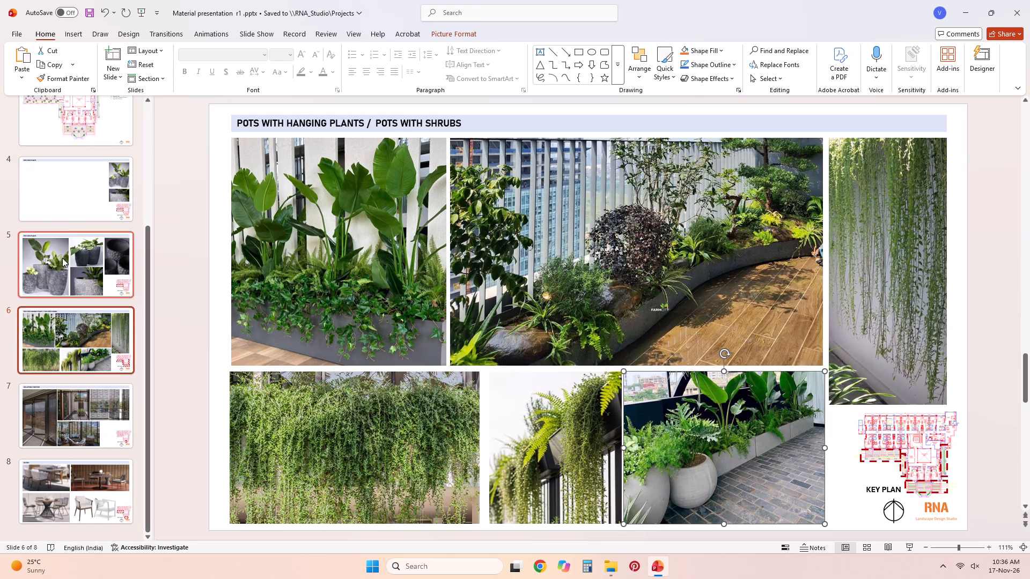
{"action": "left_click", "coordinate": [70, 205]}
{"action": "key", "text": "ctrl+v"}
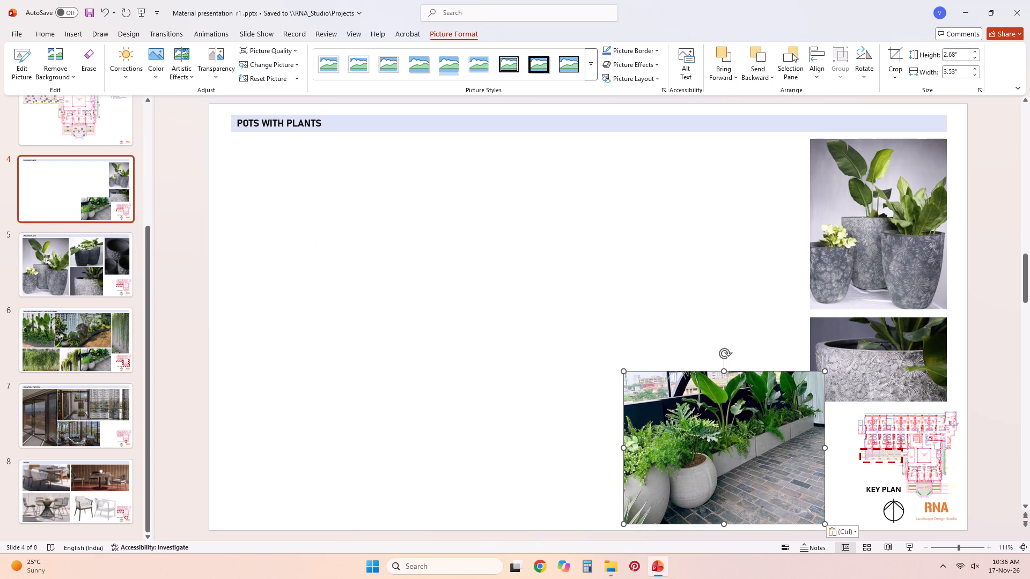
Place the terrace planters picture at the bottom of the slide, just left of the key plan.
{"action": "left_click_drag", "start_coordinate": [801, 462], "coordinate": [779, 228]}
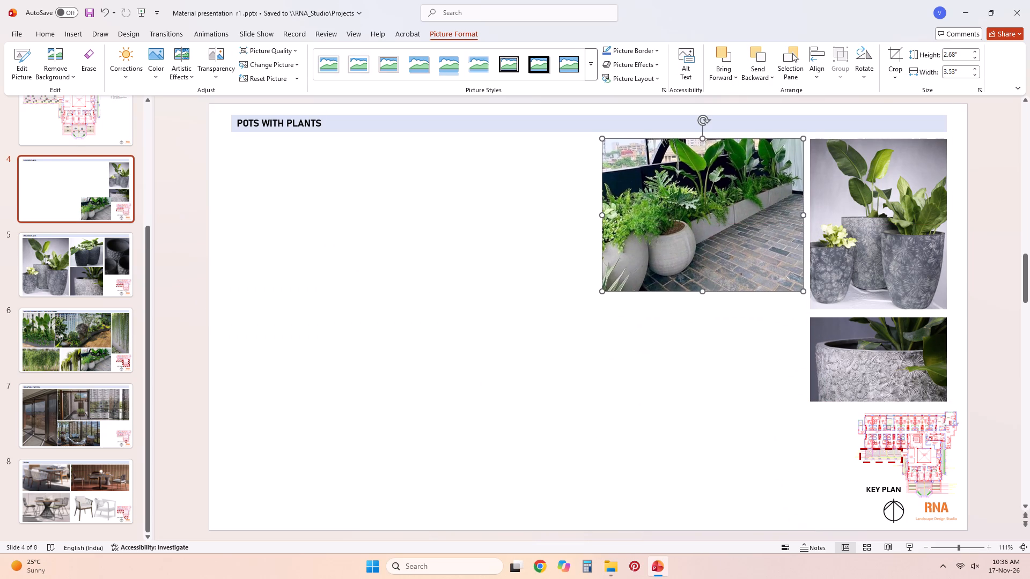
{"action": "left_click_drag", "start_coordinate": [783, 283], "coordinate": [775, 513]}
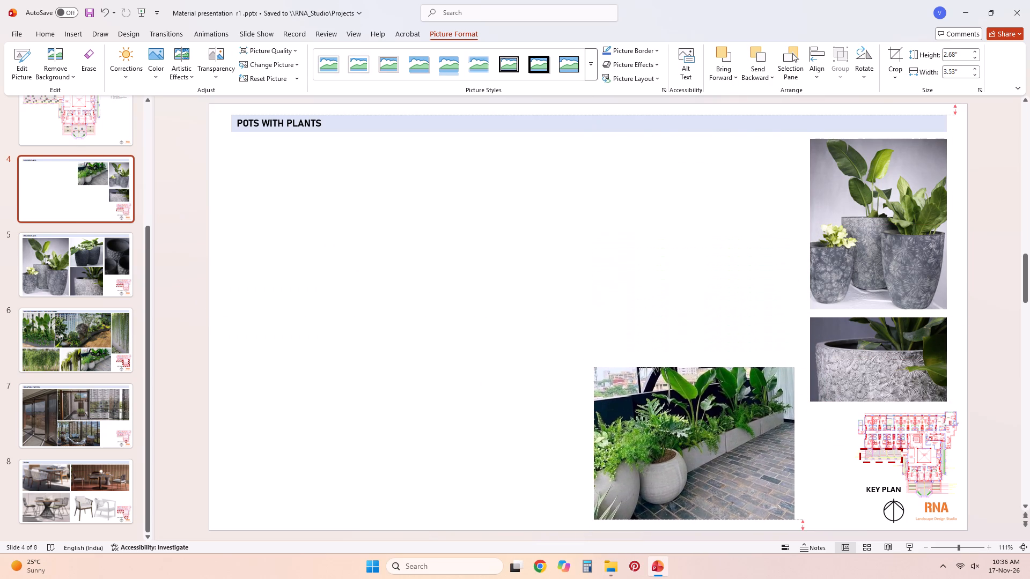
{"action": "left_click_drag", "start_coordinate": [775, 513], "coordinate": [786, 508]}
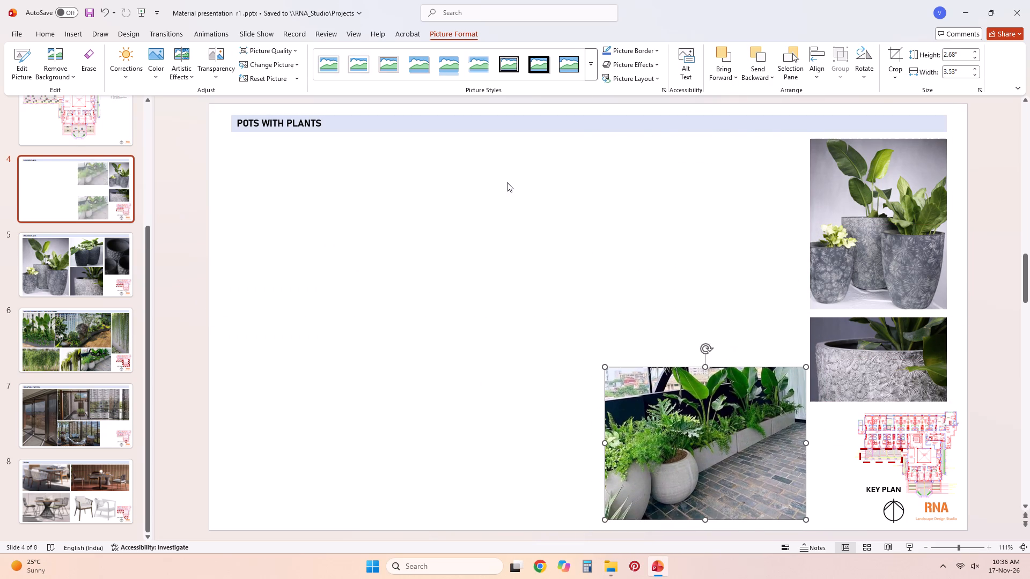
{"action": "left_click", "coordinate": [507, 182]}
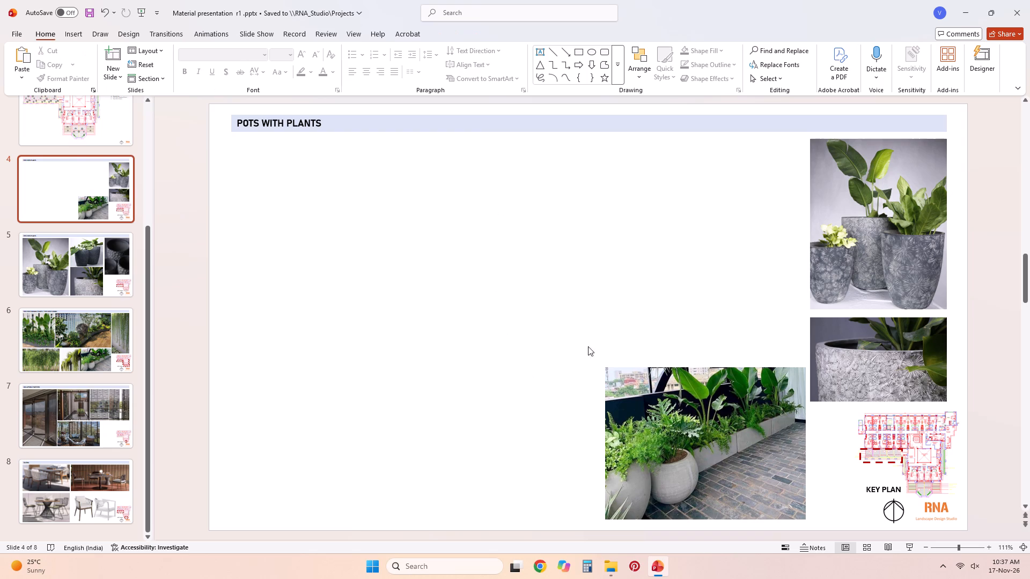
Copy the round dining table picture with the slatted wood wall from the Seating slide onto the Pots With Plants slide.
{"action": "left_click", "coordinate": [100, 468]}
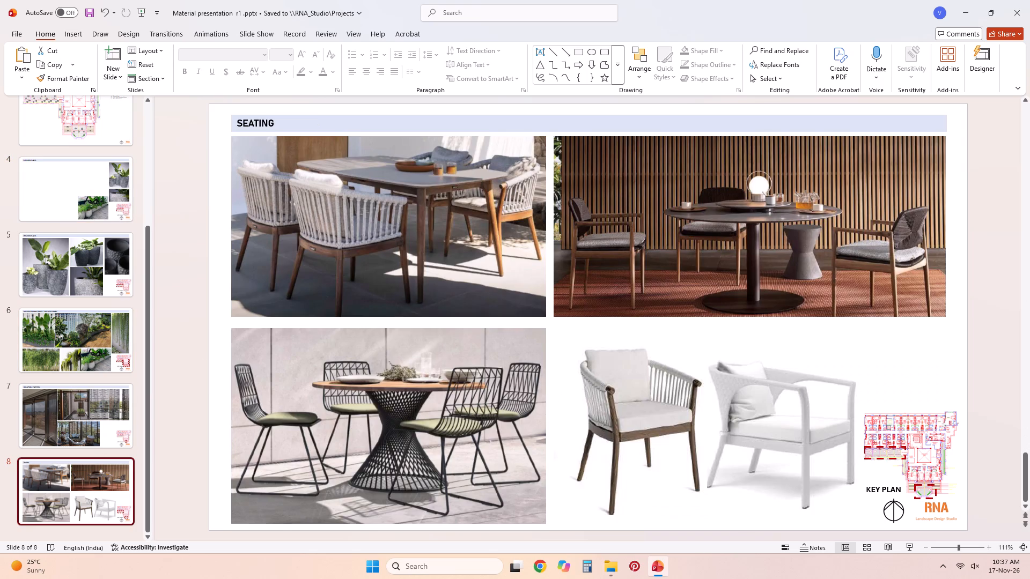
{"action": "right_click", "coordinate": [725, 258]}
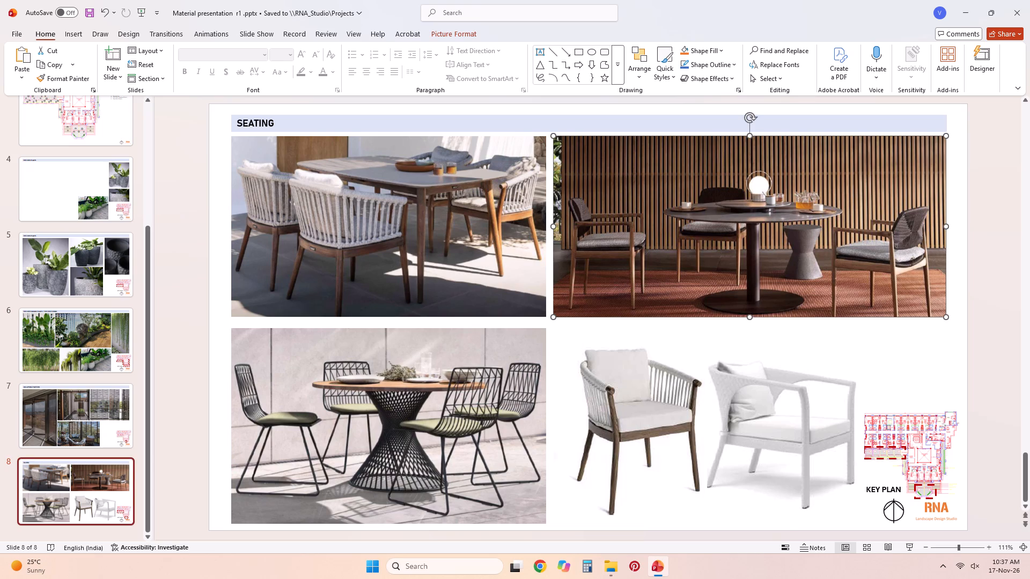
{"action": "left_click", "coordinate": [739, 301]}
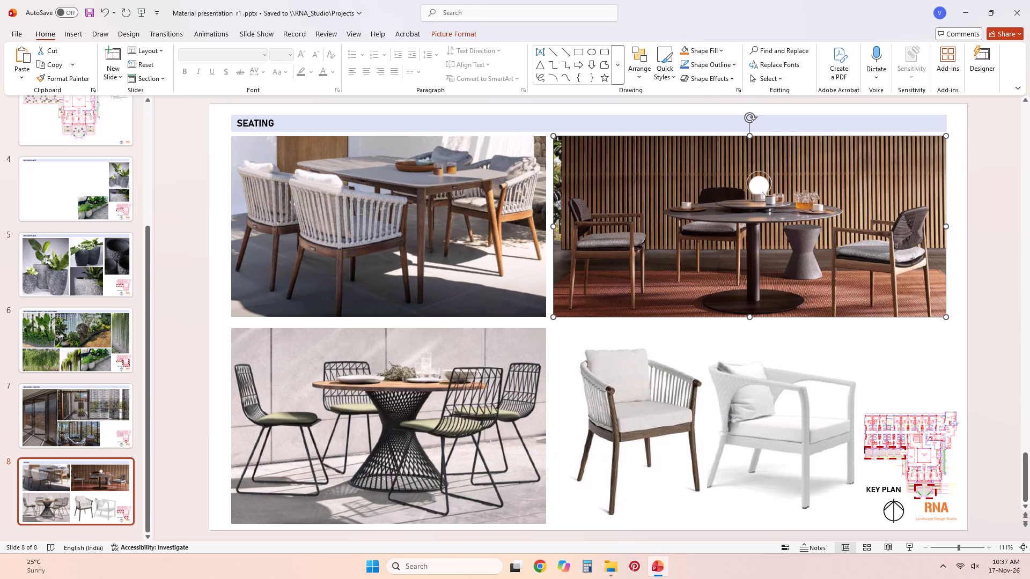
{"action": "left_click", "coordinate": [77, 197]}
{"action": "key", "text": "ctrl+v"}
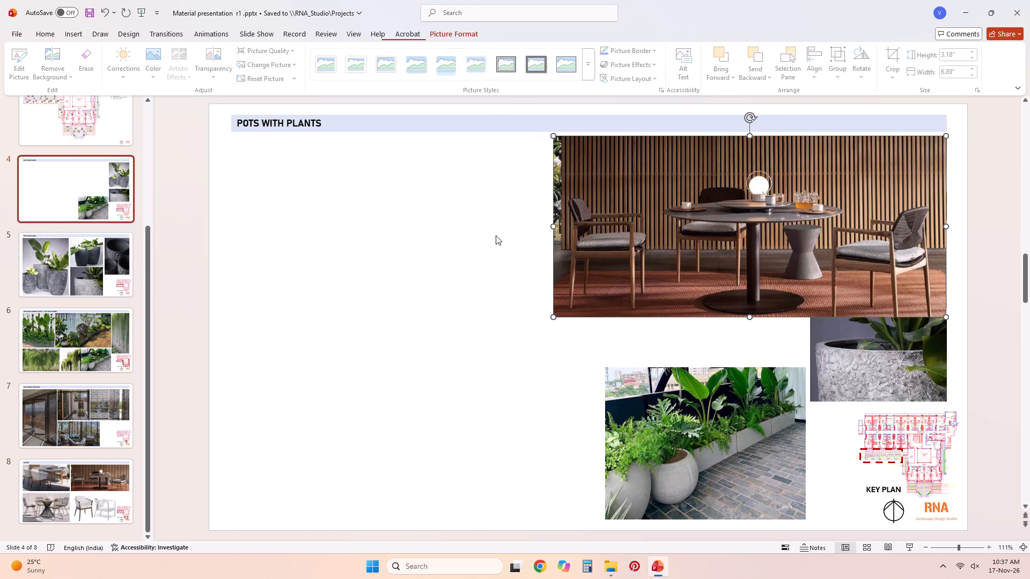
Shrink the round dining table picture with the slatted wall to about 6.2" wide and place it at the slide's bottom-left corner.
{"action": "left_click_drag", "start_coordinate": [676, 219], "coordinate": [376, 275]}
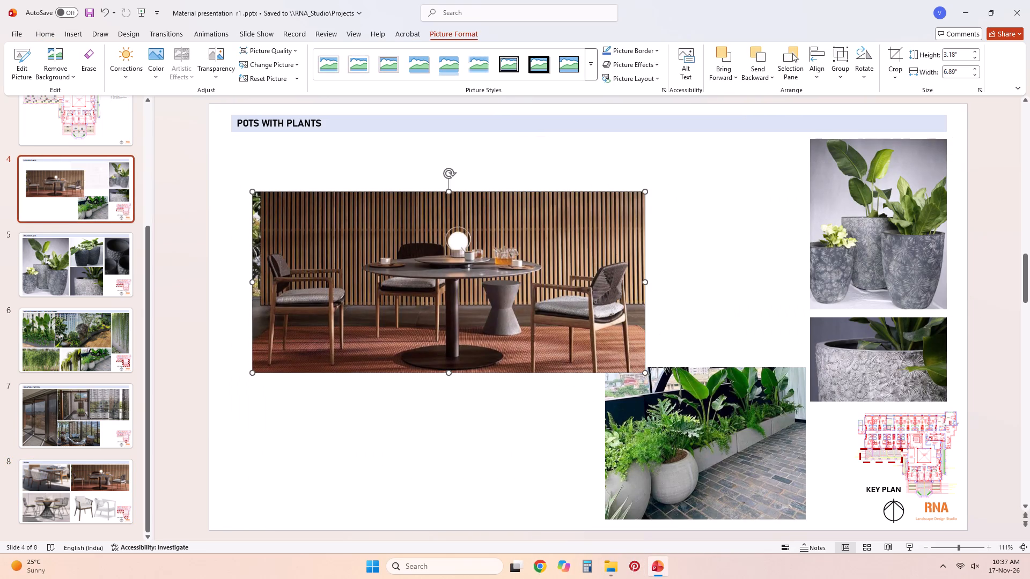
{"action": "left_click_drag", "start_coordinate": [644, 373], "coordinate": [604, 340]}
{"action": "left_click_drag", "start_coordinate": [407, 266], "coordinate": [408, 310]}
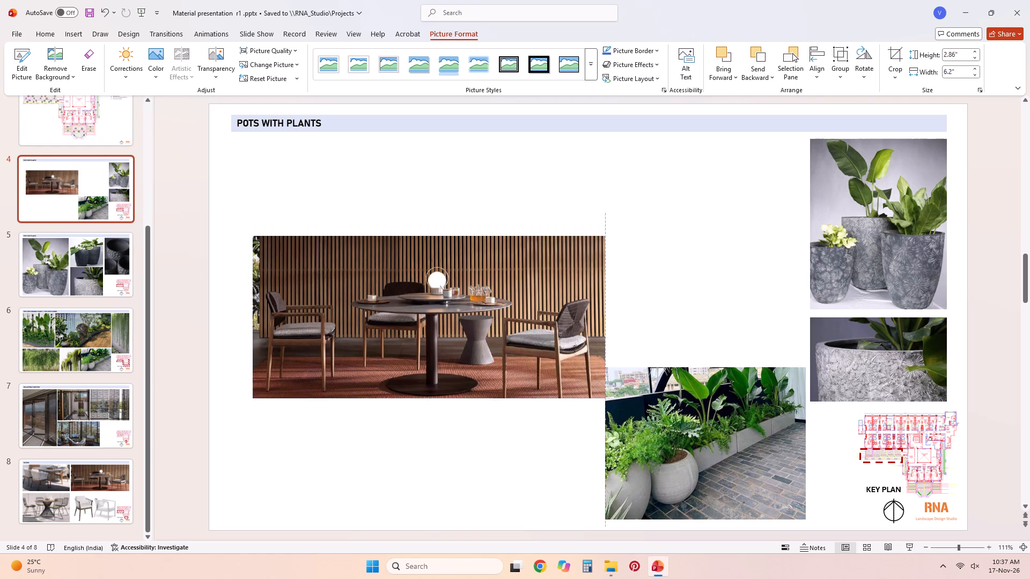
{"action": "left_click_drag", "start_coordinate": [408, 310], "coordinate": [399, 425]}
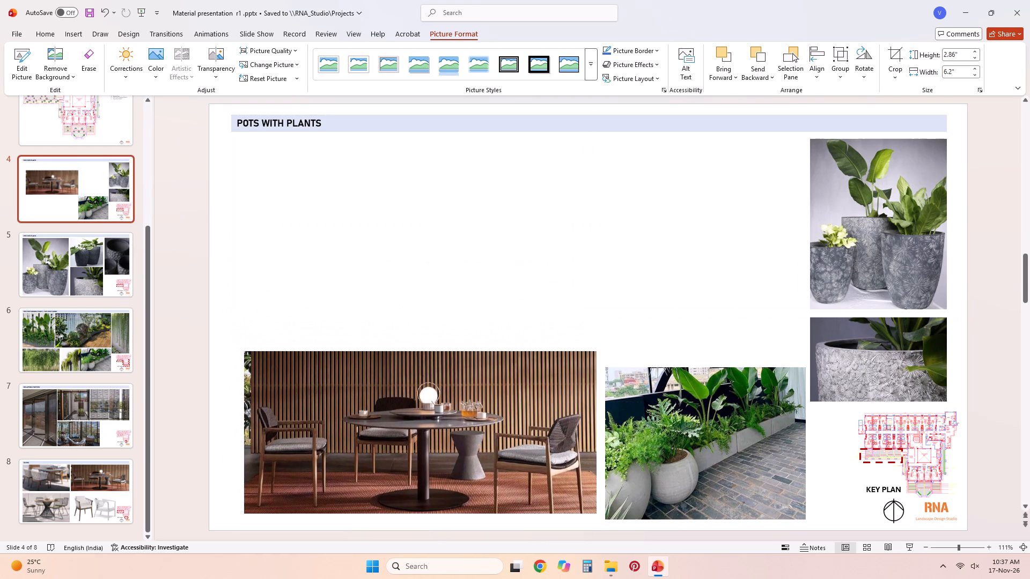
{"action": "left_click_drag", "start_coordinate": [399, 425], "coordinate": [400, 436]}
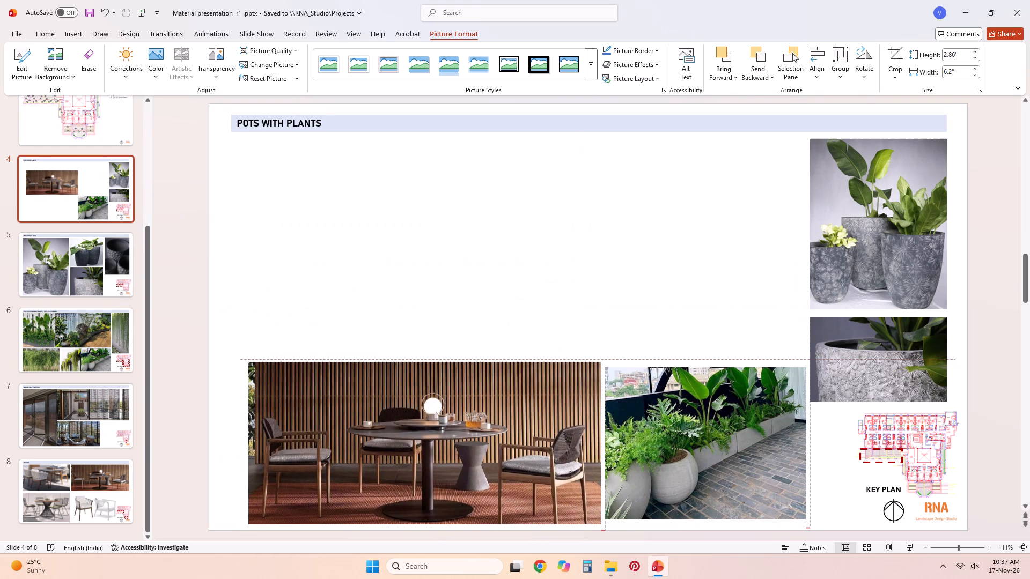
{"action": "left_click_drag", "start_coordinate": [400, 436], "coordinate": [374, 432]}
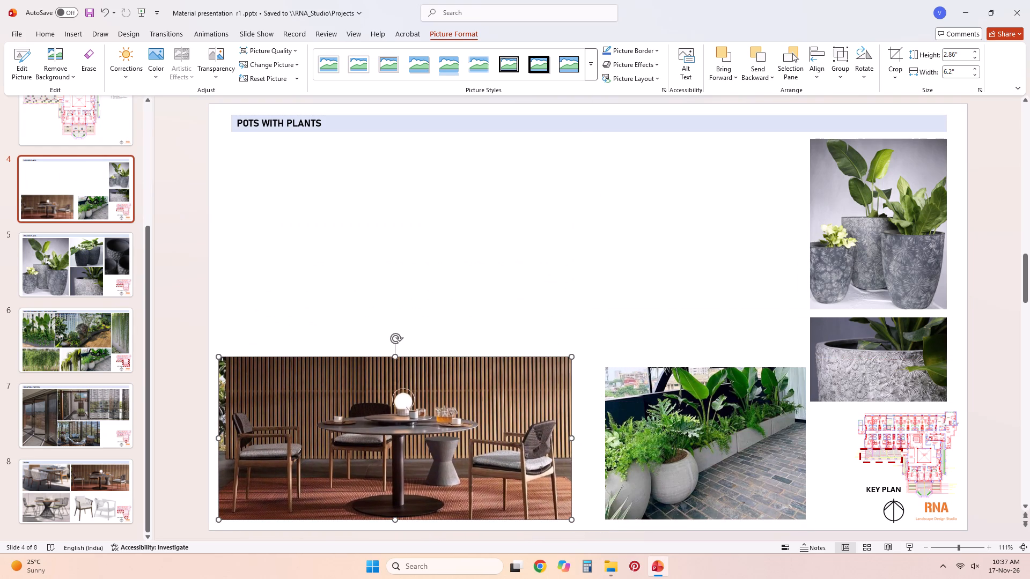
Crop the slatted-wall dining picture's top edge level with the terrace planters picture, to a height of about 2.68".
{"action": "right_click", "coordinate": [523, 455]}
{"action": "left_click", "coordinate": [579, 473]}
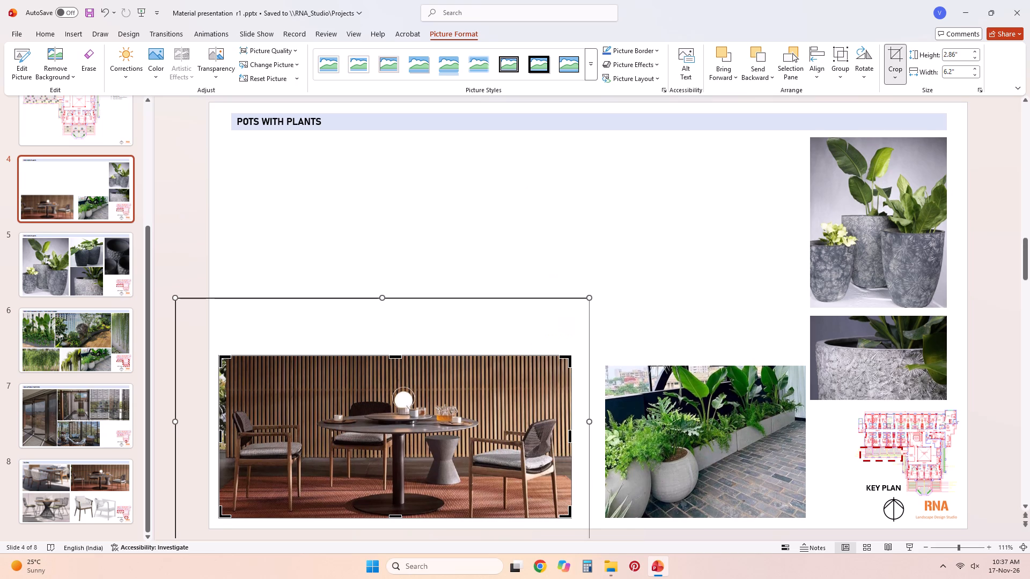
{"action": "left_click_drag", "start_coordinate": [396, 358], "coordinate": [395, 372]}
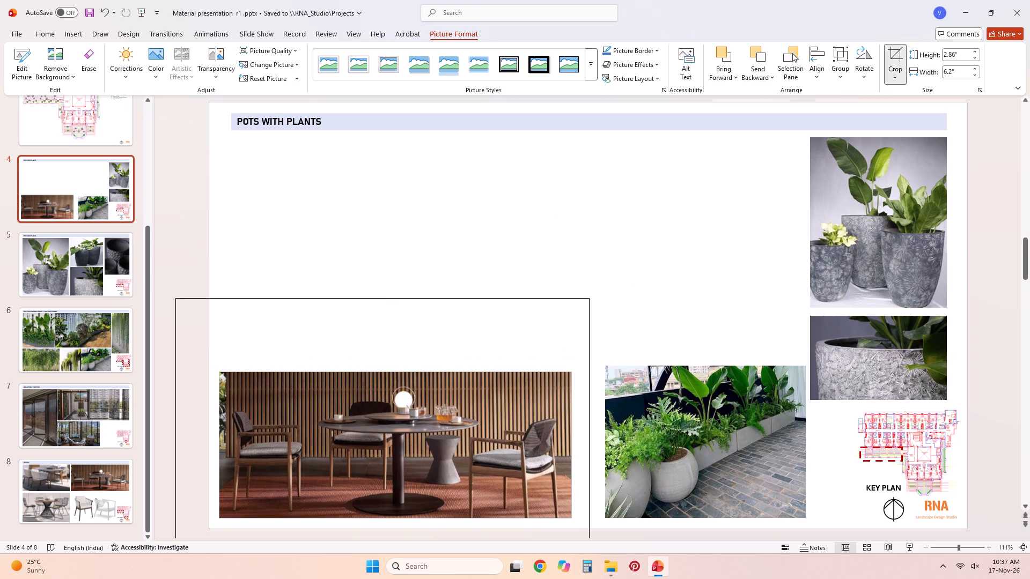
{"action": "left_click_drag", "start_coordinate": [395, 372], "coordinate": [396, 360]}
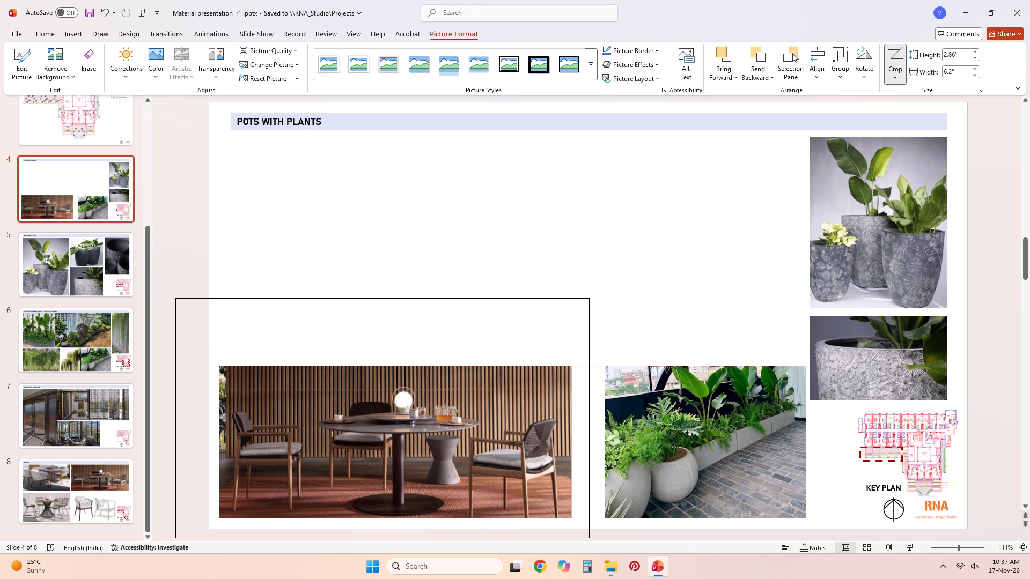
{"action": "left_click_drag", "start_coordinate": [396, 360], "coordinate": [397, 367]}
{"action": "left_click", "coordinate": [615, 313]}
{"action": "left_click", "coordinate": [477, 435]}
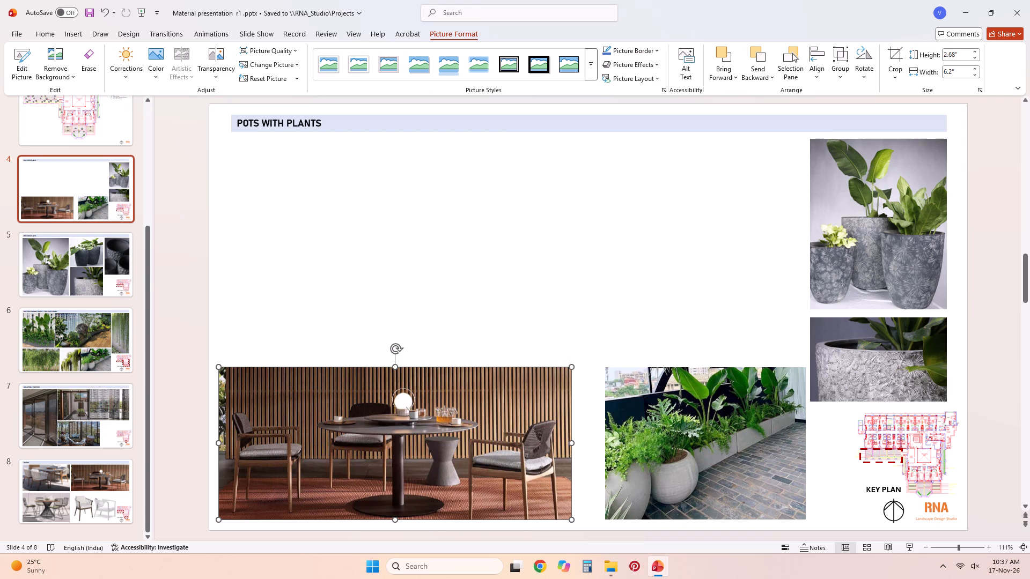
{"action": "left_click", "coordinate": [573, 300]}
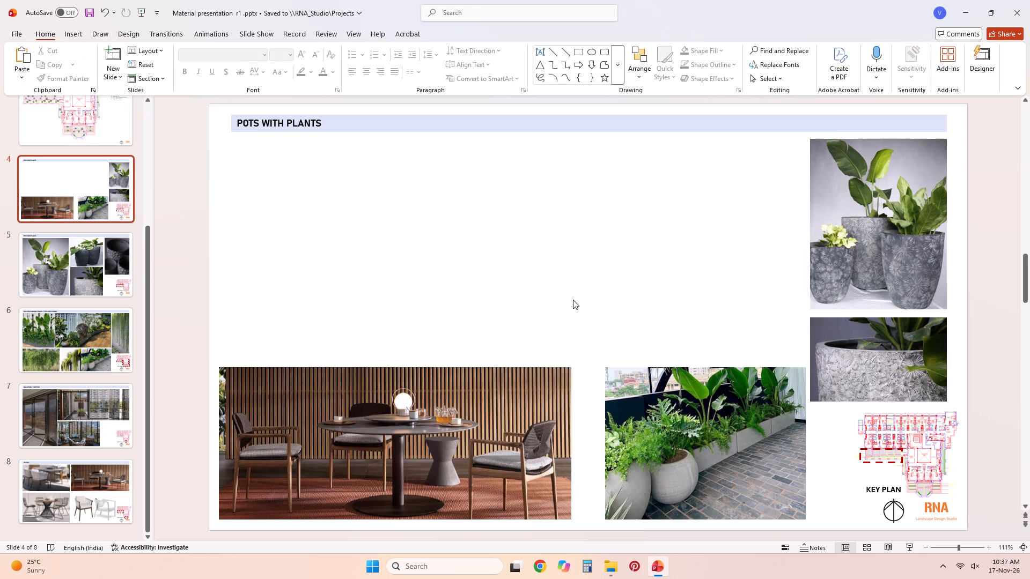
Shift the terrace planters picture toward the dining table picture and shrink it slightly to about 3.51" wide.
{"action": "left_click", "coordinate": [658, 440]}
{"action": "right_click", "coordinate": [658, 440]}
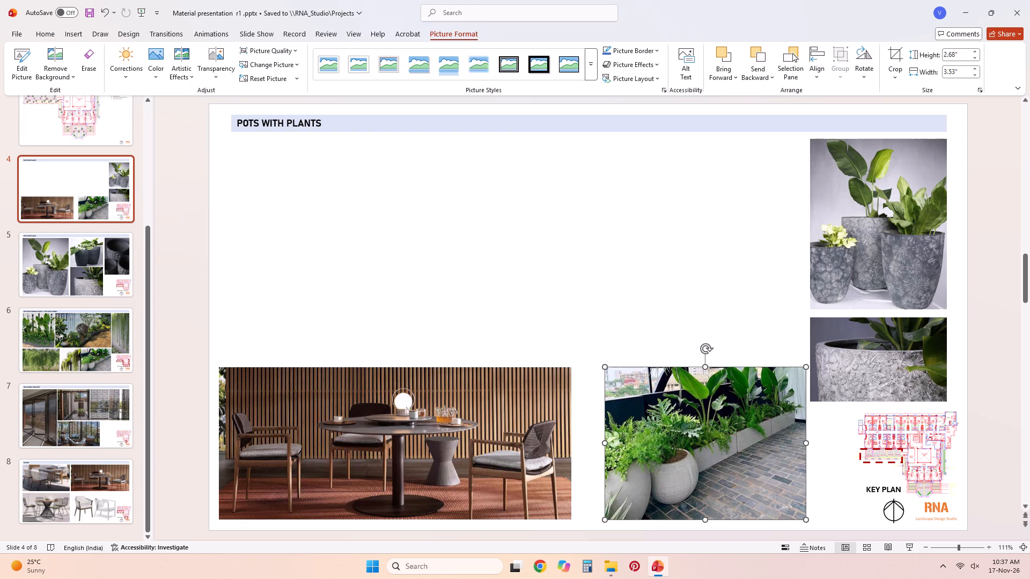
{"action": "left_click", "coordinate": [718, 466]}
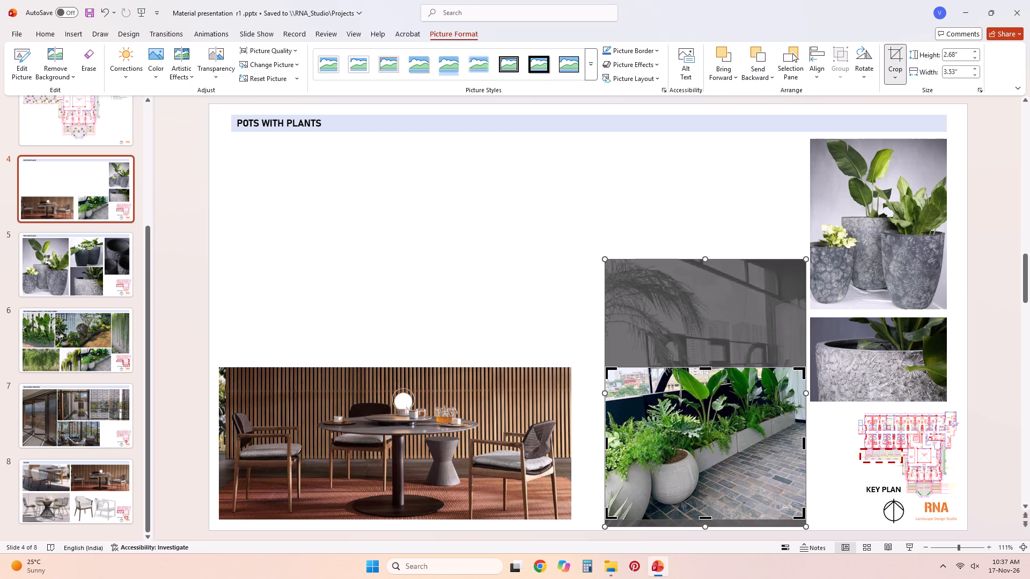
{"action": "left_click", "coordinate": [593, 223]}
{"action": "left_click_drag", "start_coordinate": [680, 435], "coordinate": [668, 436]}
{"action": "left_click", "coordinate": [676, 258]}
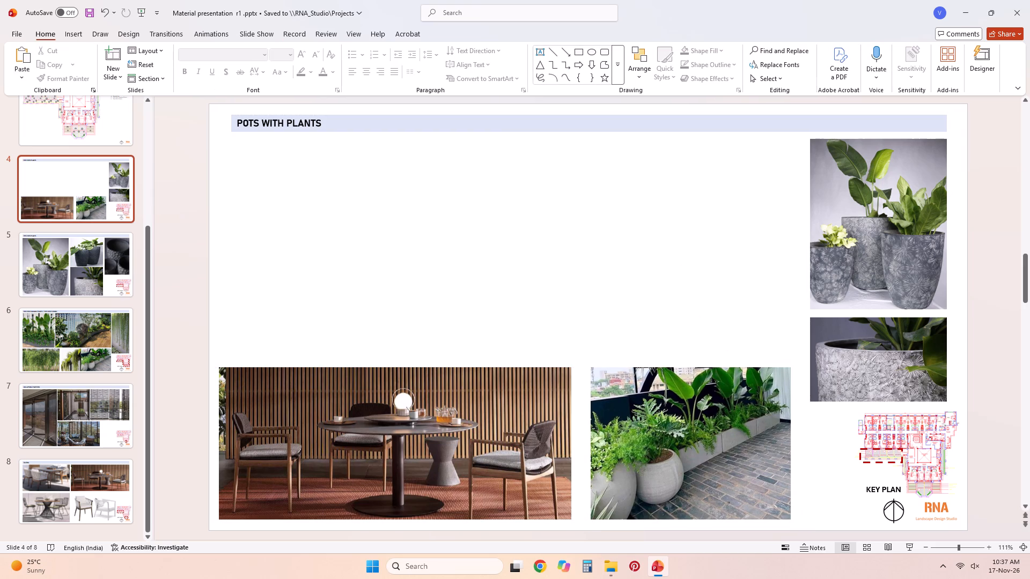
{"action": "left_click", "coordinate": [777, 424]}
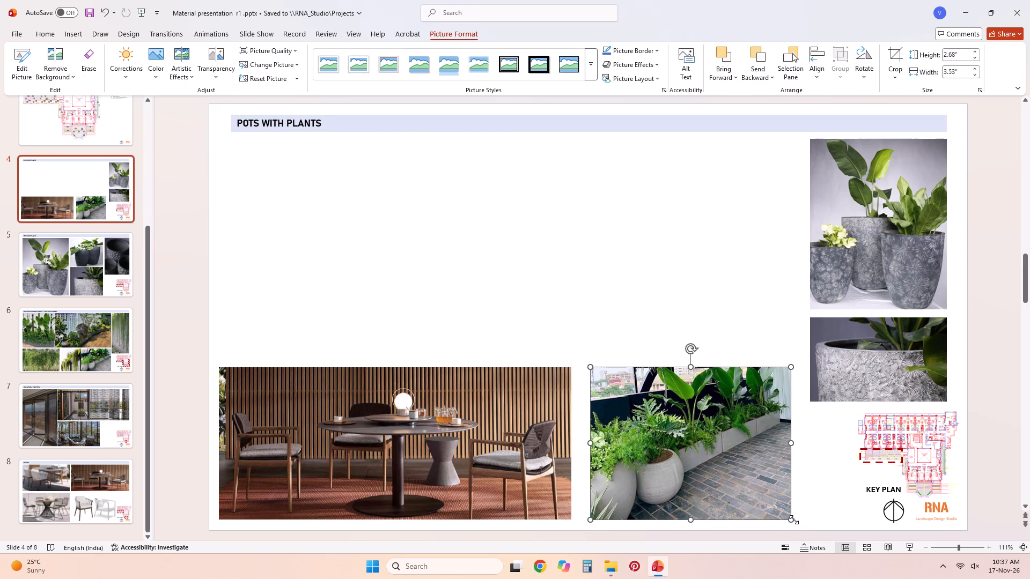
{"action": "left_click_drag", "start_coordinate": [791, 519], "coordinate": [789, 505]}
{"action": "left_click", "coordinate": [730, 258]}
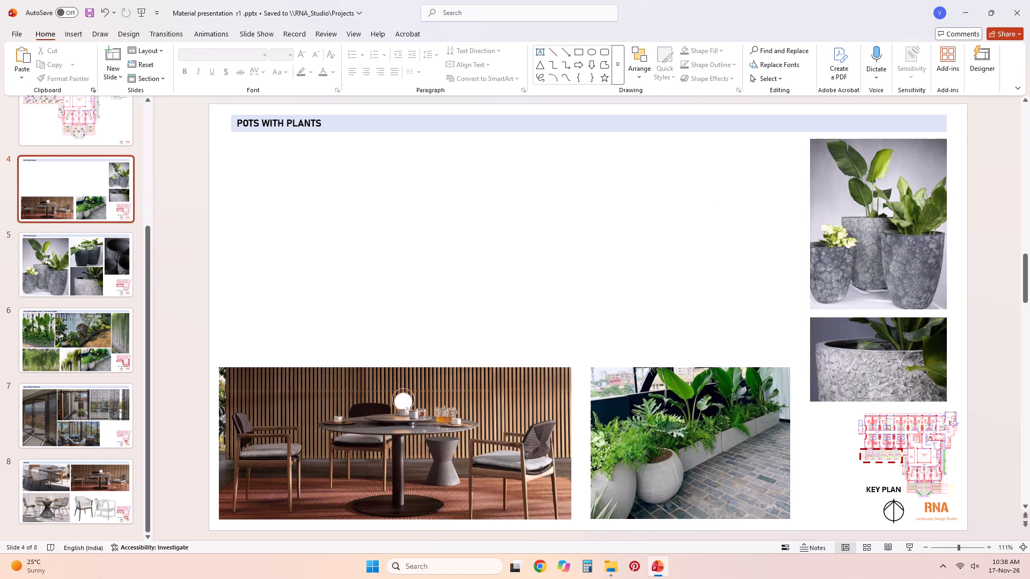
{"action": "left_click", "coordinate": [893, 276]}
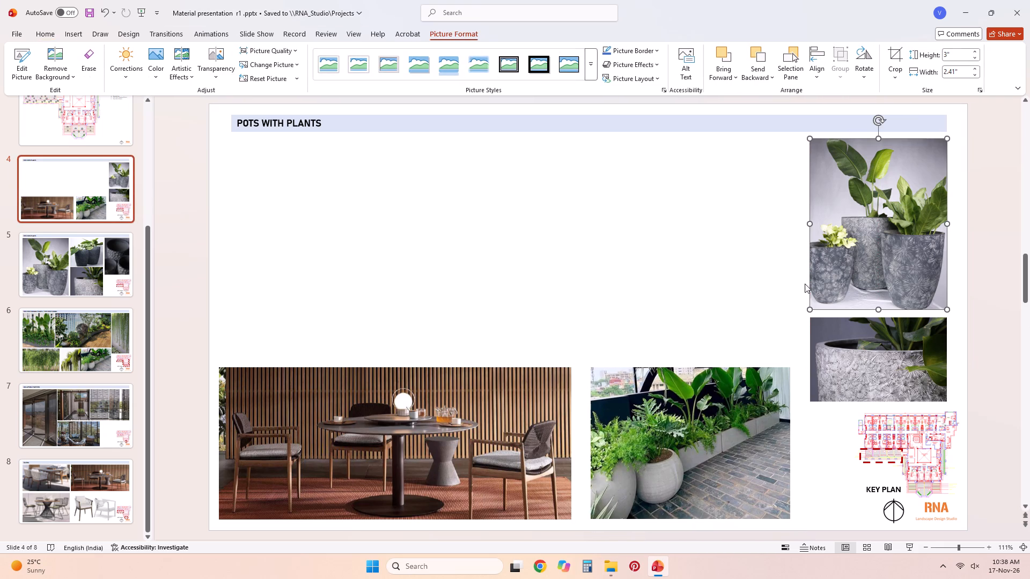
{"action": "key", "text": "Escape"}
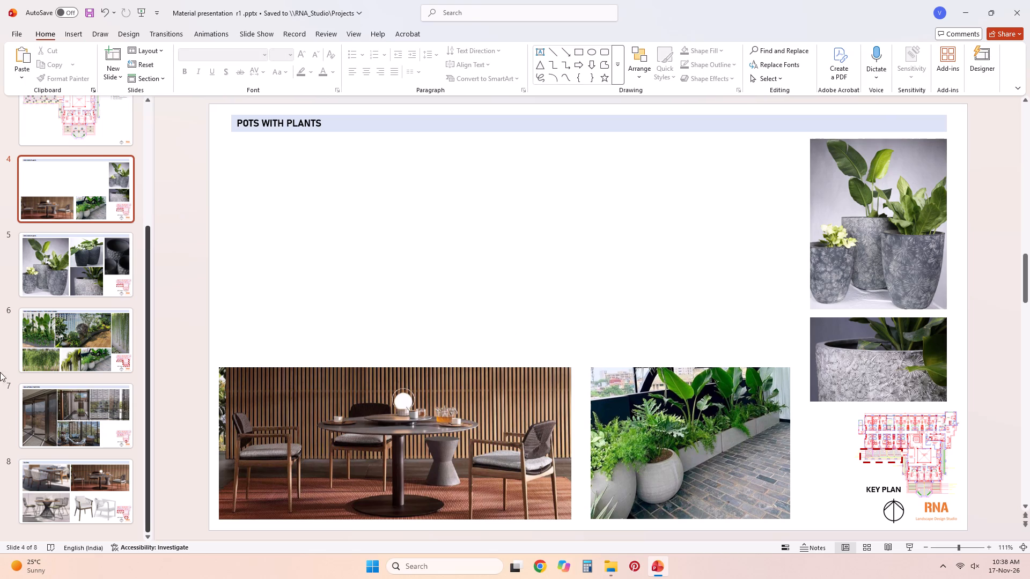
Copy the round wooden-top table picture with black wire chairs from the Seating slide onto the Pots With Plants slide.
{"action": "left_click", "coordinate": [73, 501]}
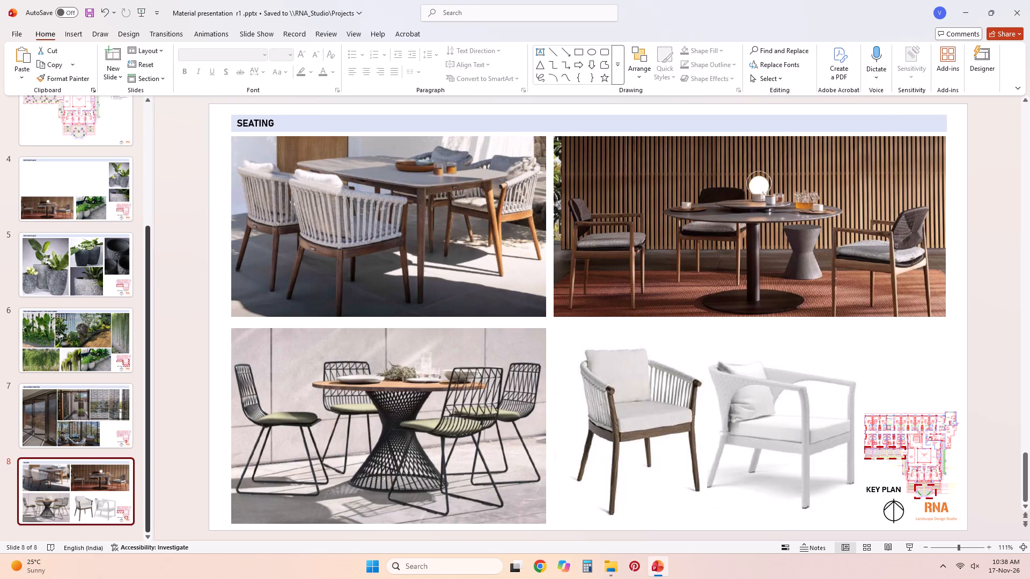
{"action": "left_click", "coordinate": [377, 420]}
{"action": "right_click", "coordinate": [377, 420]}
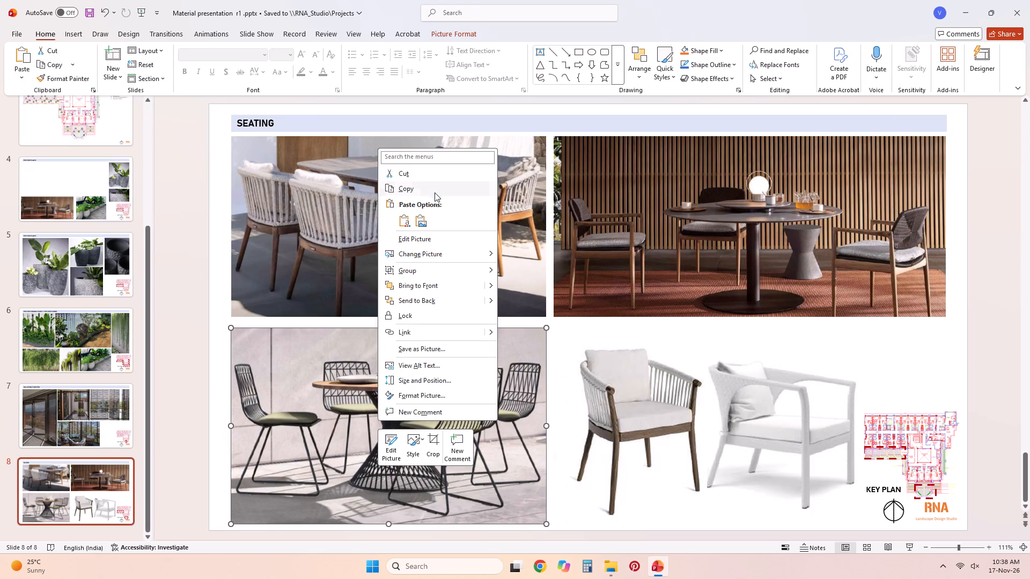
{"action": "left_click", "coordinate": [435, 191]}
{"action": "left_click", "coordinate": [104, 194]}
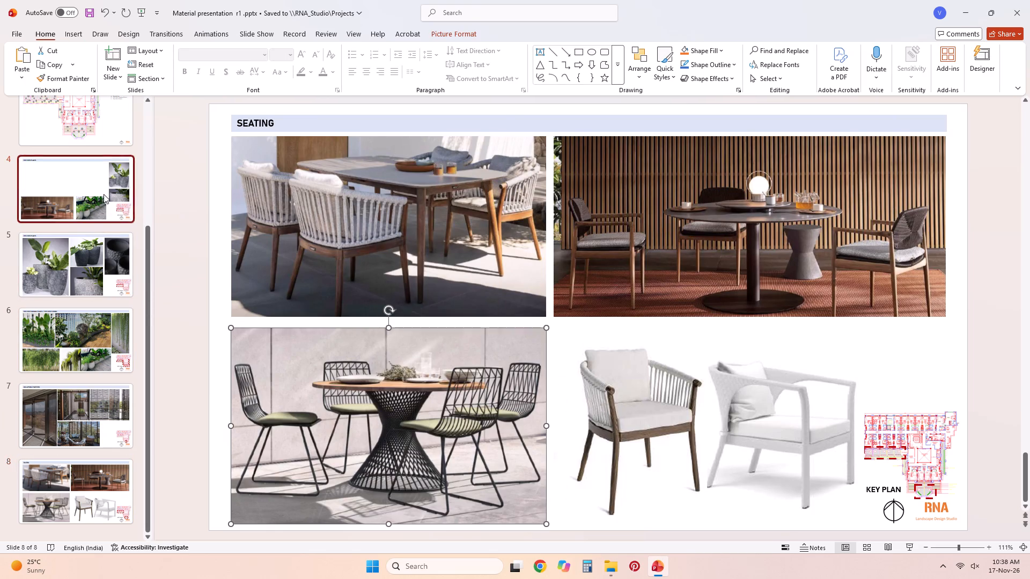
{"action": "key", "text": "ctrl+v"}
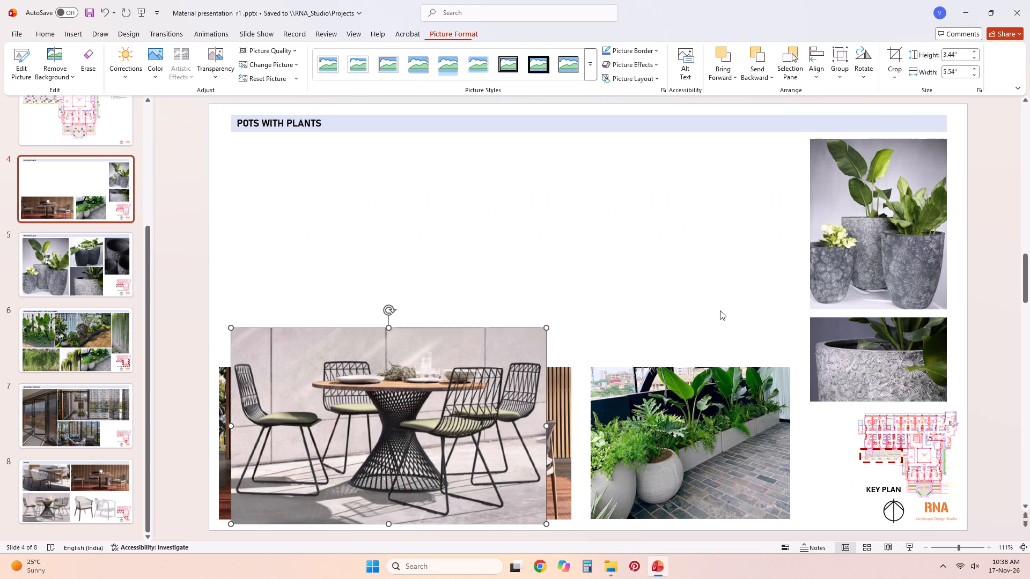
Resize the wire-chair table picture and place it left of the tall grey pots picture, with their top edges aligned.
{"action": "left_click_drag", "start_coordinate": [546, 326], "coordinate": [392, 392]}
{"action": "left_click_drag", "start_coordinate": [357, 459], "coordinate": [707, 226]}
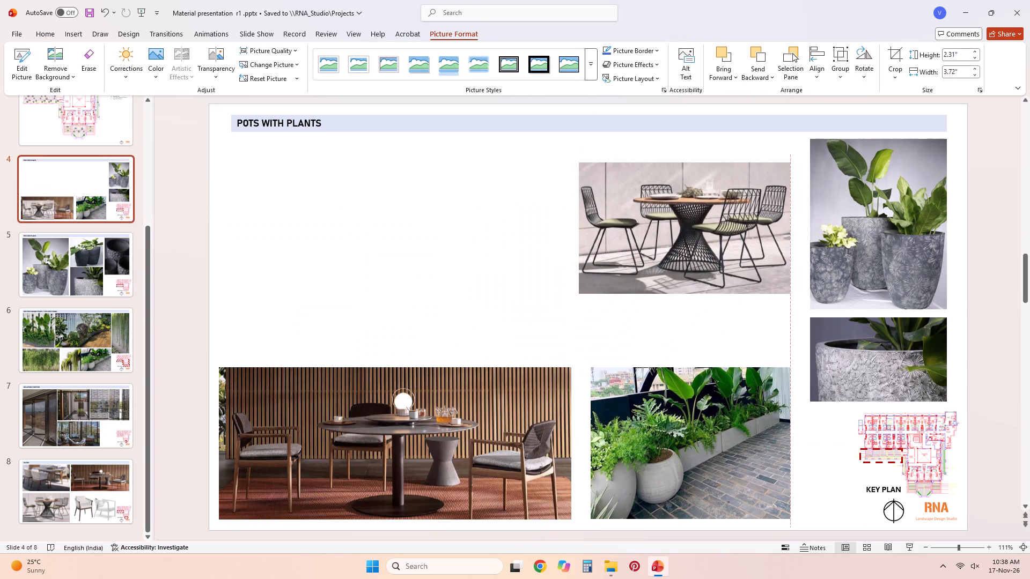
{"action": "left_click_drag", "start_coordinate": [707, 226], "coordinate": [725, 209]}
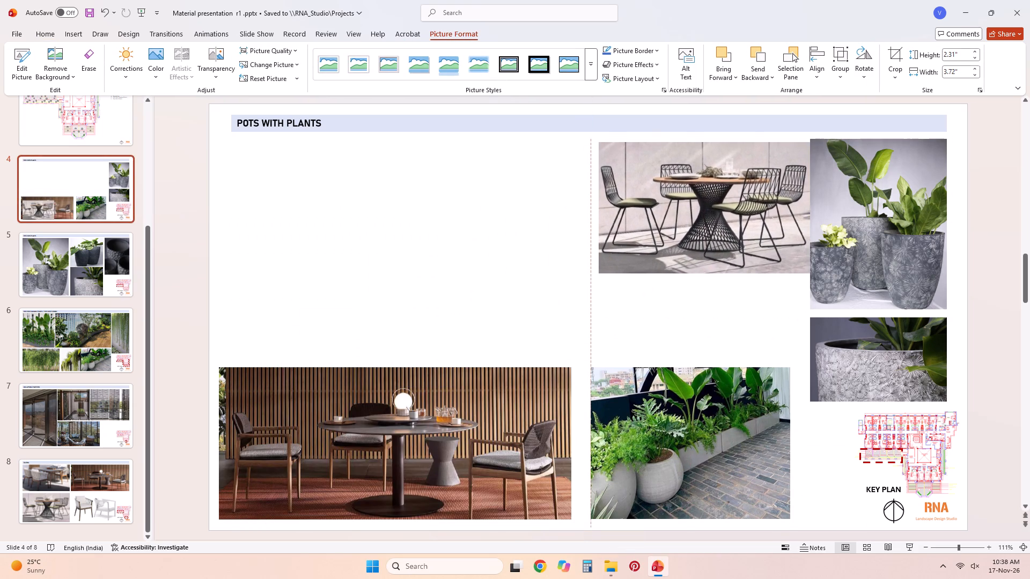
{"action": "left_click_drag", "start_coordinate": [725, 209], "coordinate": [725, 208]}
{"action": "left_click", "coordinate": [719, 207]}
{"action": "left_click_drag", "start_coordinate": [731, 214], "coordinate": [720, 213]}
{"action": "left_click_drag", "start_coordinate": [593, 270], "coordinate": [566, 272]}
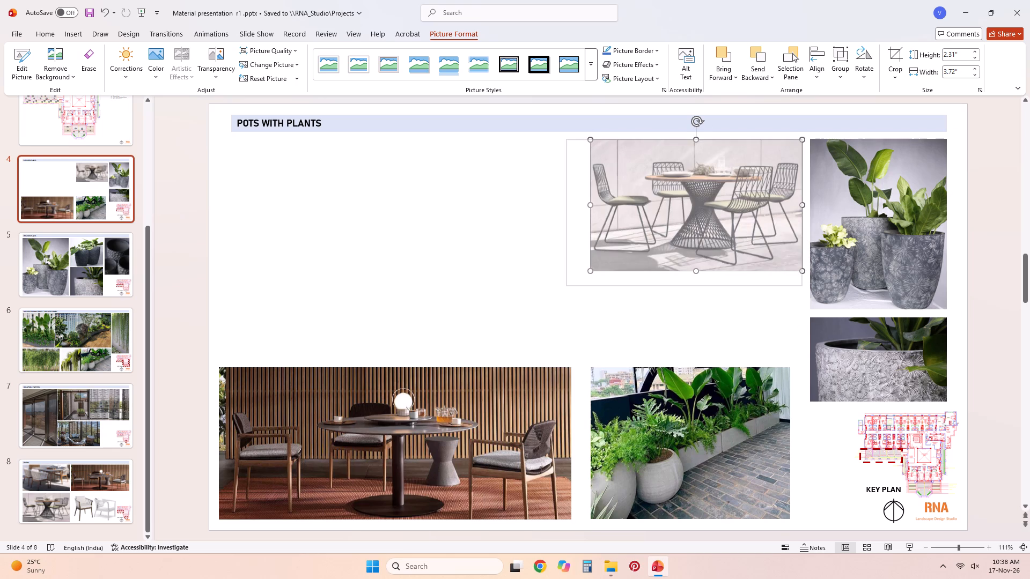
{"action": "left_click_drag", "start_coordinate": [566, 272], "coordinate": [566, 272]}
Move the terrace planters picture directly below the wire-chair table picture and enlarge it to the same width, about 4.14".
{"action": "left_click_drag", "start_coordinate": [720, 441], "coordinate": [737, 375]}
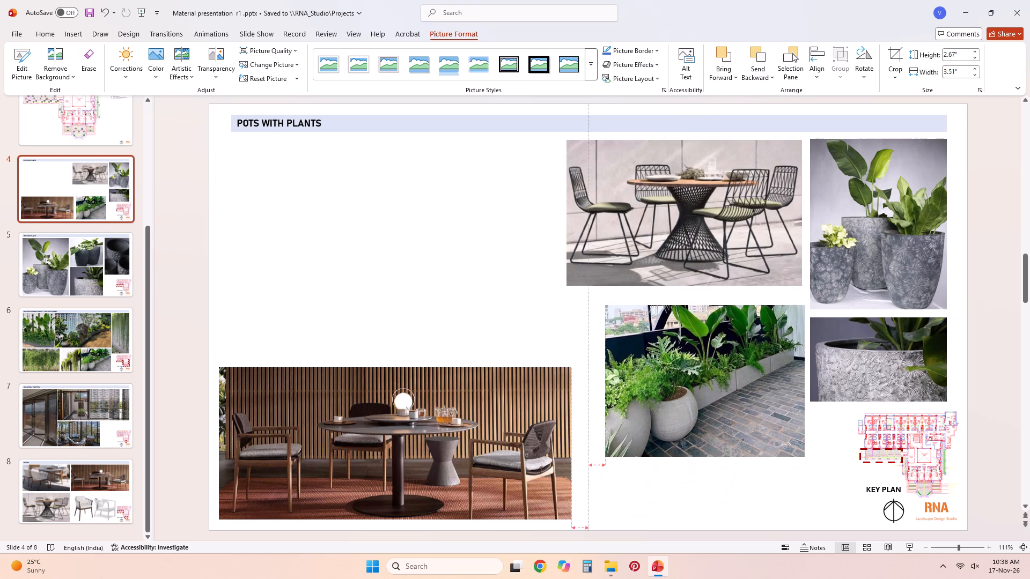
{"action": "left_click_drag", "start_coordinate": [737, 375], "coordinate": [719, 366]}
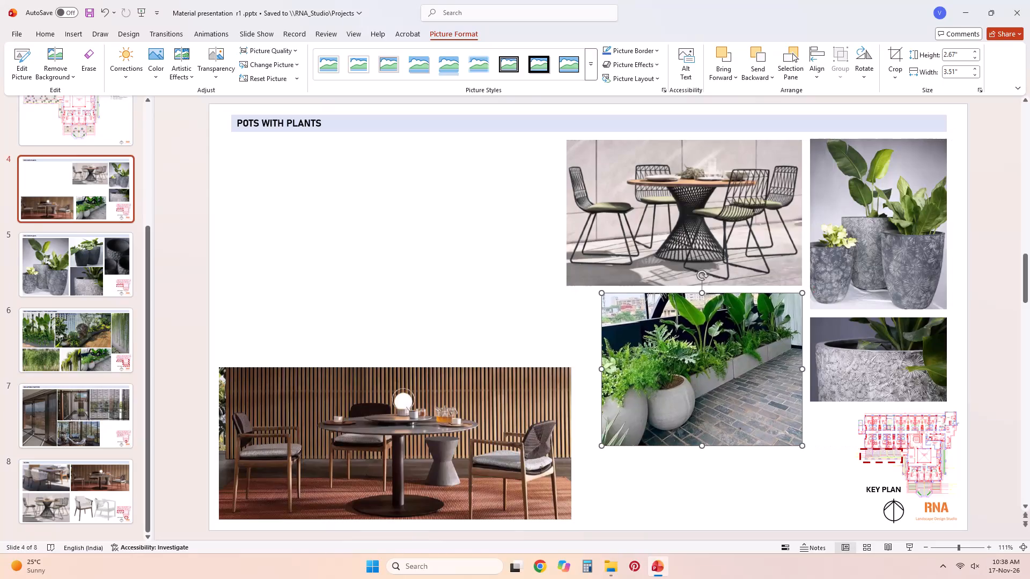
{"action": "left_click", "coordinate": [601, 442]}
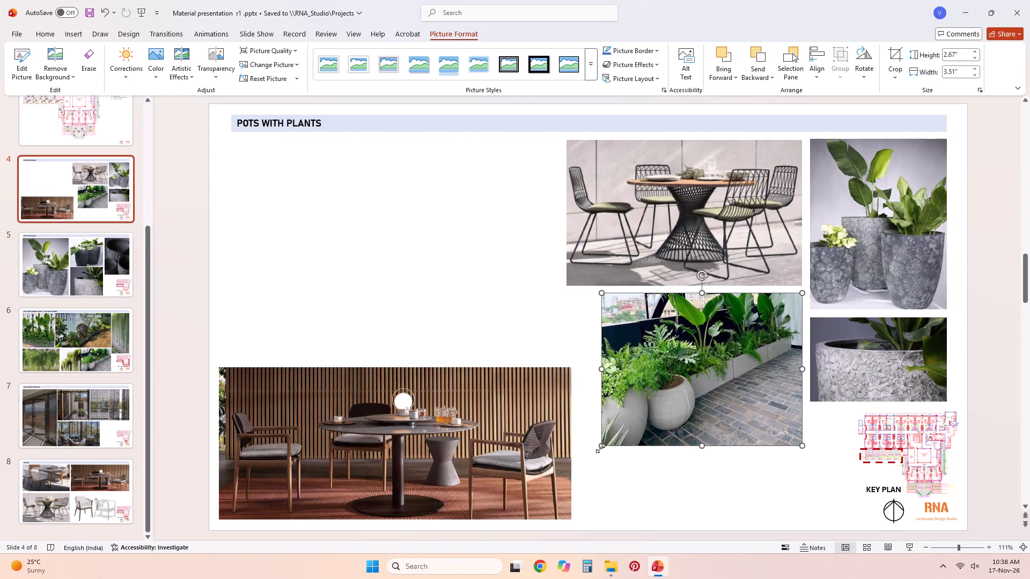
{"action": "left_click_drag", "start_coordinate": [600, 448], "coordinate": [578, 462]}
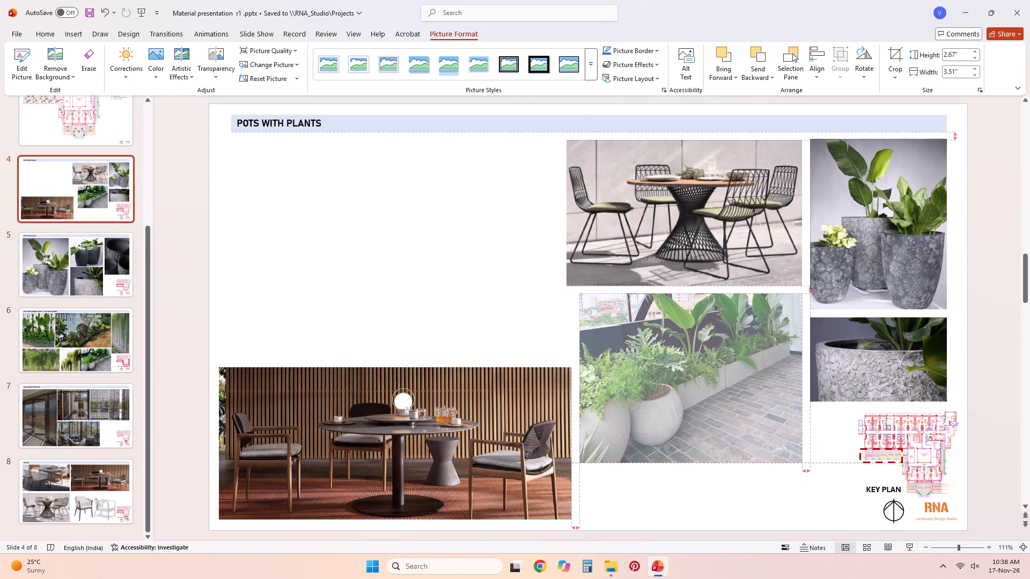
{"action": "left_click_drag", "start_coordinate": [578, 462], "coordinate": [564, 466]}
Crop the lower part of the terrace planters picture, cutting off the base of the round pots and some brick paving.
{"action": "right_click", "coordinate": [720, 421]}
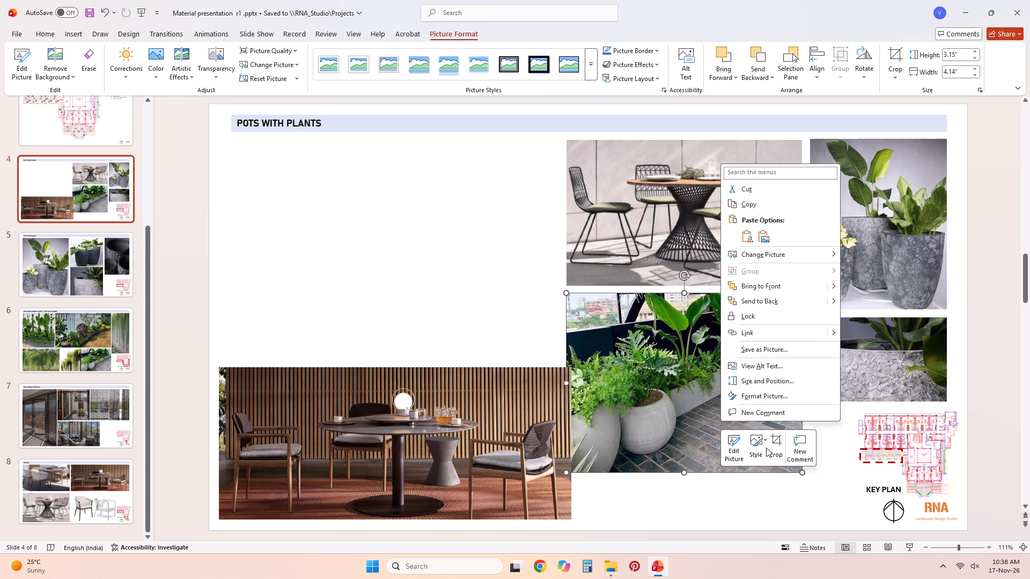
{"action": "left_click", "coordinate": [772, 445]}
{"action": "left_click_drag", "start_coordinate": [688, 470], "coordinate": [695, 432]}
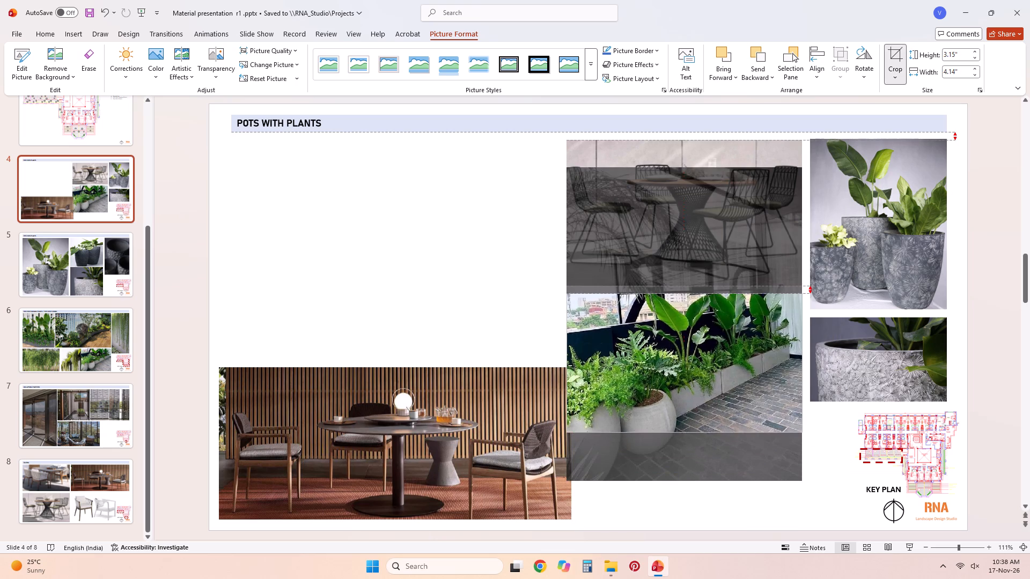
{"action": "left_click_drag", "start_coordinate": [695, 432], "coordinate": [697, 424]}
{"action": "left_click", "coordinate": [756, 508]}
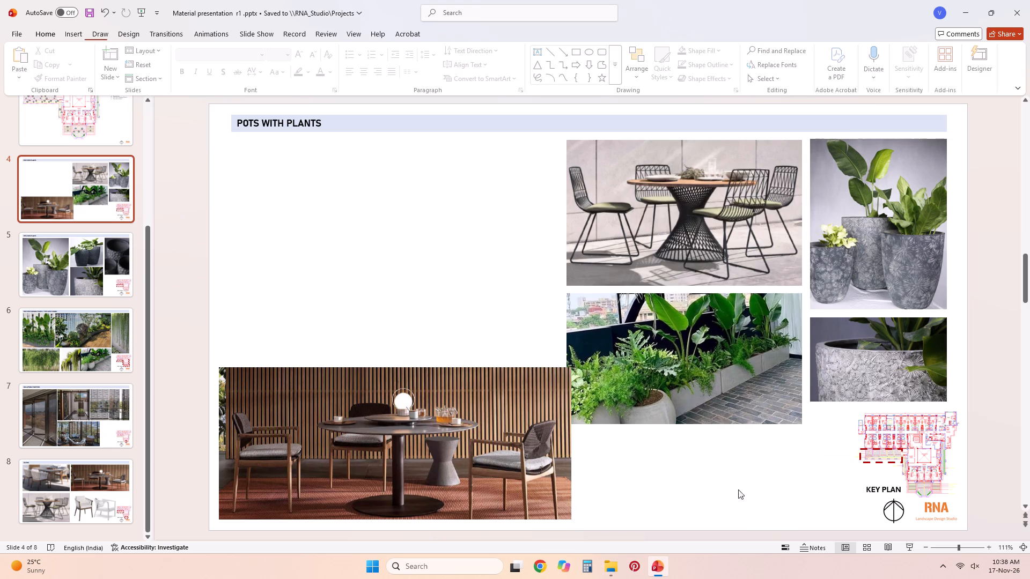
Trim a sliver off the terrace planters picture's right side and shift it to realign with the wire-chair picture's right edge.
{"action": "right_click", "coordinate": [727, 376]}
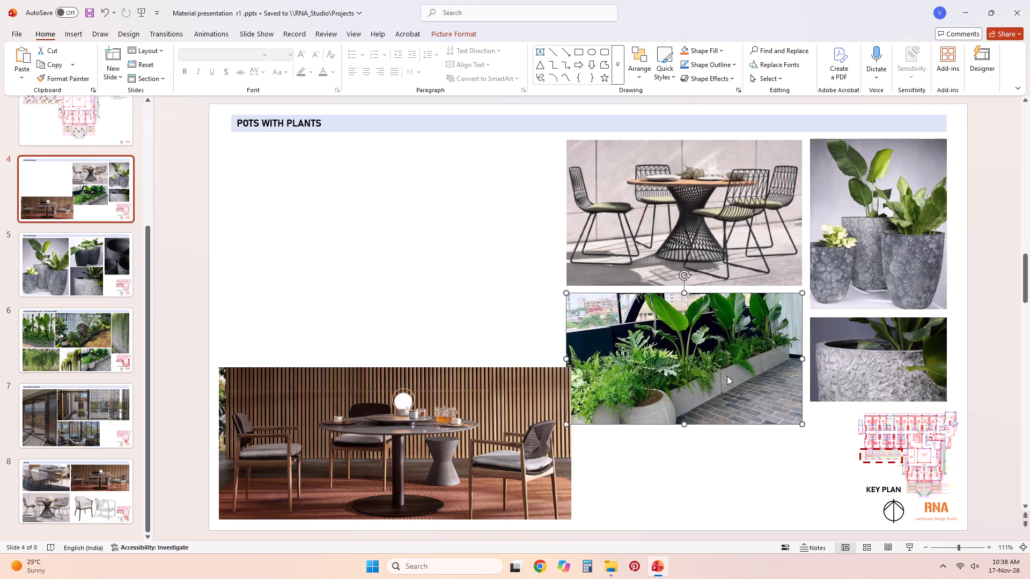
{"action": "left_click", "coordinate": [785, 406]}
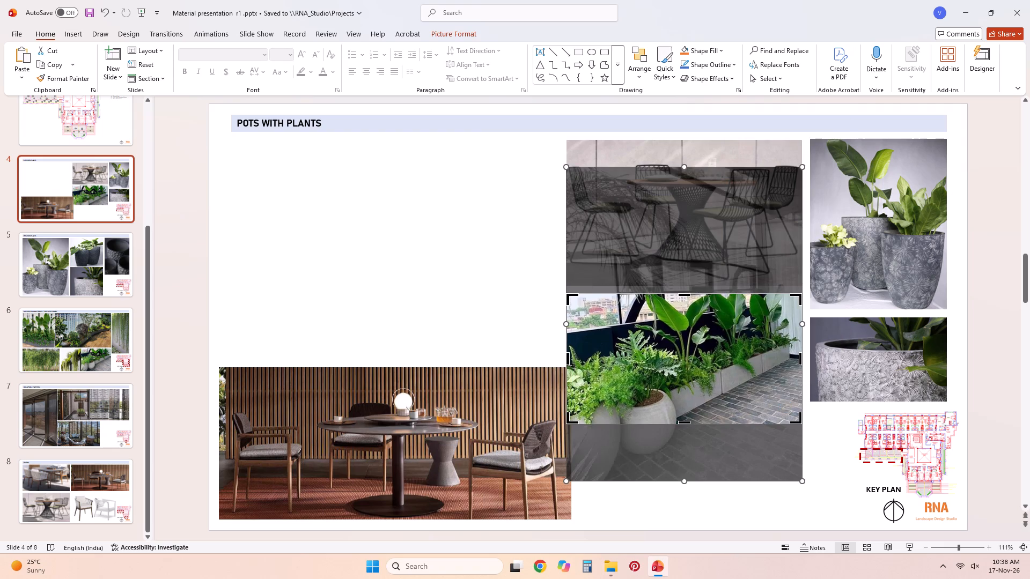
{"action": "left_click", "coordinate": [801, 356]}
{"action": "left_click", "coordinate": [828, 487]}
{"action": "left_click_drag", "start_coordinate": [766, 384], "coordinate": [779, 385]}
{"action": "left_click", "coordinate": [740, 468]}
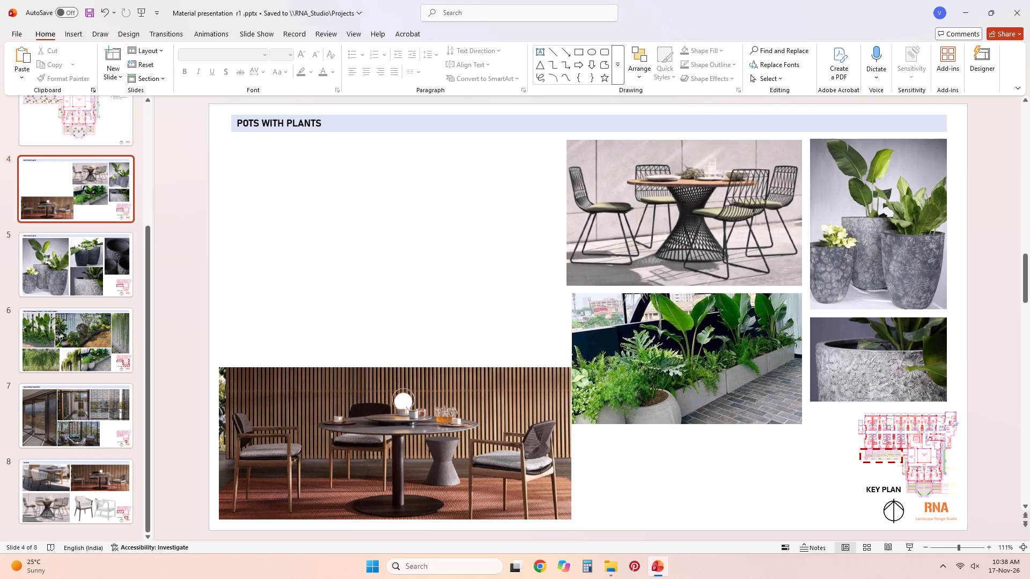
Crop a sliver off the right side of the slatted-wall dining picture to meet the wire-chair picture's left edge.
{"action": "left_click", "coordinate": [538, 406]}
{"action": "right_click", "coordinate": [532, 430]}
{"action": "left_click", "coordinate": [586, 453]}
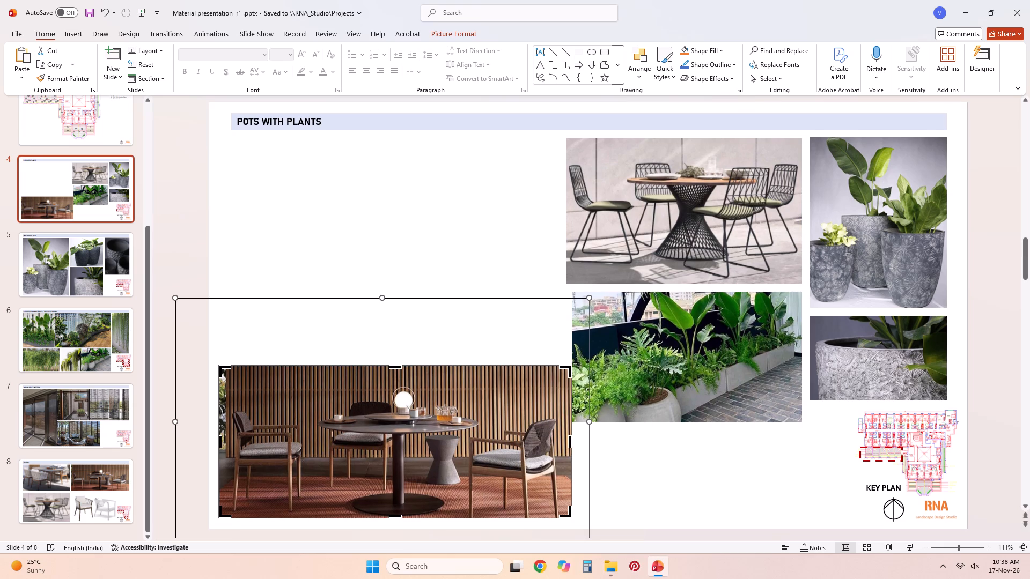
{"action": "left_click", "coordinate": [571, 441]}
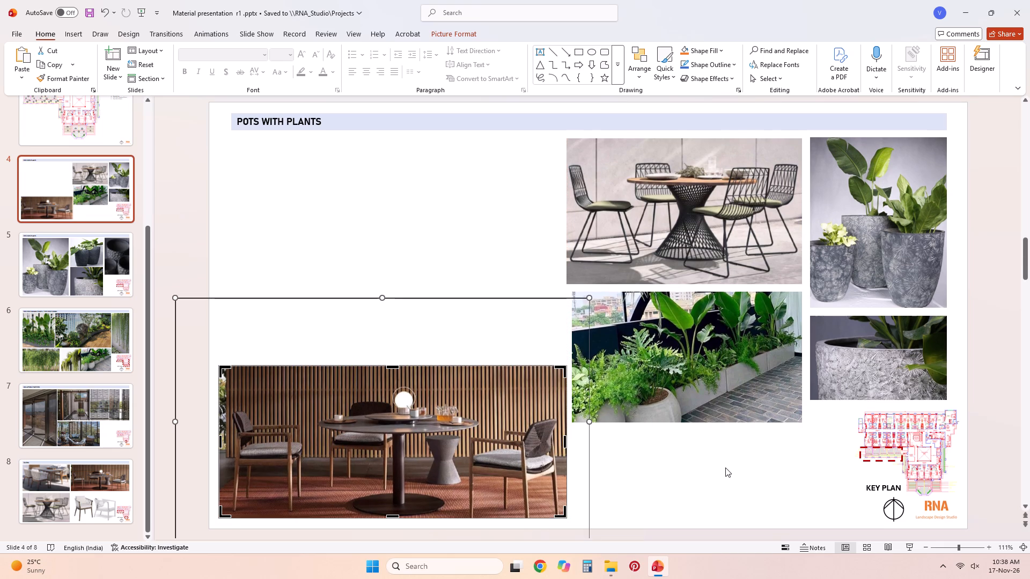
{"action": "left_click", "coordinate": [725, 467]}
Enlarge the terrace planters picture slightly so its left edge aligns with the wire-chair table picture above.
{"action": "left_click", "coordinate": [585, 361]}
{"action": "left_click", "coordinate": [571, 426]}
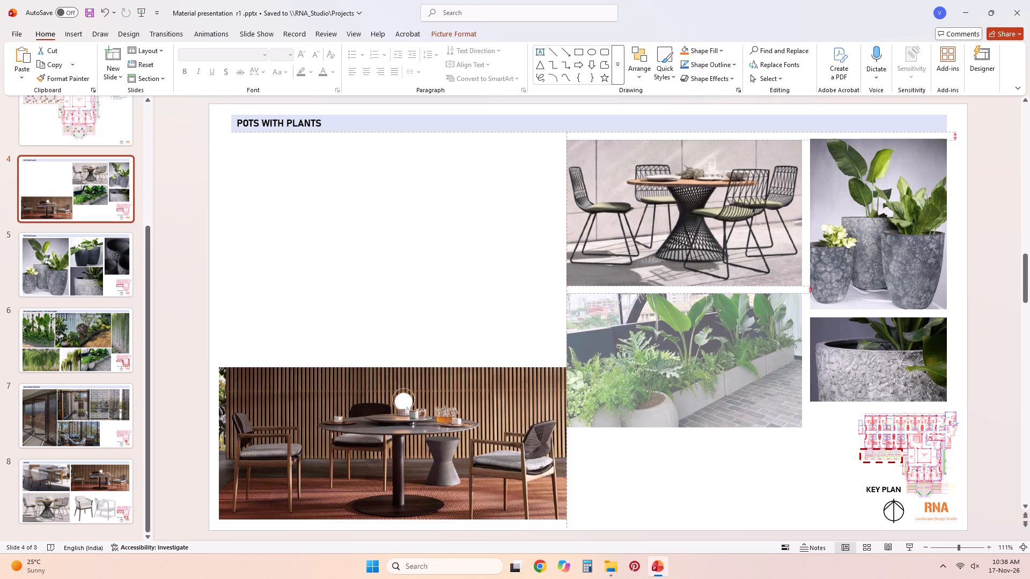
{"action": "left_click", "coordinate": [660, 489]}
Crop both sides of the slatted-wall dining picture, leaving a narrow gap beside the terrace planters and aligning its left edge near the title bar's start.
{"action": "right_click", "coordinate": [534, 397]}
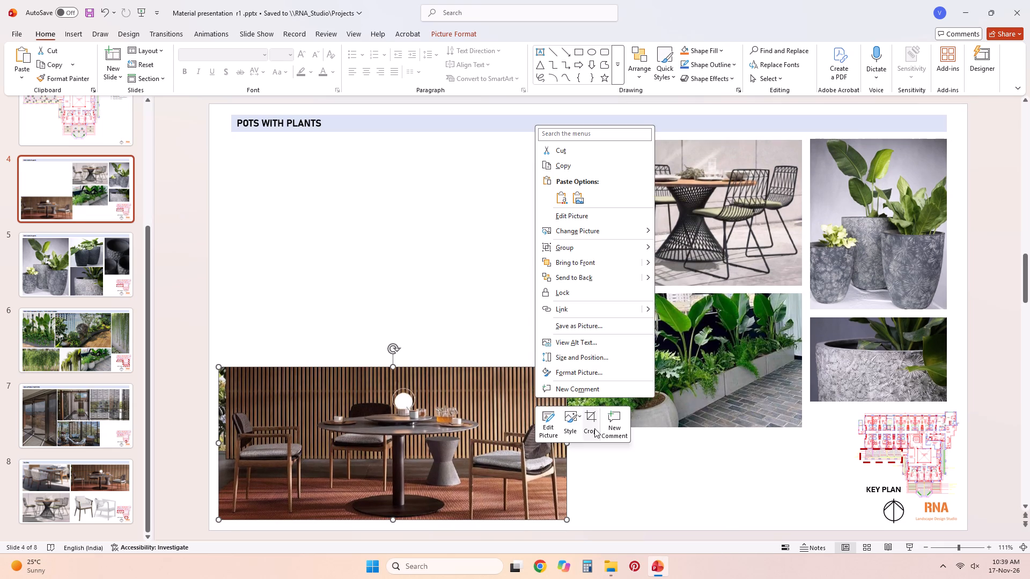
{"action": "left_click", "coordinate": [594, 428]}
{"action": "left_click", "coordinate": [563, 443]}
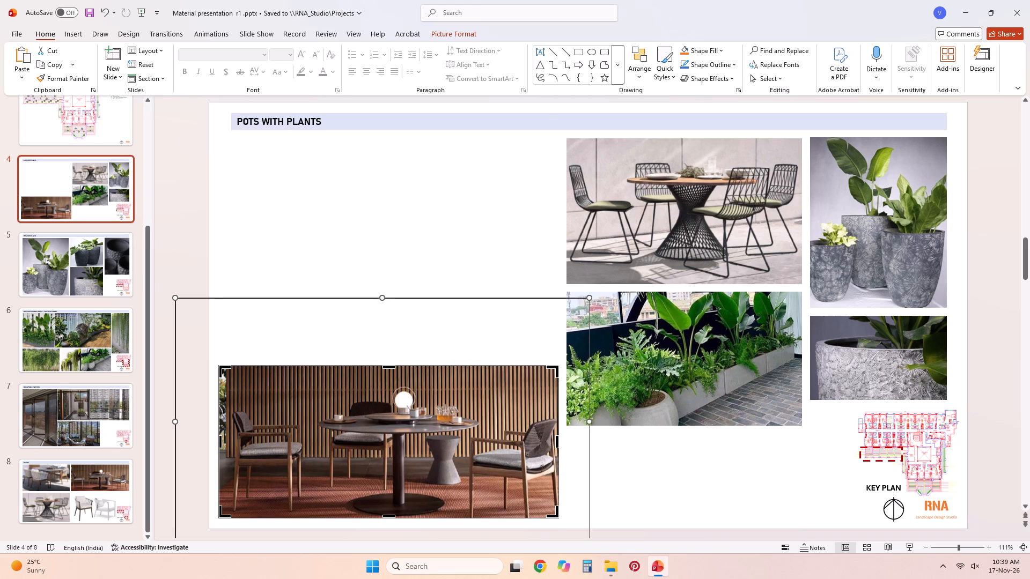
{"action": "left_click_drag", "start_coordinate": [220, 442], "coordinate": [226, 442]}
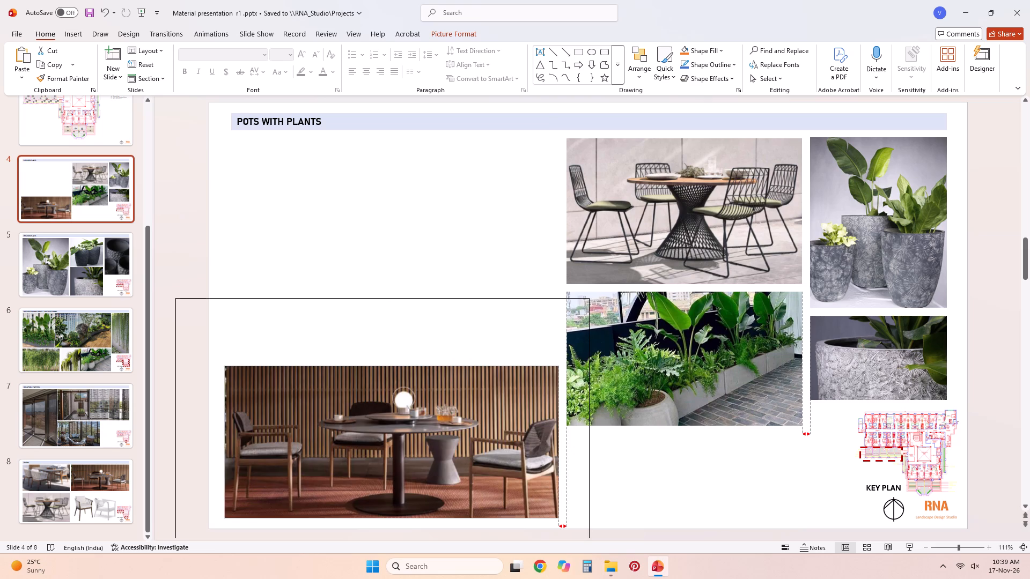
{"action": "left_click_drag", "start_coordinate": [226, 442], "coordinate": [227, 442]}
{"action": "left_click", "coordinate": [557, 445]}
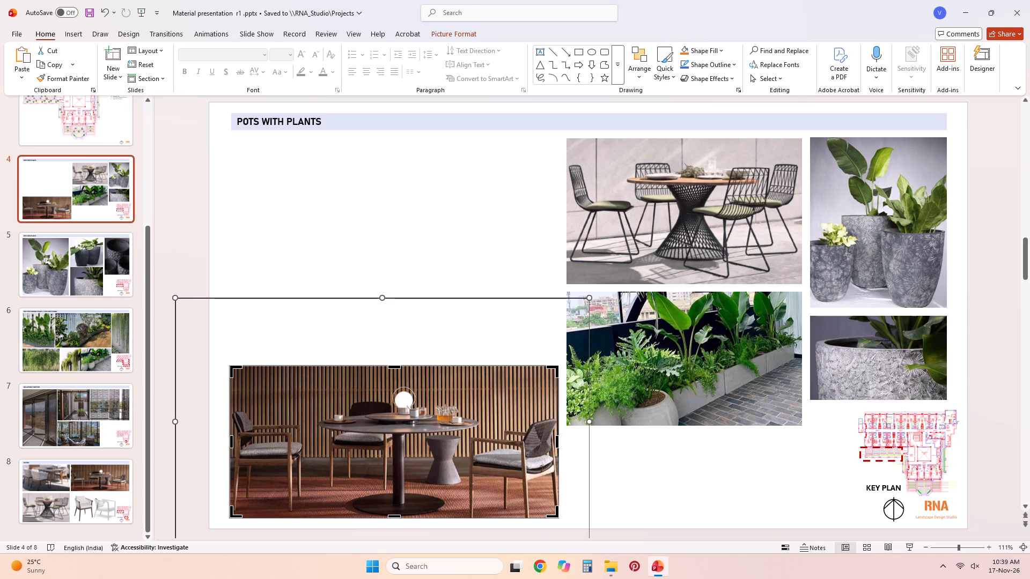
{"action": "left_click", "coordinate": [556, 443]}
{"action": "left_click", "coordinate": [628, 463]}
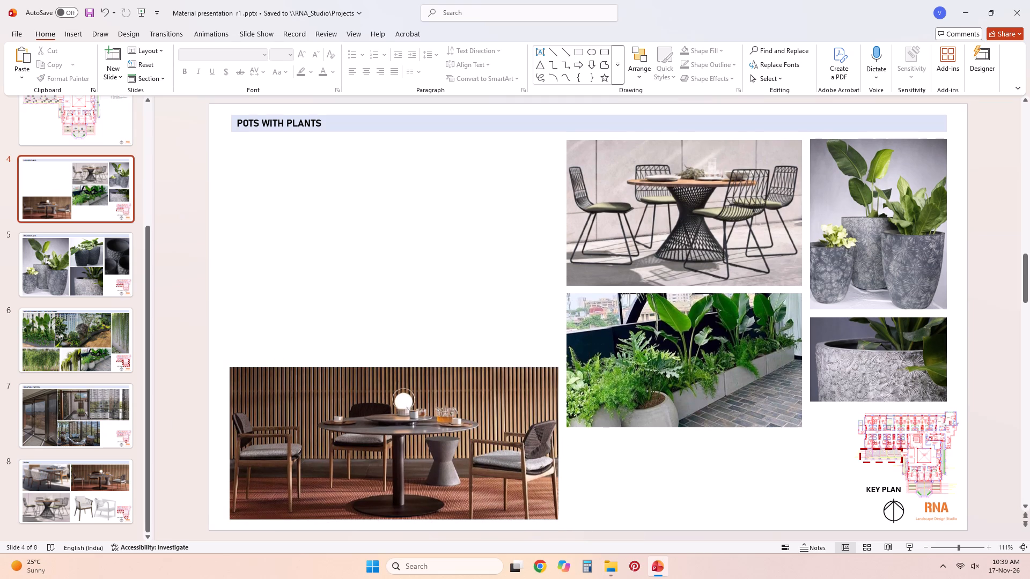
{"action": "left_click", "coordinate": [491, 429]}
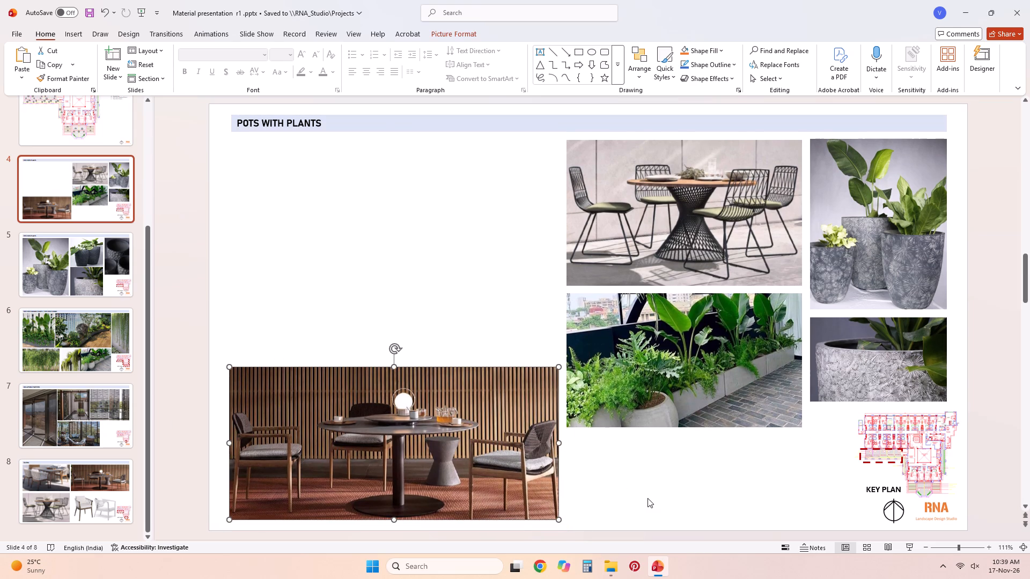
{"action": "left_click", "coordinate": [648, 498]}
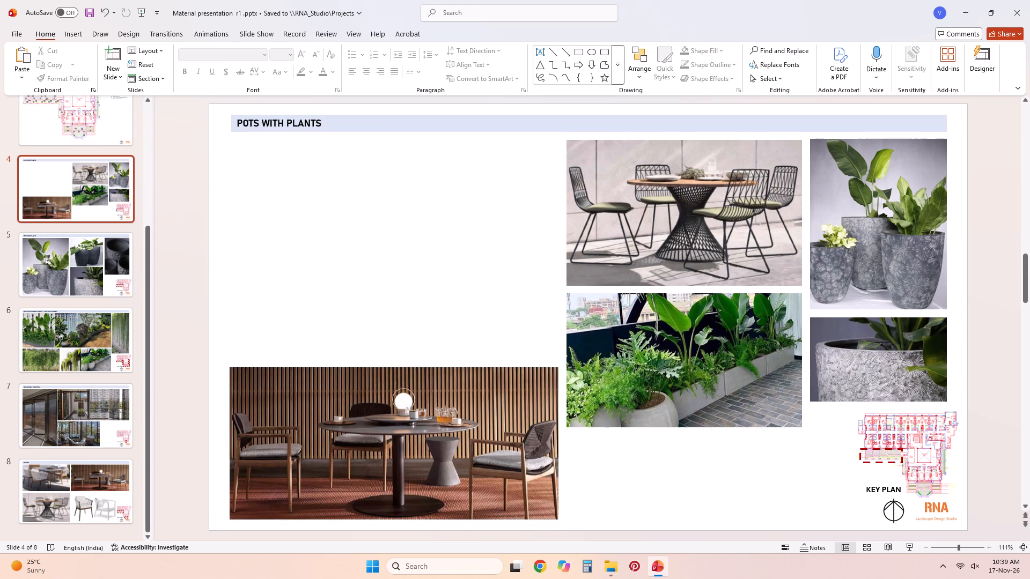
Switch to Pinterest in a maximized window and browse the studio account's saved boards.
{"action": "left_click", "coordinate": [632, 559]}
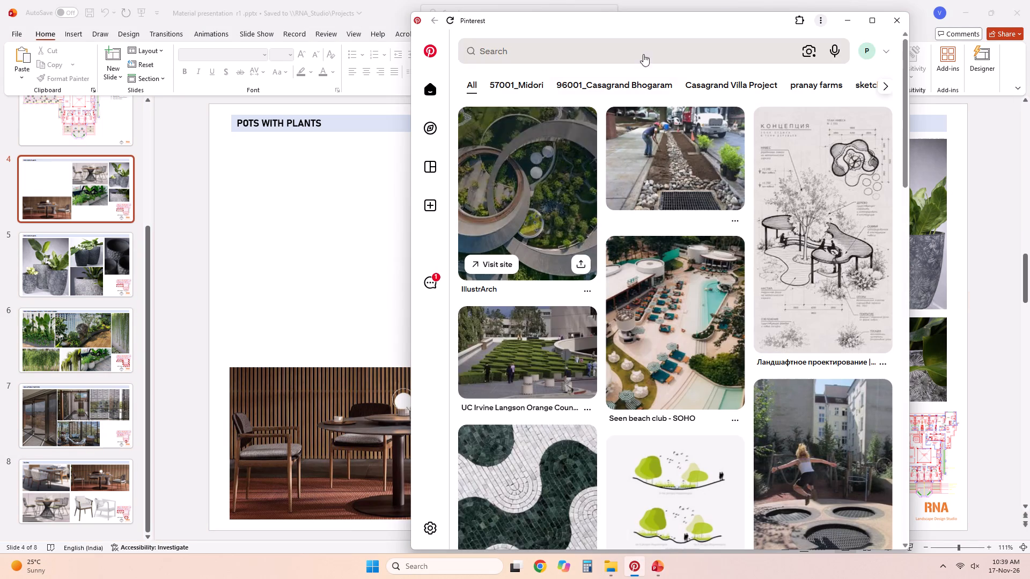
{"action": "left_click", "coordinate": [644, 54]}
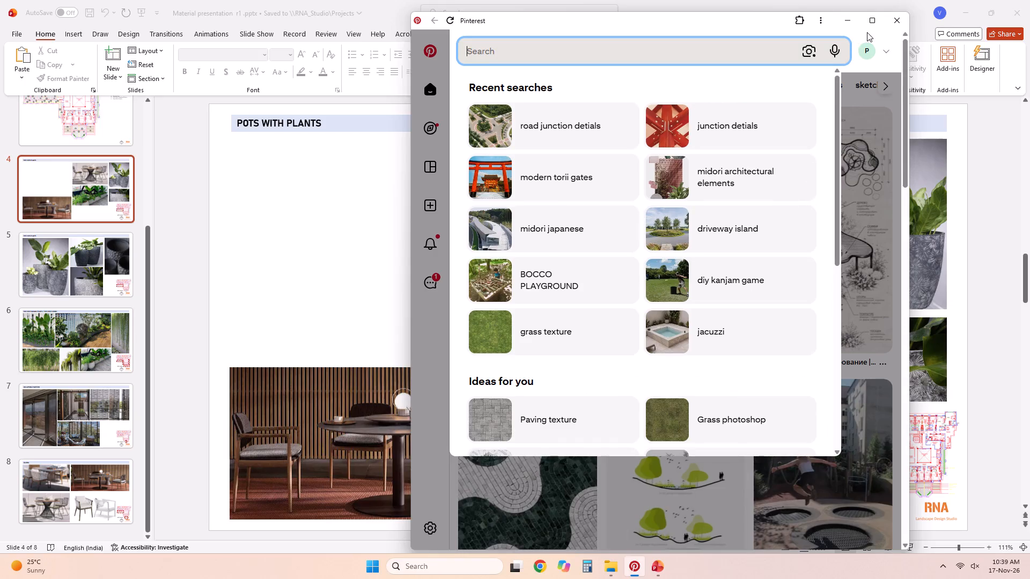
{"action": "left_click", "coordinate": [868, 26]}
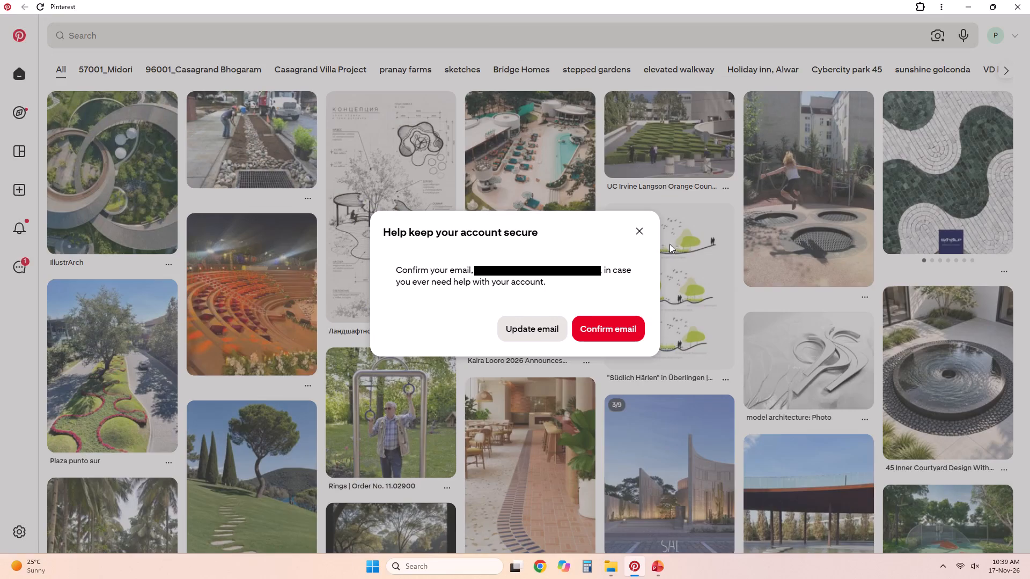
{"action": "left_click", "coordinate": [644, 238]}
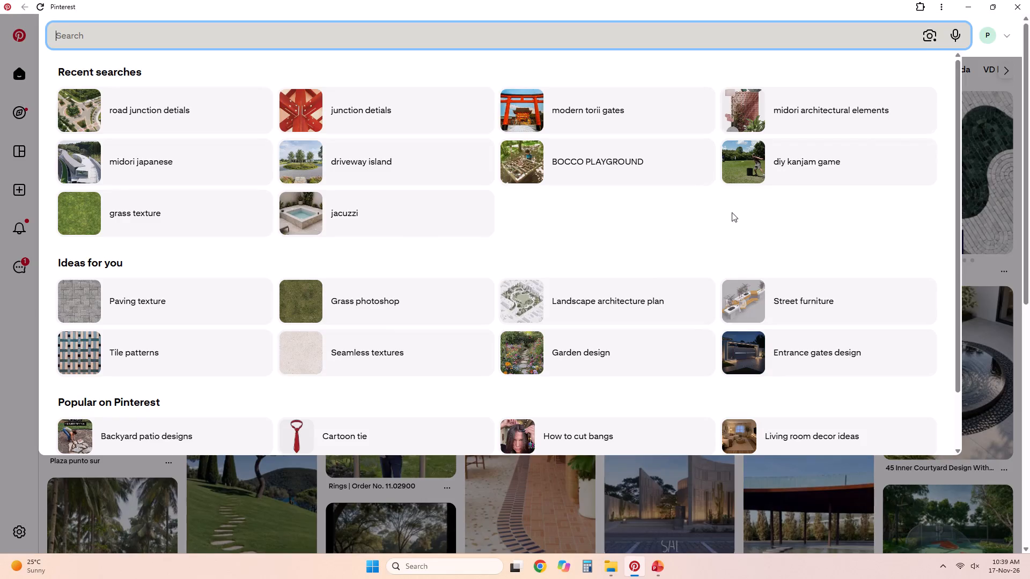
{"action": "left_click", "coordinate": [985, 33]}
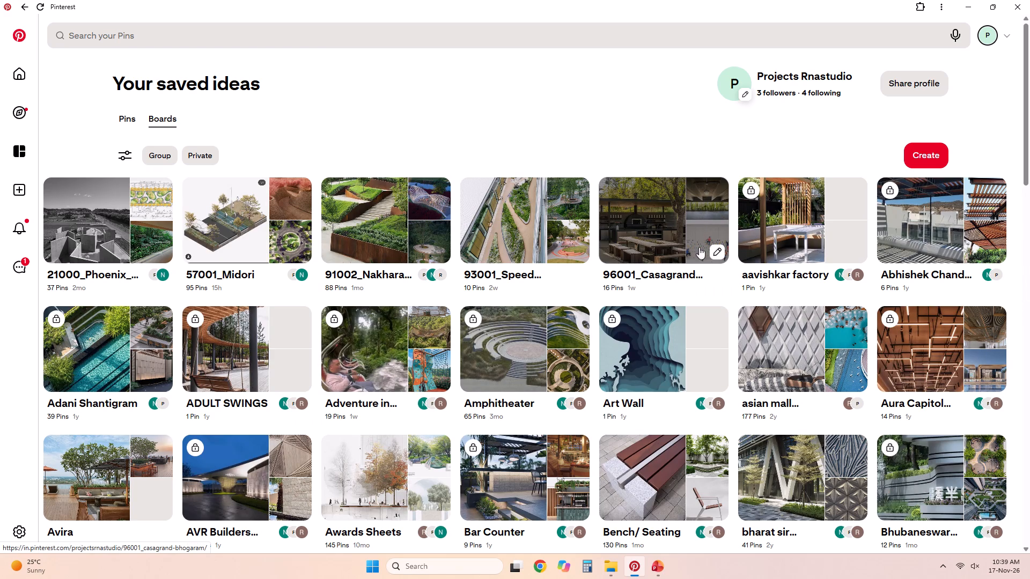
{"action": "scroll", "coordinate": [696, 282], "scroll_direction": "down", "scroll_amount": 4}
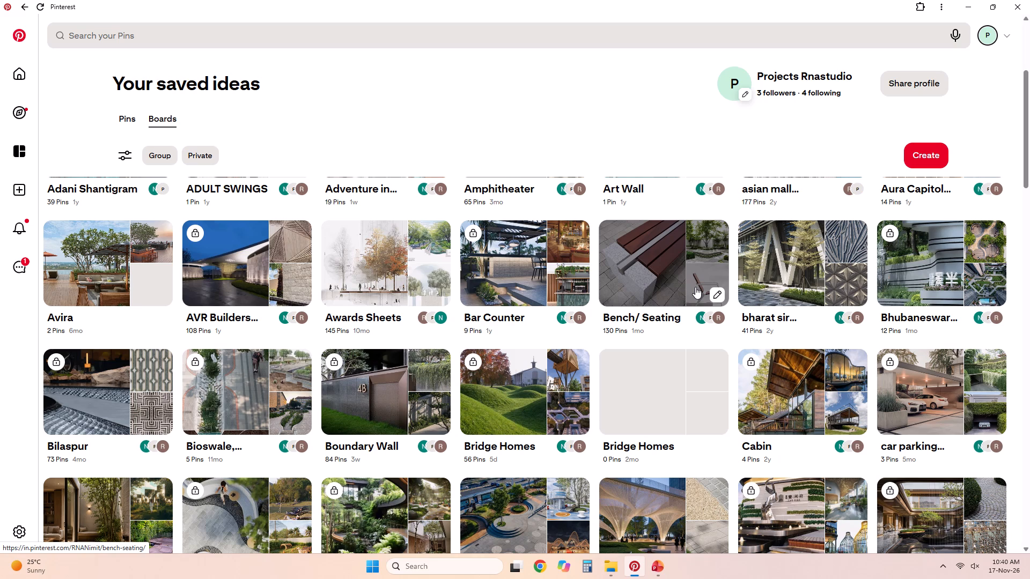
{"action": "scroll", "coordinate": [693, 302], "scroll_direction": "down", "scroll_amount": 5}
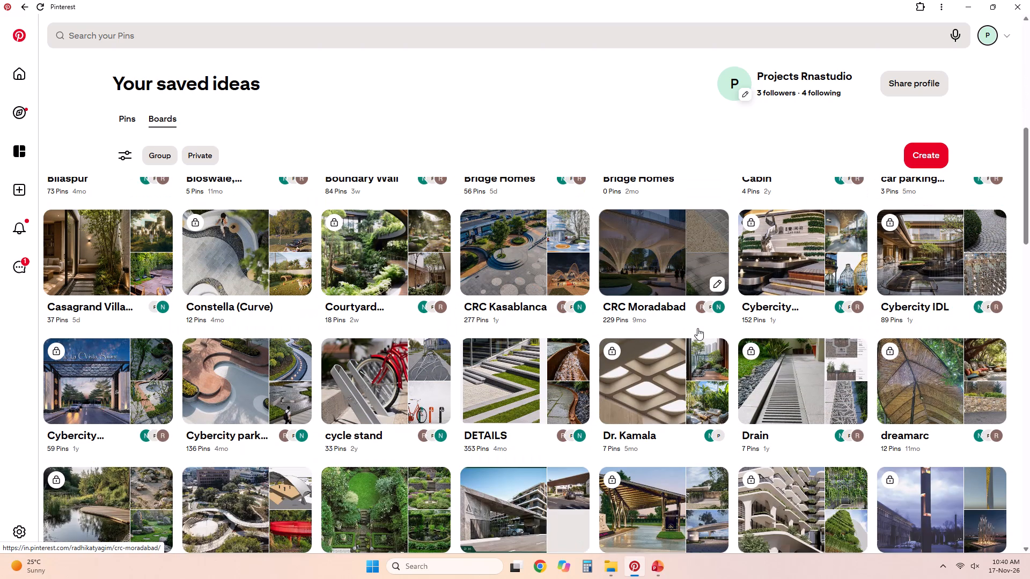
Search the saved Pins for "paving pattern on open trecces" and look through the suggested paving images.
{"action": "left_click", "coordinate": [203, 31]}
{"action": "type", "text": "paving pattern on open trecces"}
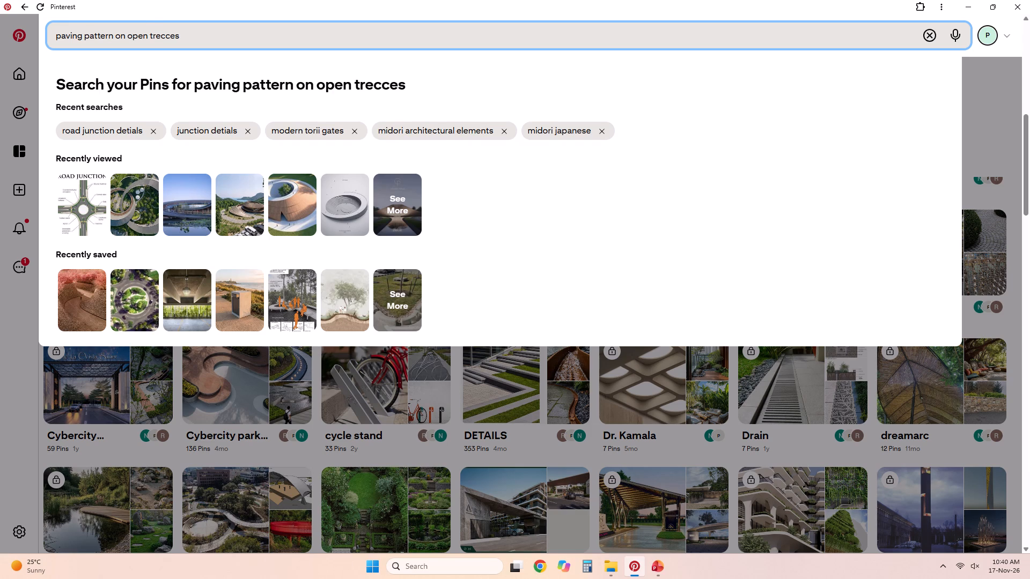
{"action": "key", "text": "Return"}
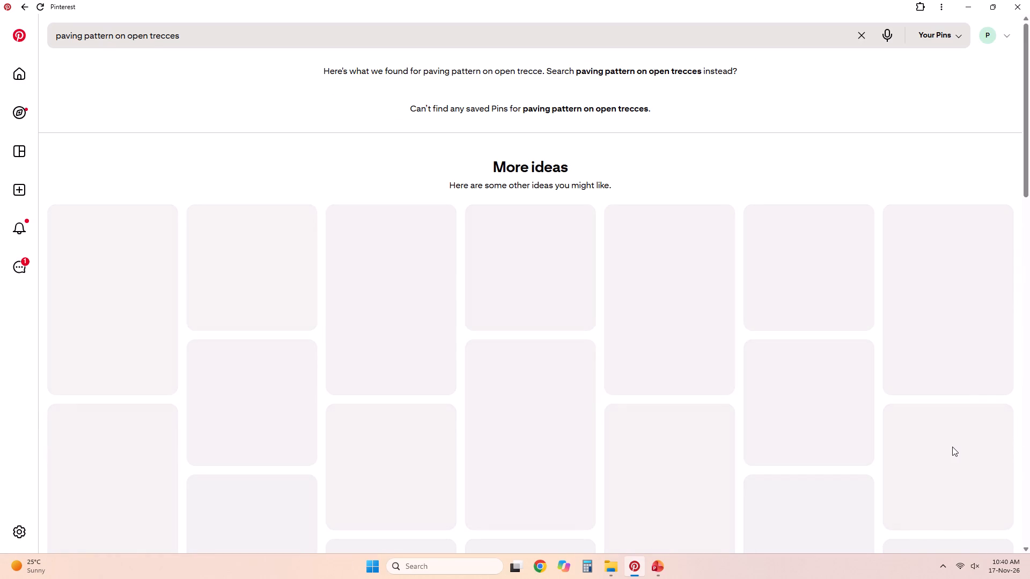
{"action": "scroll", "coordinate": [390, 157], "scroll_direction": "down", "scroll_amount": 4}
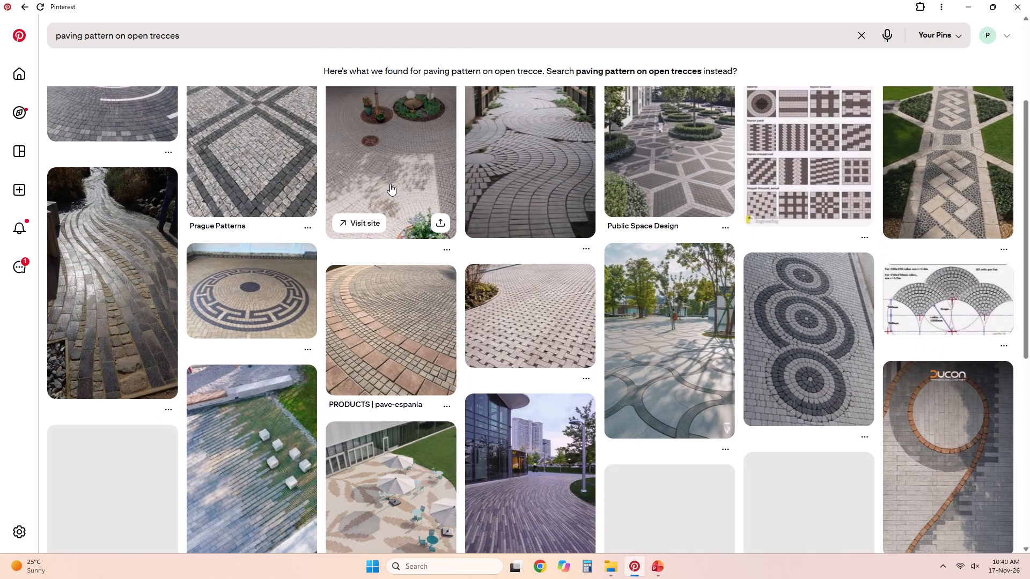
{"action": "scroll", "coordinate": [414, 233], "scroll_direction": "down", "scroll_amount": 1}
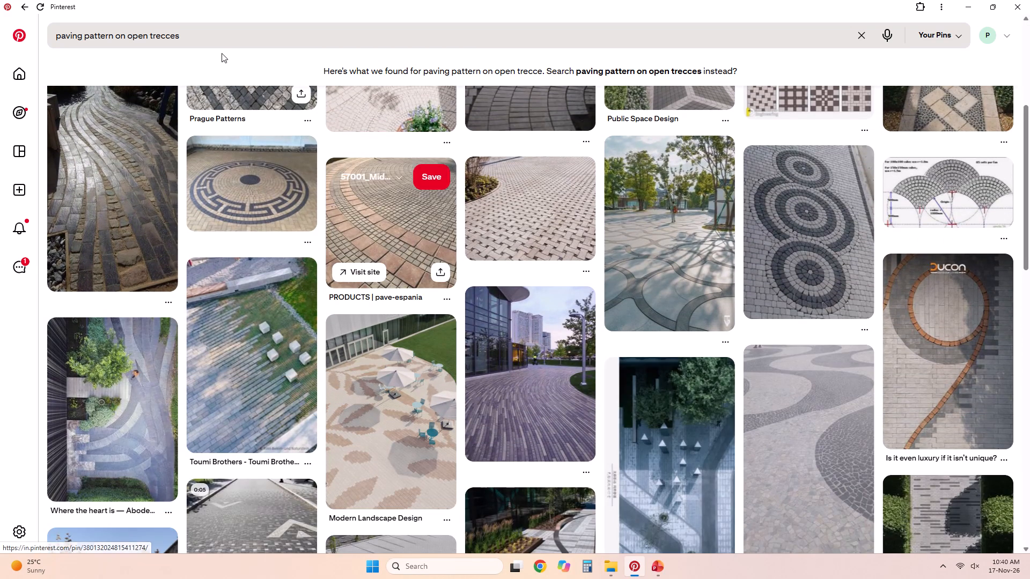
{"action": "left_click_drag", "start_coordinate": [222, 50], "coordinate": [75, 33]}
{"action": "left_click", "coordinate": [24, 5]}
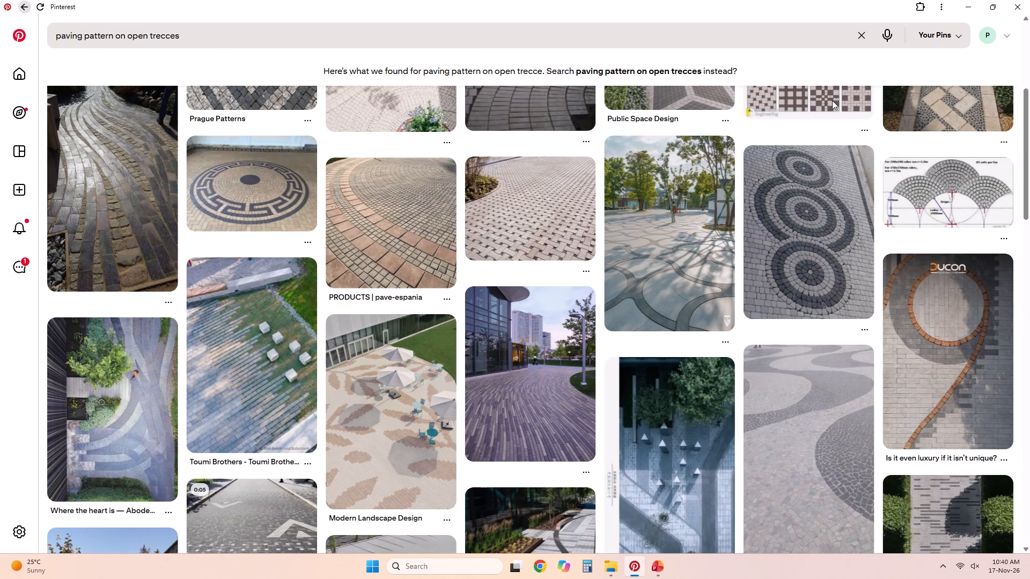
Return to the saved boards, find the Paving pattern board and open it.
{"action": "left_click", "coordinate": [992, 38]}
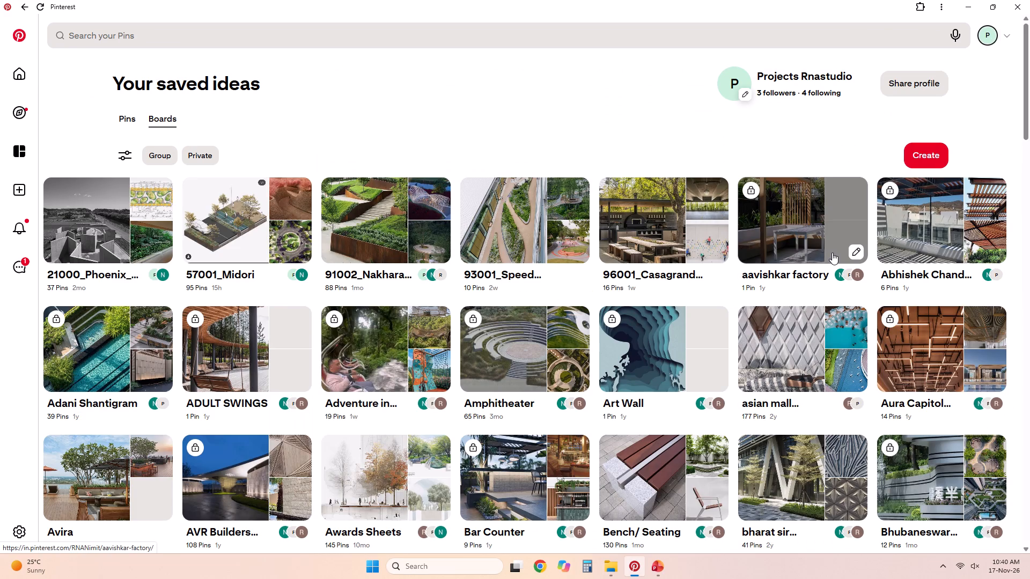
{"action": "scroll", "coordinate": [808, 236], "scroll_direction": "down", "scroll_amount": 7}
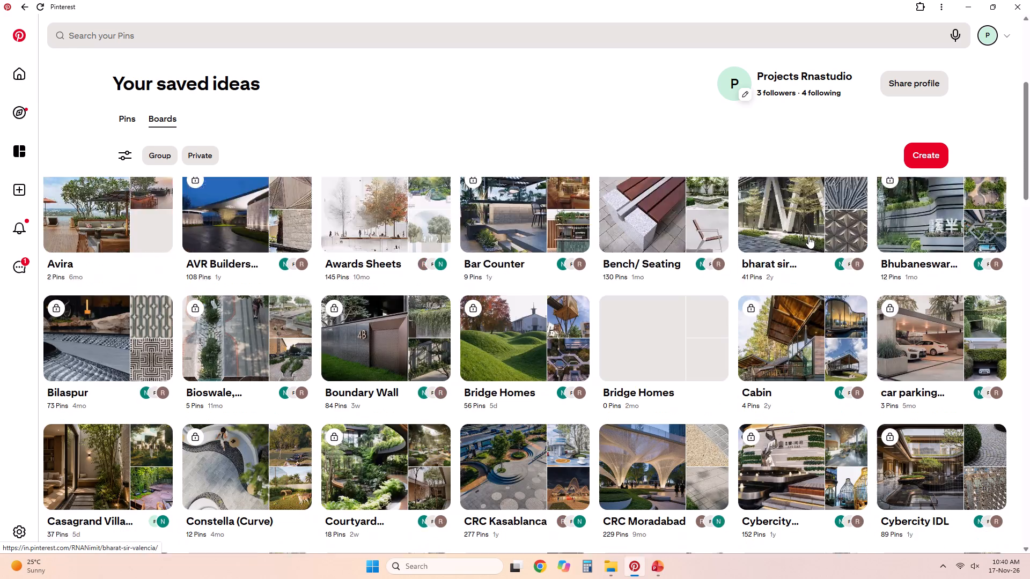
{"action": "scroll", "coordinate": [808, 236], "scroll_direction": "down", "scroll_amount": 11}
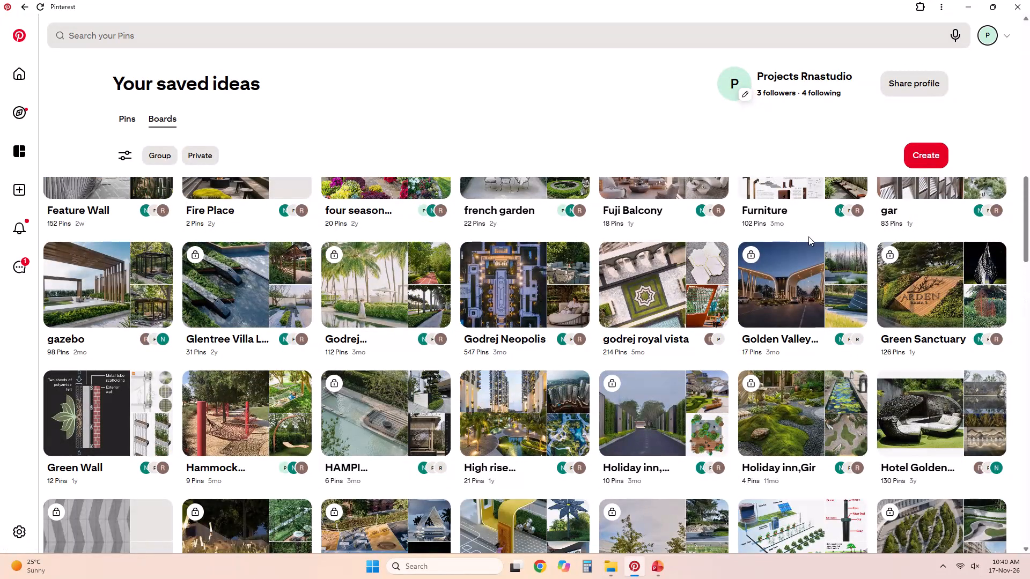
{"action": "scroll", "coordinate": [808, 236], "scroll_direction": "down", "scroll_amount": 15}
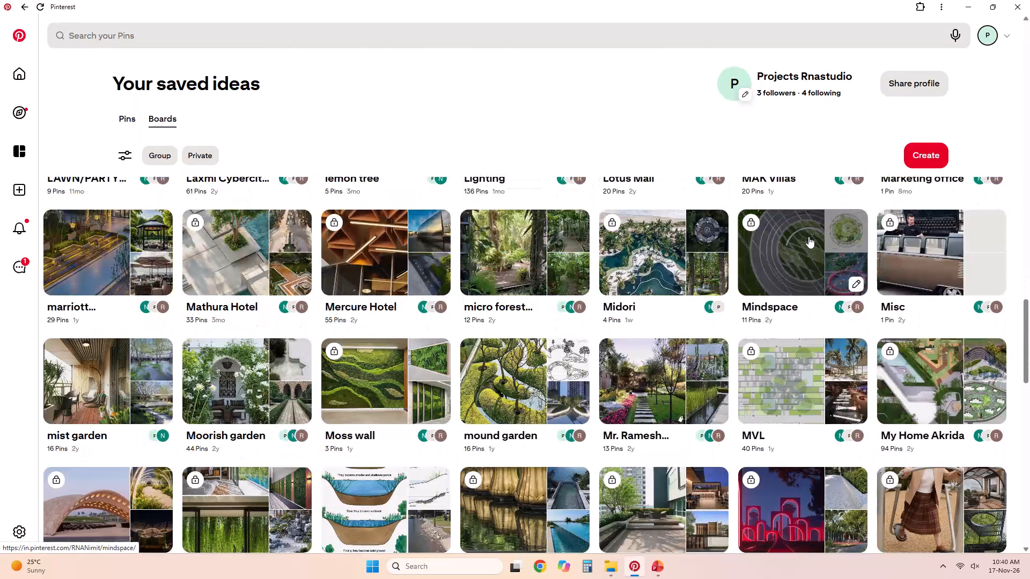
{"action": "scroll", "coordinate": [808, 236], "scroll_direction": "down", "scroll_amount": 7}
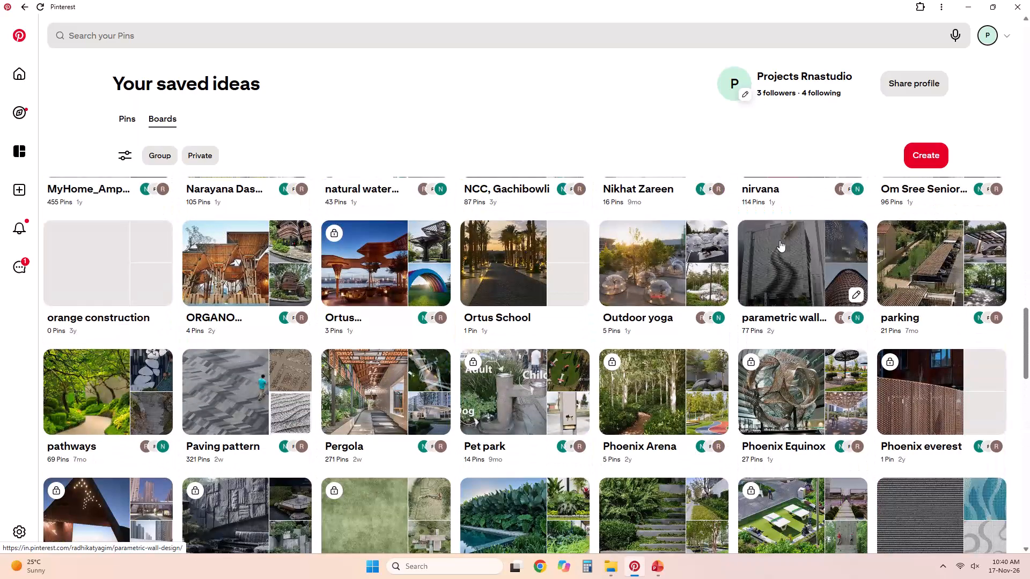
{"action": "left_click", "coordinate": [236, 402]}
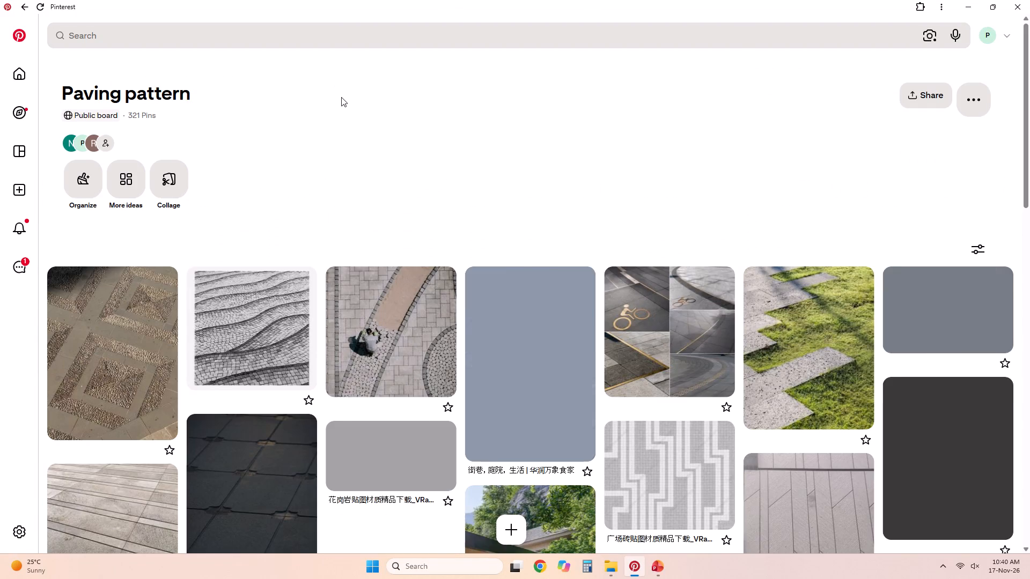
Look through the Paving pattern board for patterned paving references suitable for the terrace slide.
{"action": "scroll", "coordinate": [437, 349], "scroll_direction": "down", "scroll_amount": 3}
{"action": "scroll", "coordinate": [635, 330], "scroll_direction": "down", "scroll_amount": 1}
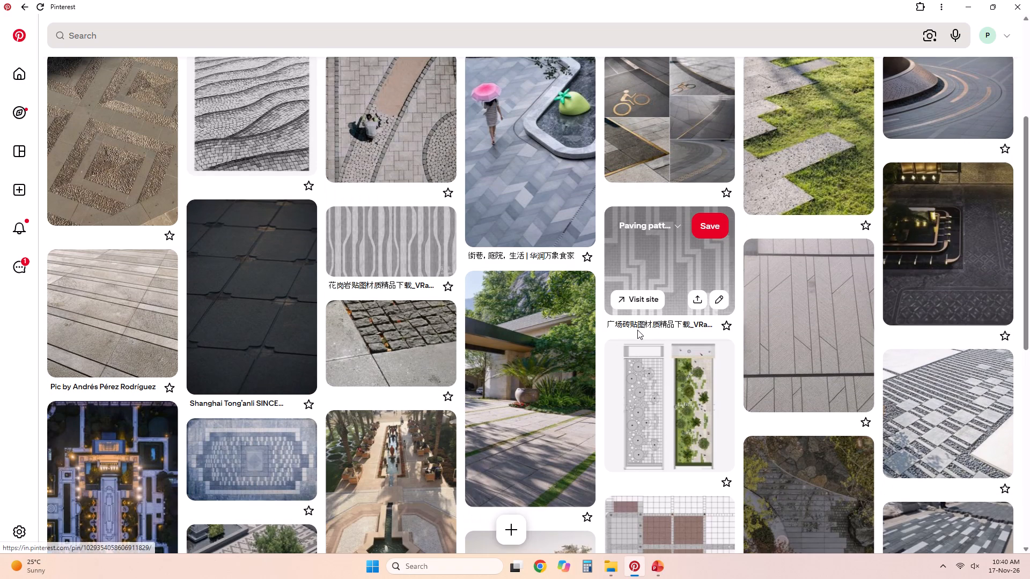
{"action": "scroll", "coordinate": [642, 328], "scroll_direction": "down", "scroll_amount": 8}
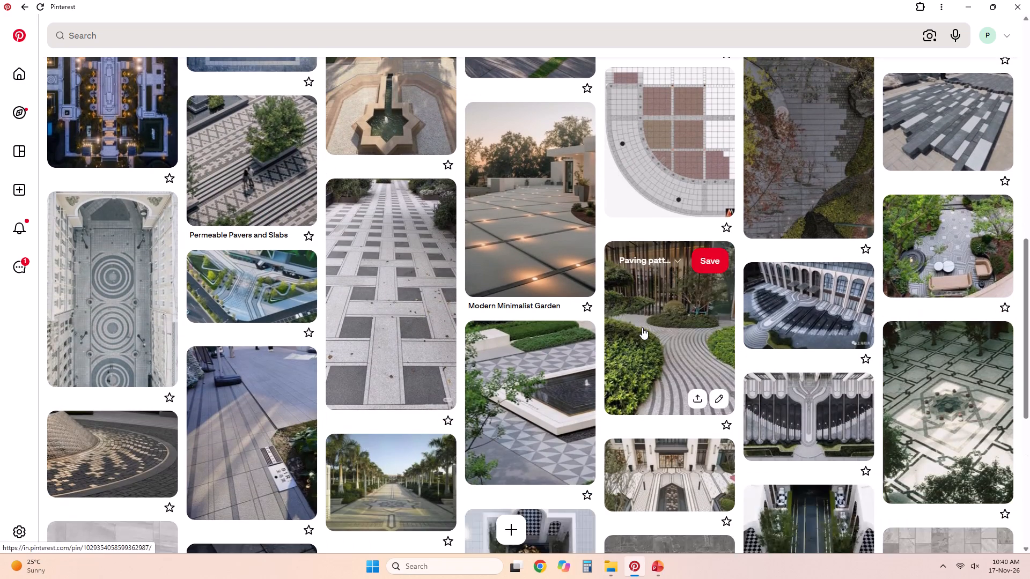
{"action": "scroll", "coordinate": [642, 328], "scroll_direction": "down", "scroll_amount": 1}
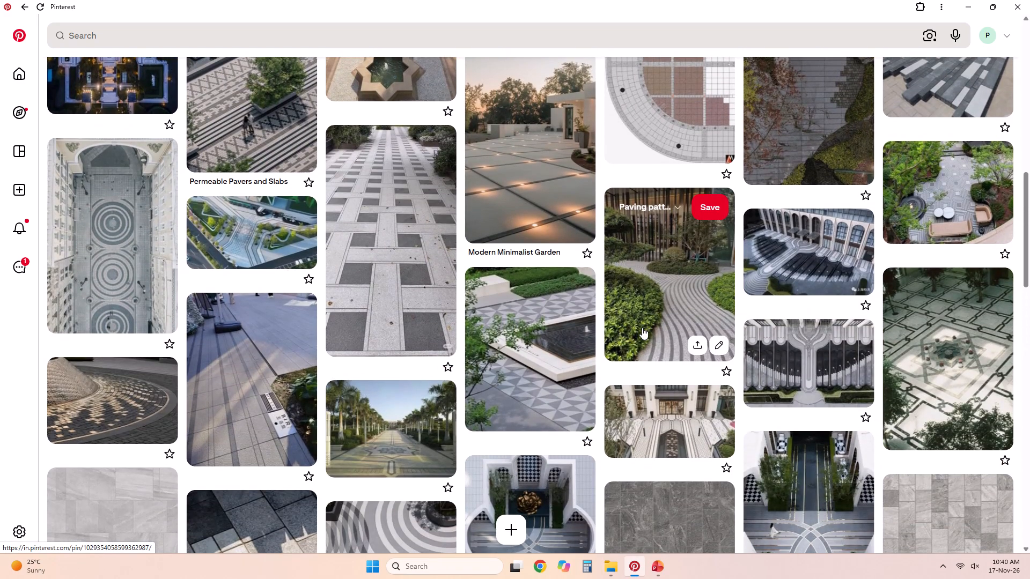
{"action": "scroll", "coordinate": [642, 328], "scroll_direction": "down", "scroll_amount": 2}
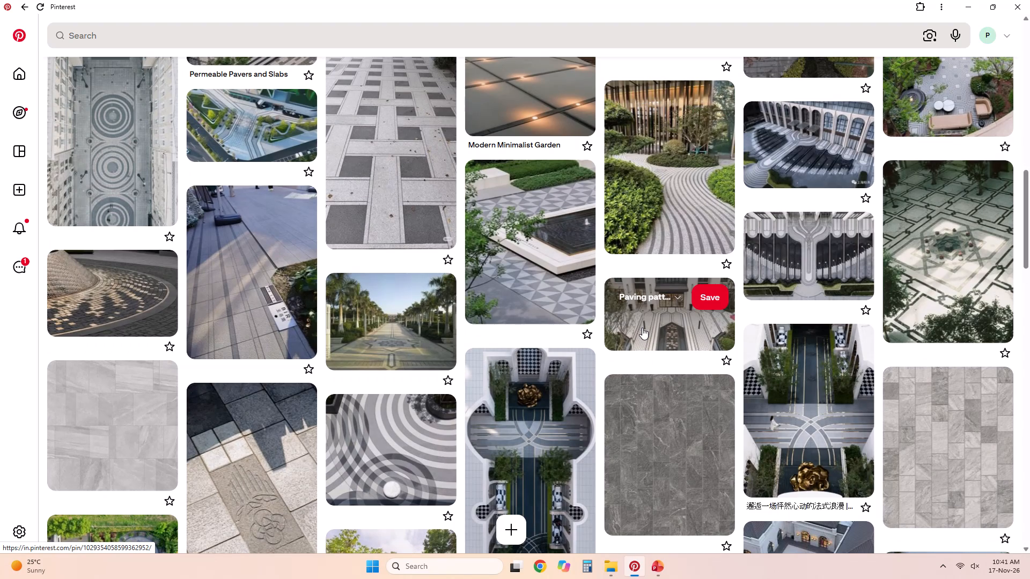
{"action": "scroll", "coordinate": [642, 328], "scroll_direction": "down", "scroll_amount": 4}
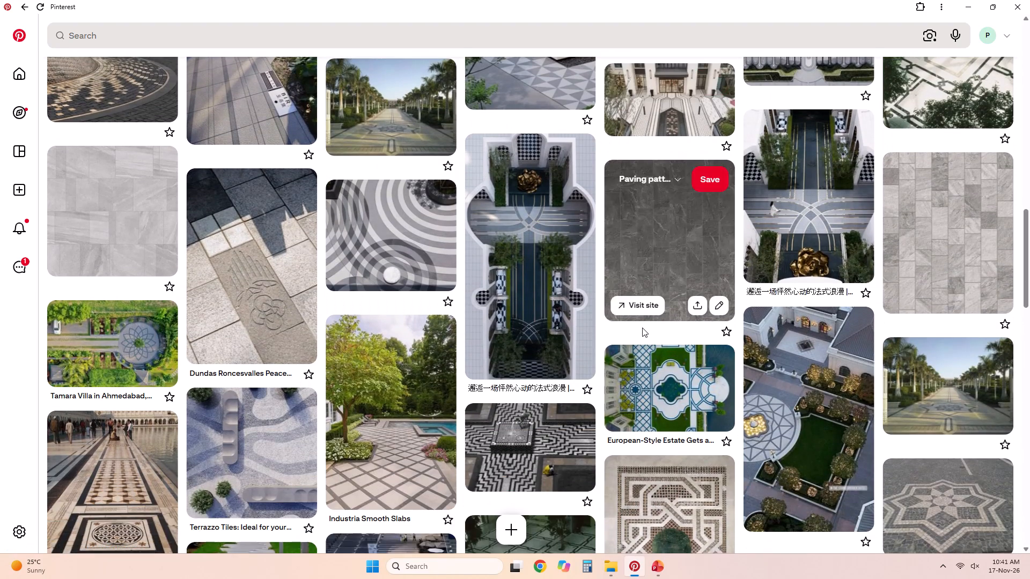
{"action": "scroll", "coordinate": [642, 328], "scroll_direction": "down", "scroll_amount": 2}
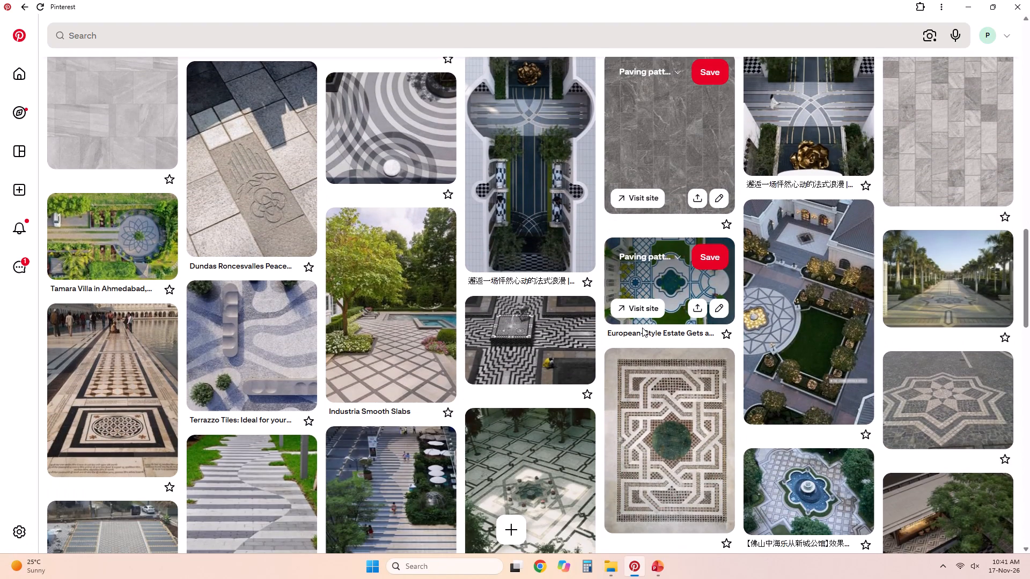
{"action": "scroll", "coordinate": [642, 328], "scroll_direction": "down", "scroll_amount": 4}
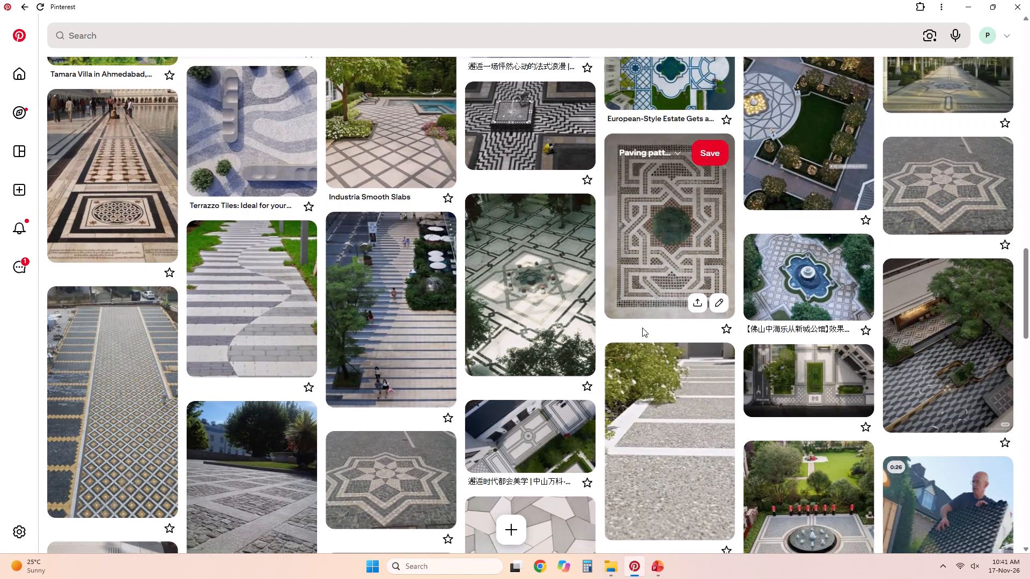
{"action": "scroll", "coordinate": [642, 328], "scroll_direction": "down", "scroll_amount": 4}
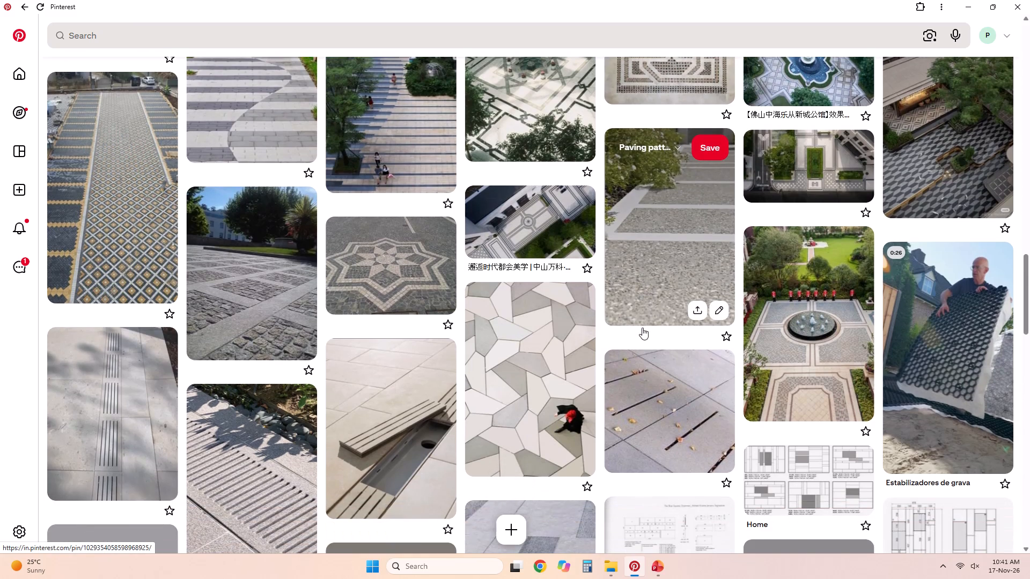
{"action": "scroll", "coordinate": [642, 328], "scroll_direction": "down", "scroll_amount": 8}
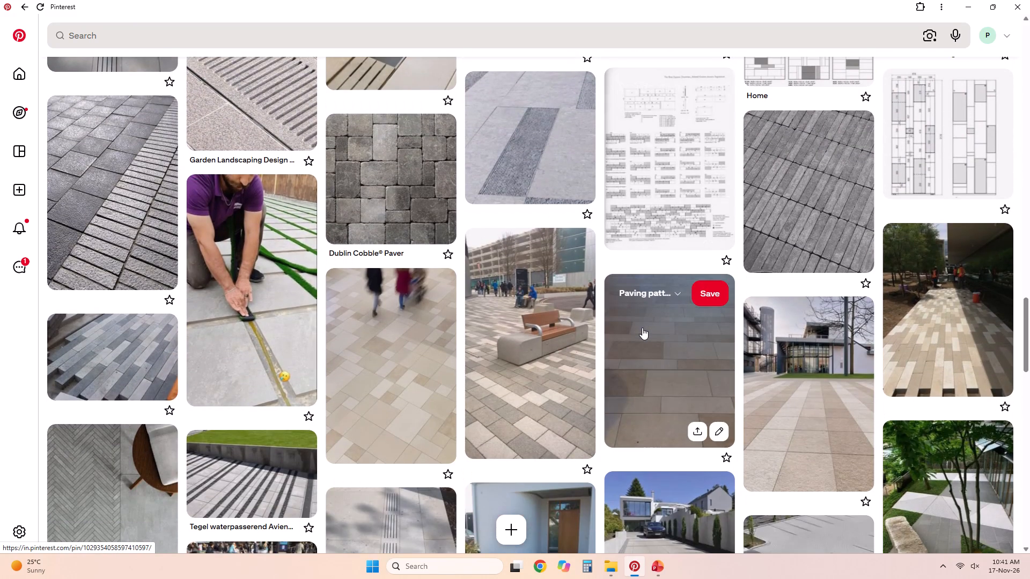
{"action": "scroll", "coordinate": [642, 328], "scroll_direction": "down", "scroll_amount": 8}
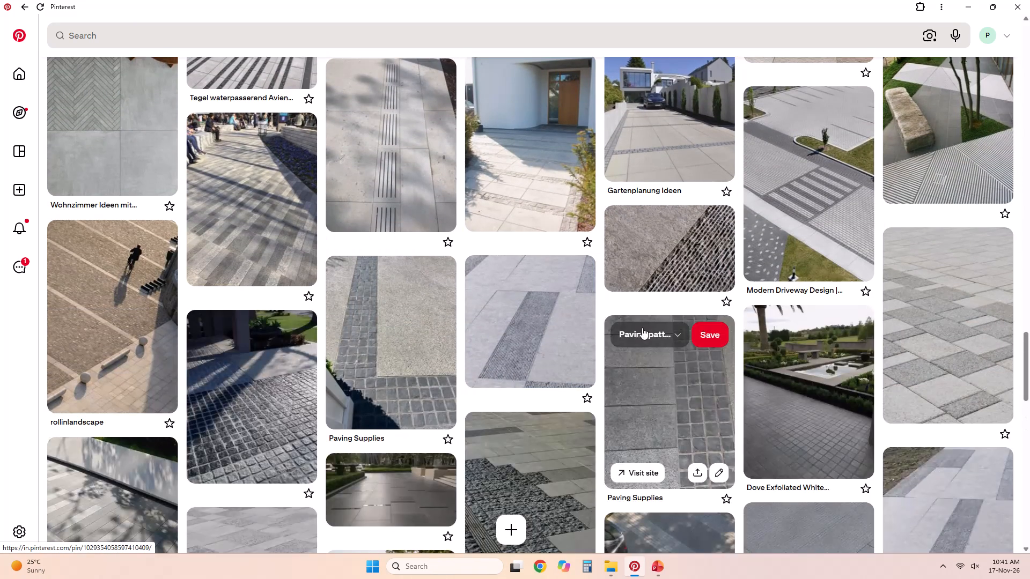
{"action": "scroll", "coordinate": [642, 328], "scroll_direction": "up", "scroll_amount": 1}
{"action": "scroll", "coordinate": [642, 328], "scroll_direction": "down", "scroll_amount": 5}
{"action": "scroll", "coordinate": [642, 328], "scroll_direction": "up", "scroll_amount": 6}
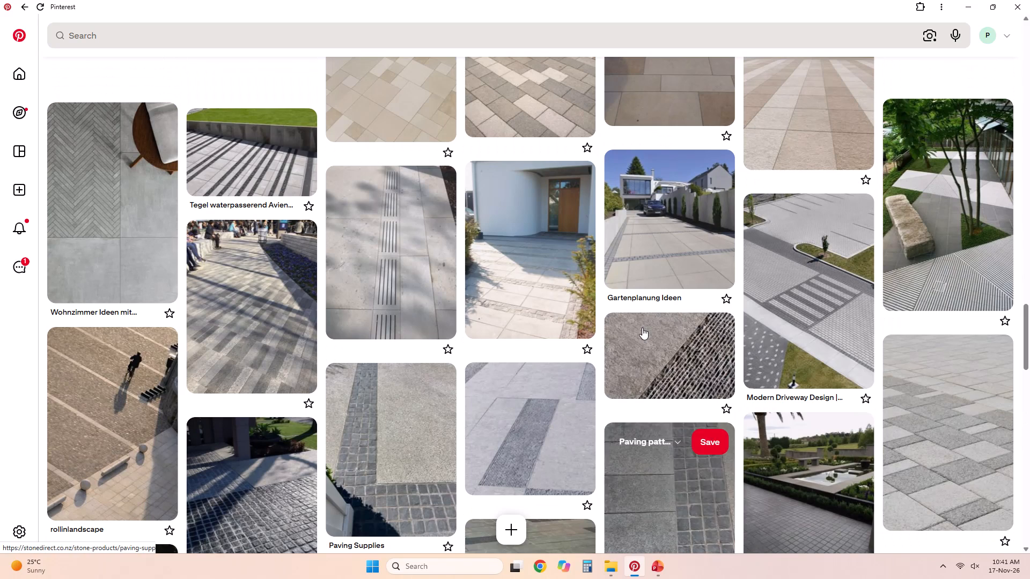
{"action": "scroll", "coordinate": [642, 328], "scroll_direction": "down", "scroll_amount": 12}
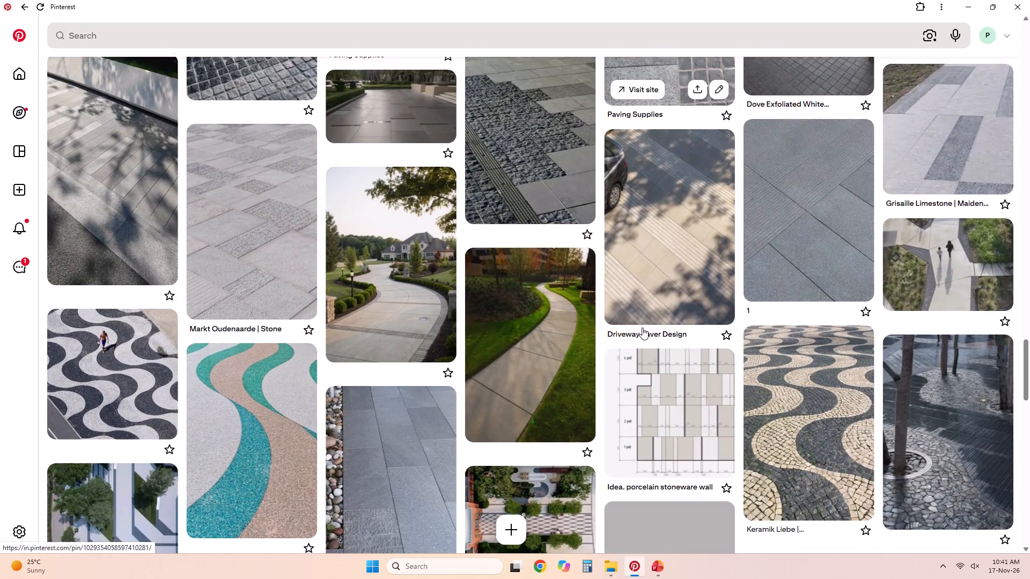
{"action": "scroll", "coordinate": [642, 328], "scroll_direction": "down", "scroll_amount": 6}
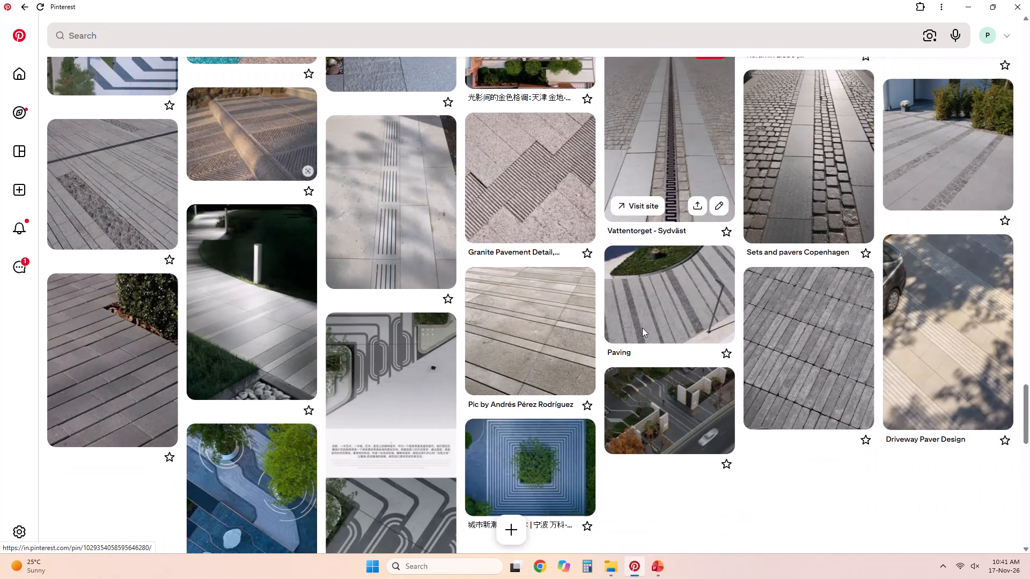
{"action": "scroll", "coordinate": [642, 328], "scroll_direction": "down", "scroll_amount": 4}
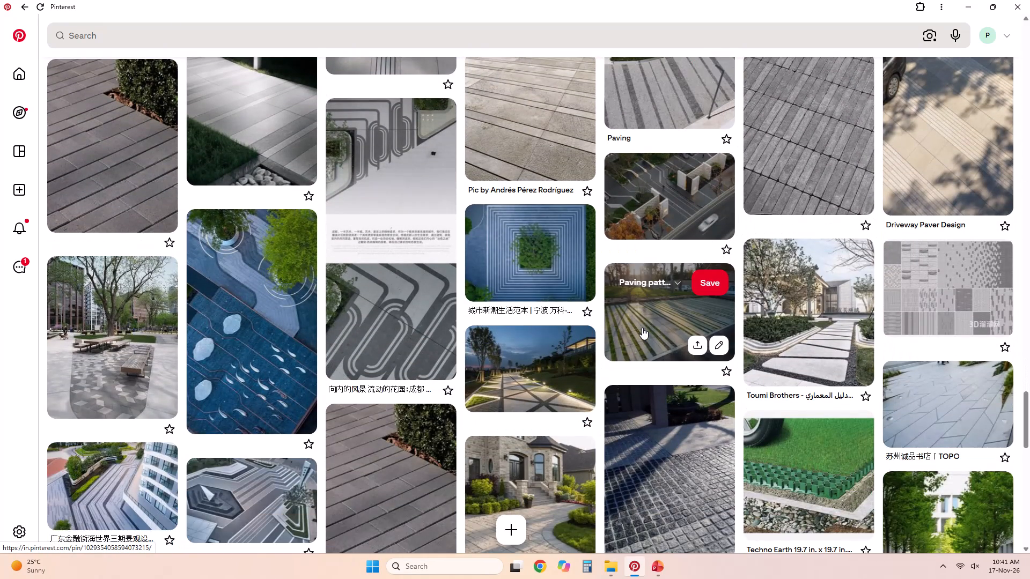
{"action": "scroll", "coordinate": [642, 328], "scroll_direction": "down", "scroll_amount": 4}
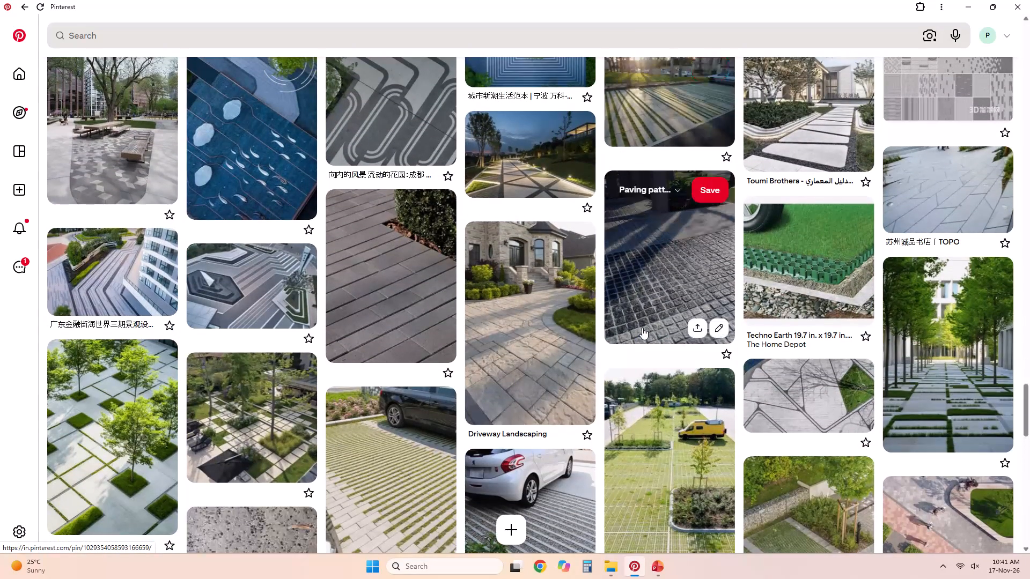
{"action": "scroll", "coordinate": [642, 328], "scroll_direction": "down", "scroll_amount": 9}
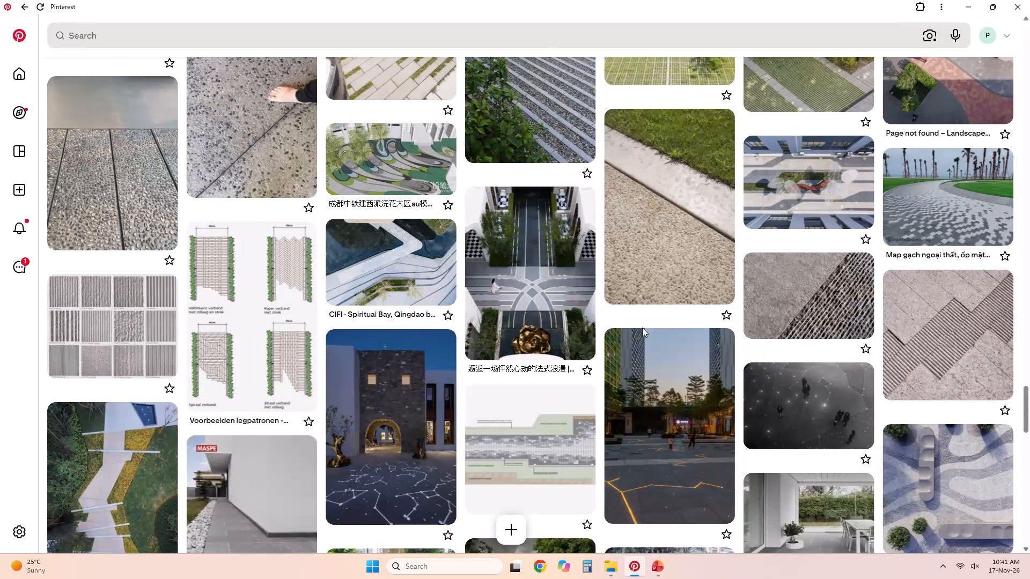
{"action": "scroll", "coordinate": [642, 328], "scroll_direction": "down", "scroll_amount": 13}
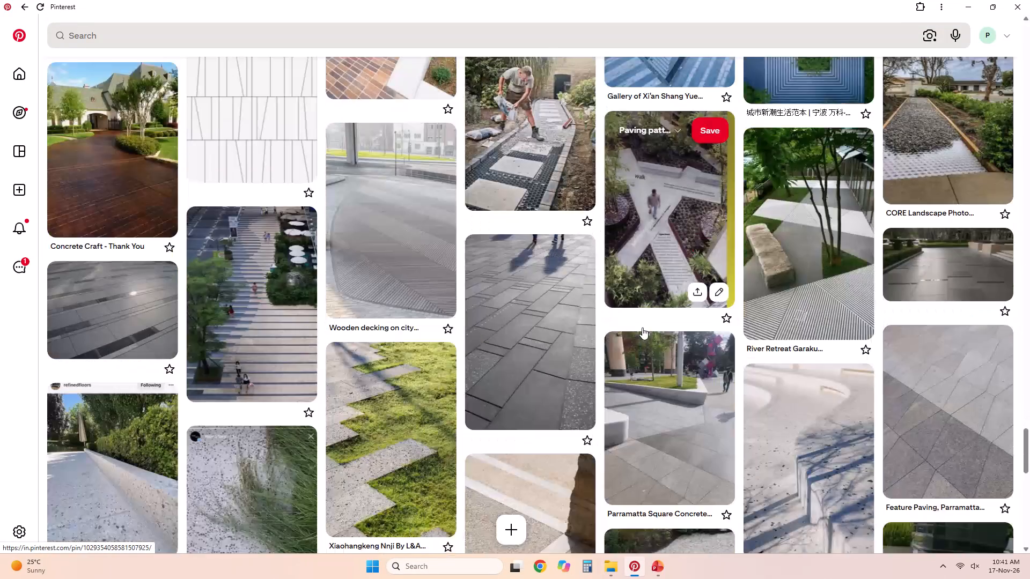
{"action": "scroll", "coordinate": [642, 328], "scroll_direction": "down", "scroll_amount": 8}
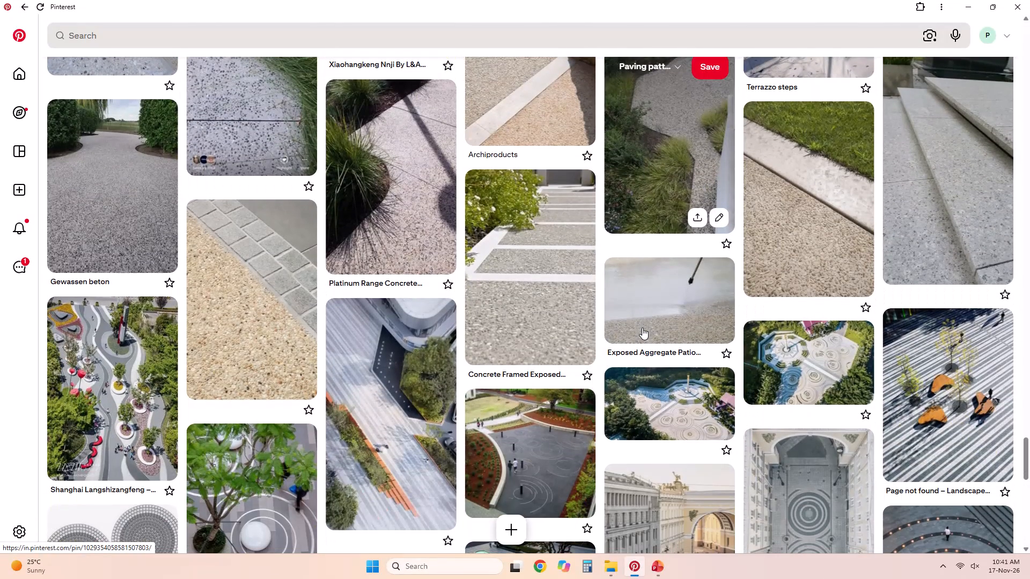
{"action": "scroll", "coordinate": [642, 328], "scroll_direction": "down", "scroll_amount": 4}
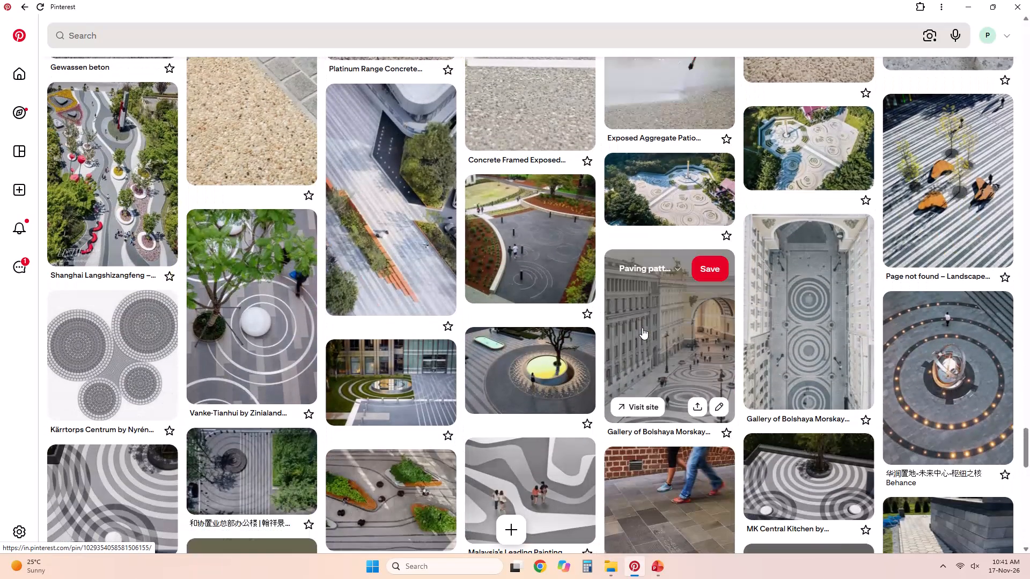
{"action": "scroll", "coordinate": [642, 328], "scroll_direction": "down", "scroll_amount": 8}
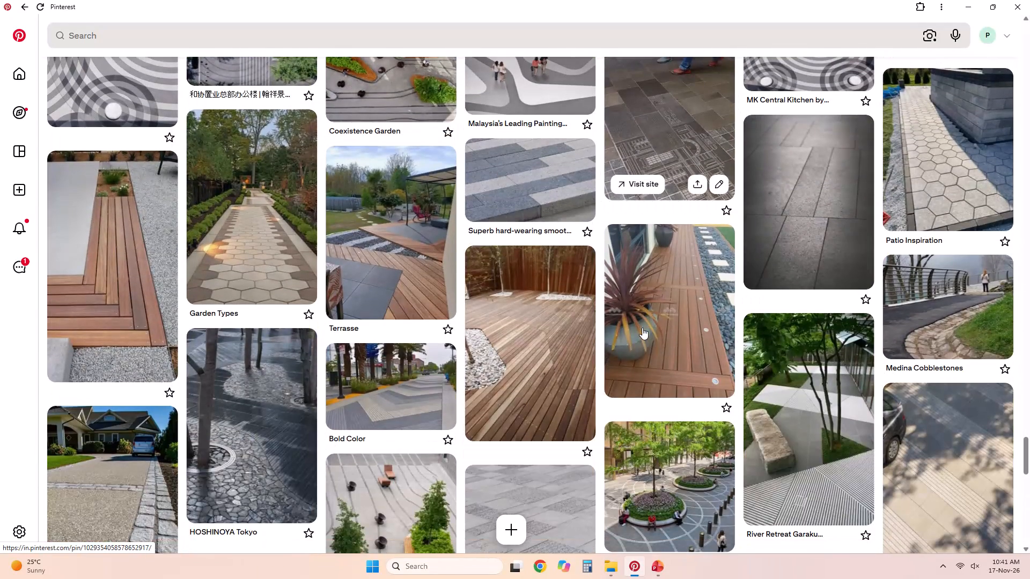
{"action": "scroll", "coordinate": [642, 328], "scroll_direction": "down", "scroll_amount": 9}
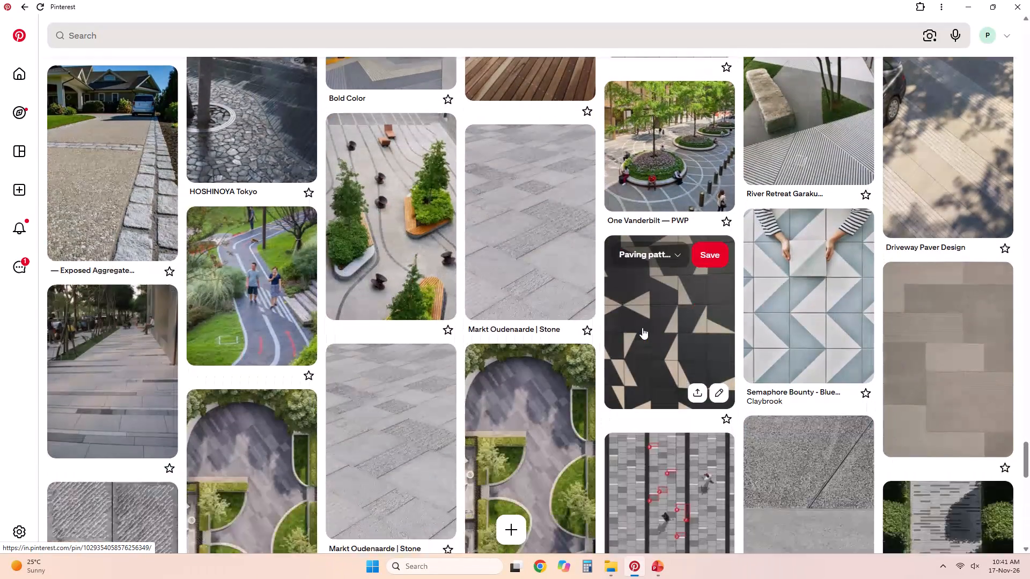
{"action": "scroll", "coordinate": [642, 328], "scroll_direction": "down", "scroll_amount": 7}
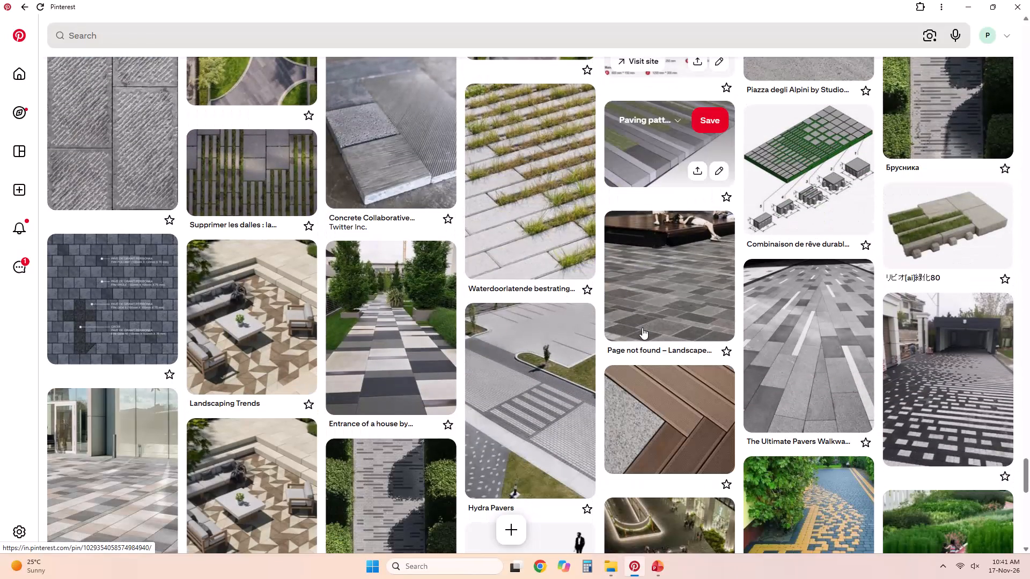
Open the Landscaping Trends Pin, find the related Backyard Patio Designs Pin with diamond-pattern paving, and copy its image.
{"action": "left_click", "coordinate": [279, 342]}
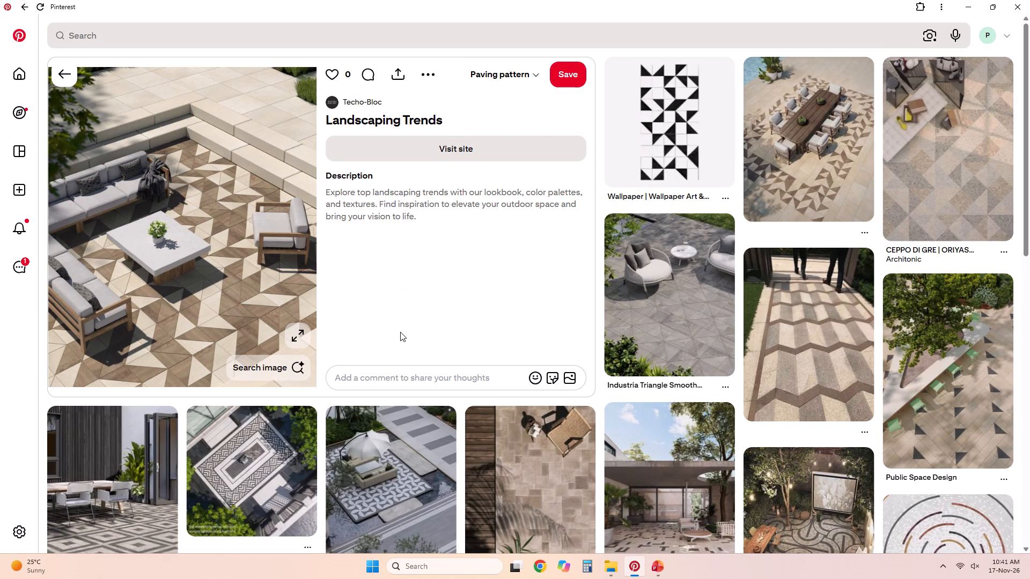
{"action": "scroll", "coordinate": [400, 332], "scroll_direction": "down", "scroll_amount": 2}
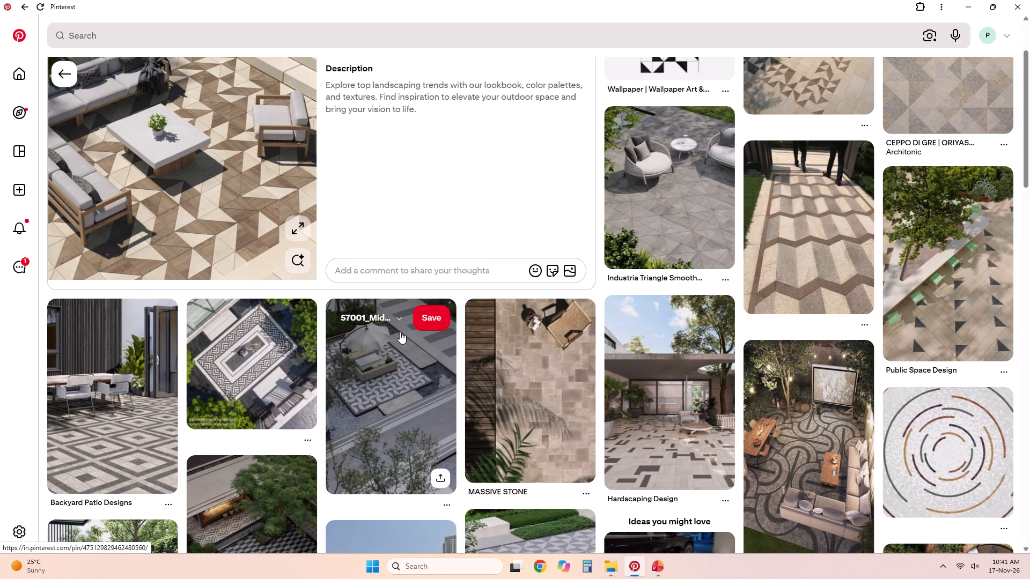
{"action": "scroll", "coordinate": [400, 332], "scroll_direction": "down", "scroll_amount": 1}
{"action": "left_click", "coordinate": [101, 396]}
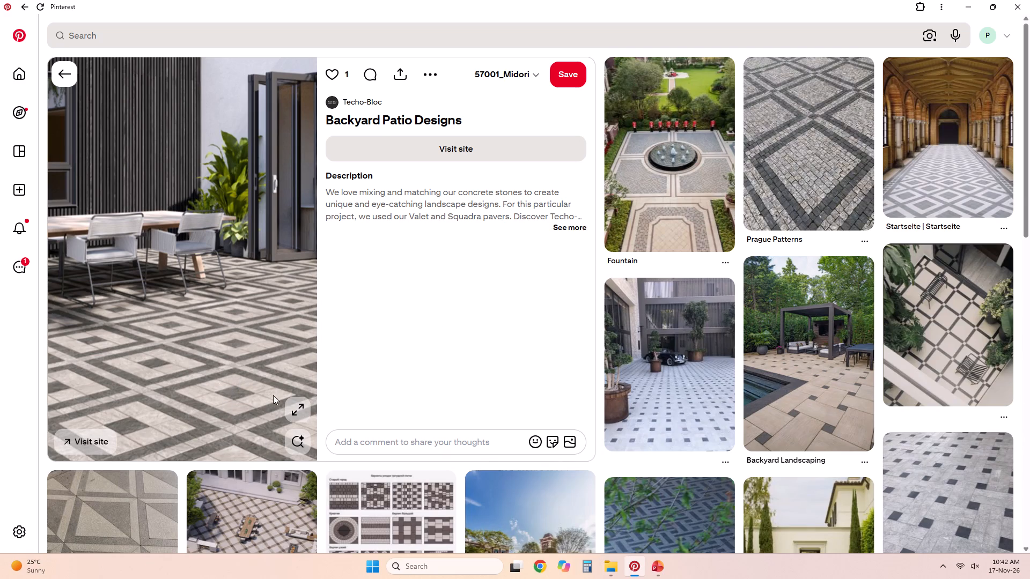
{"action": "right_click", "coordinate": [291, 384]}
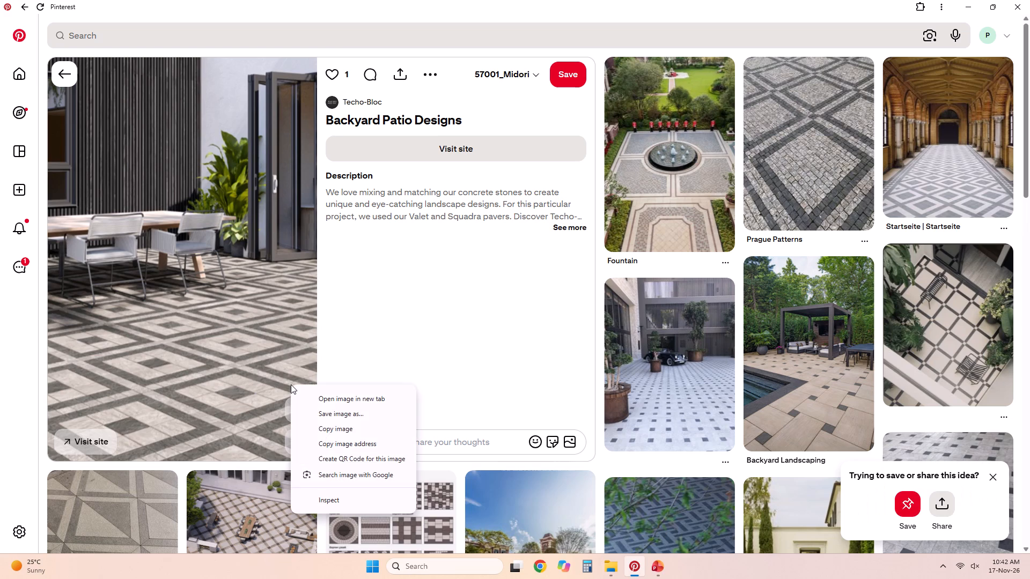
{"action": "left_click", "coordinate": [325, 421]}
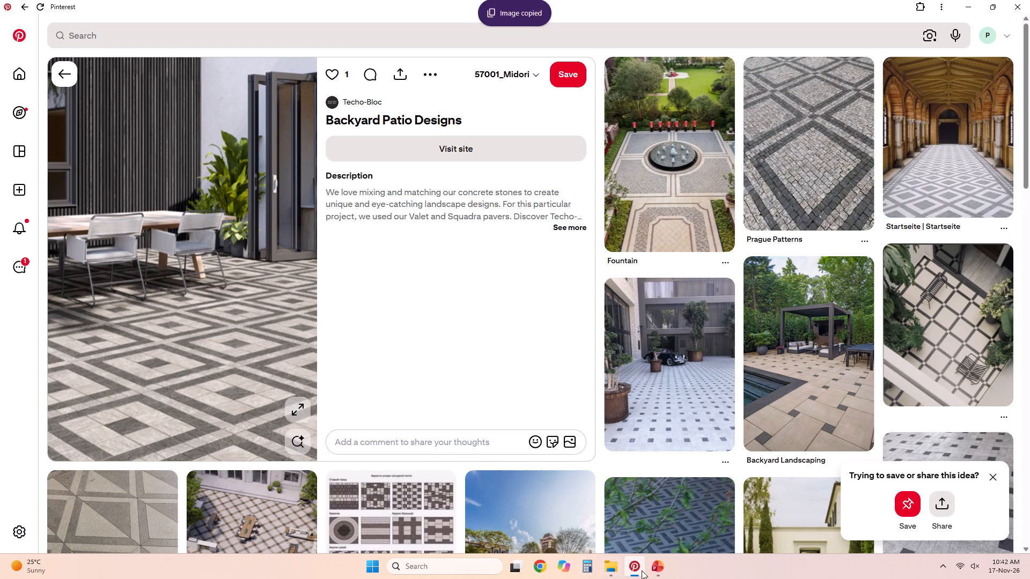
In PowerPoint, paste the patio paving image onto the Pots With Plants slide and move it over the slatted-wall dining picture, below the title bar.
{"action": "left_click", "coordinate": [657, 568]}
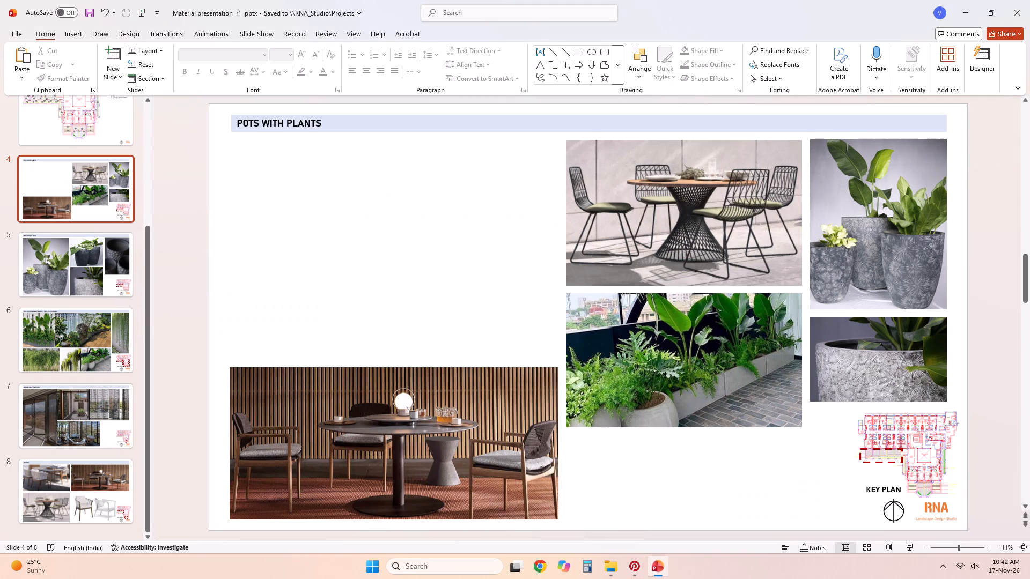
{"action": "key", "text": "ctrl+v"}
{"action": "left_click_drag", "start_coordinate": [571, 347], "coordinate": [441, 318]}
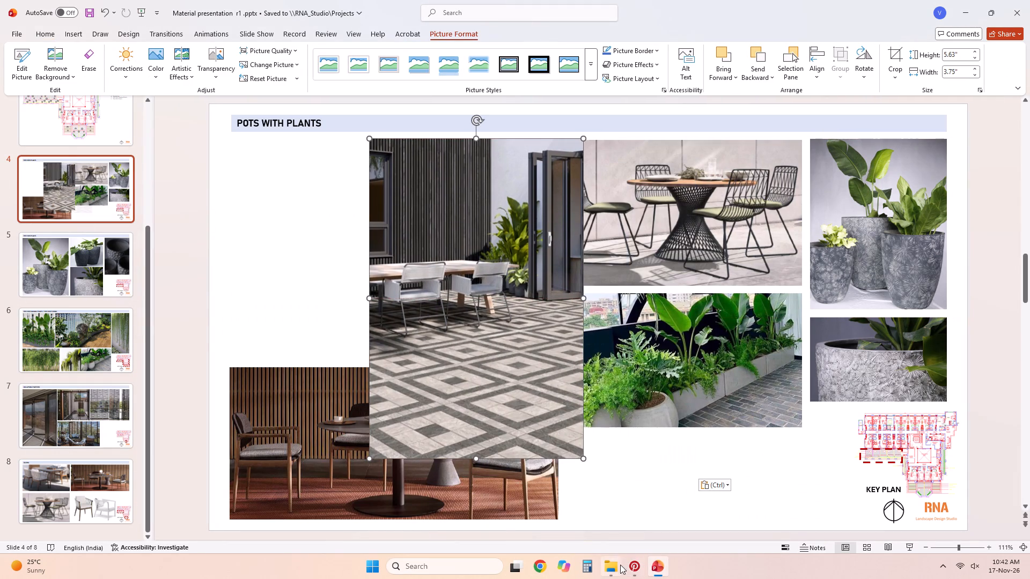
In Pinterest, go through related paving Pins via 18+ Stylish Concrete Patio Finish Ideas, open the beige diamond-tile Pin with the potted plant, and copy its image.
{"action": "left_click", "coordinate": [629, 560]}
{"action": "scroll", "coordinate": [711, 354], "scroll_direction": "down", "scroll_amount": 5}
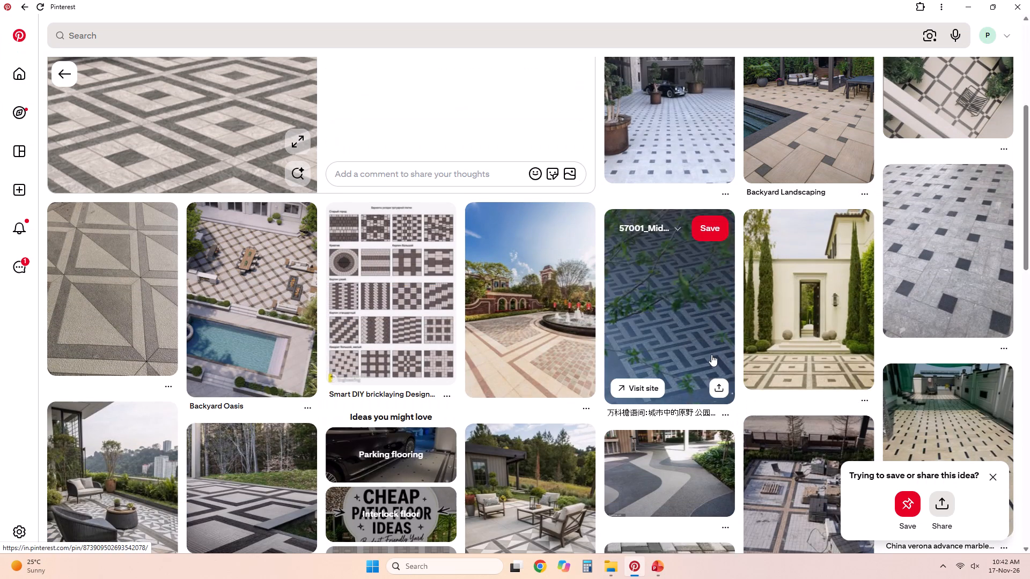
{"action": "scroll", "coordinate": [711, 354], "scroll_direction": "down", "scroll_amount": 8}
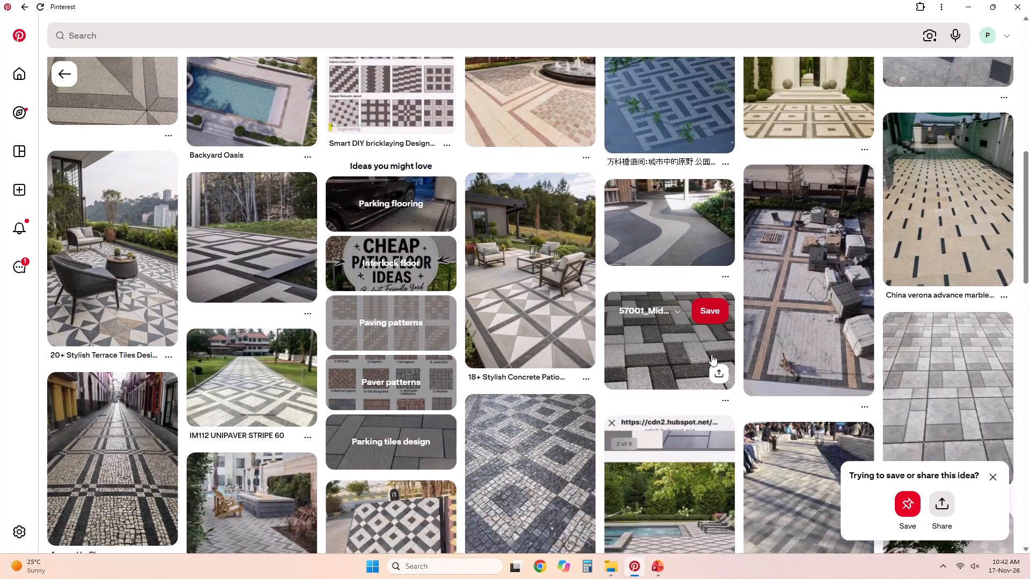
{"action": "scroll", "coordinate": [711, 354], "scroll_direction": "down", "scroll_amount": 1}
{"action": "scroll", "coordinate": [711, 354], "scroll_direction": "up", "scroll_amount": 5}
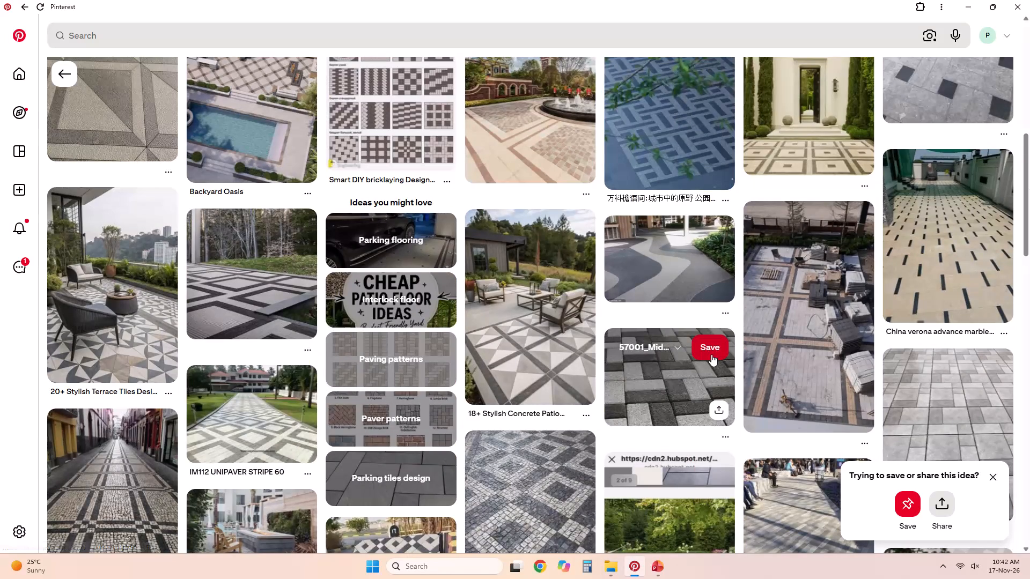
{"action": "scroll", "coordinate": [711, 354], "scroll_direction": "down", "scroll_amount": 1}
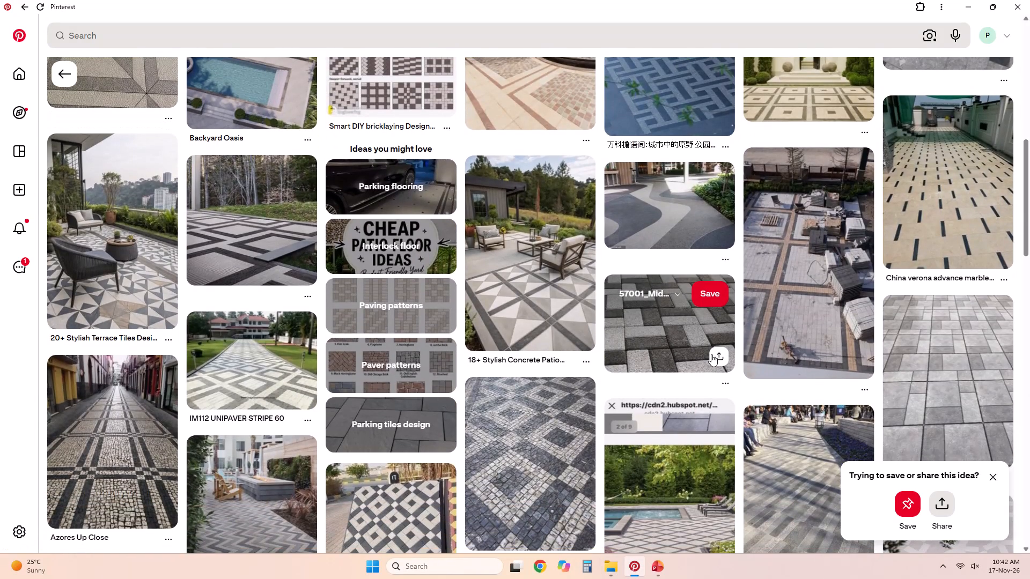
{"action": "left_click", "coordinate": [540, 285]}
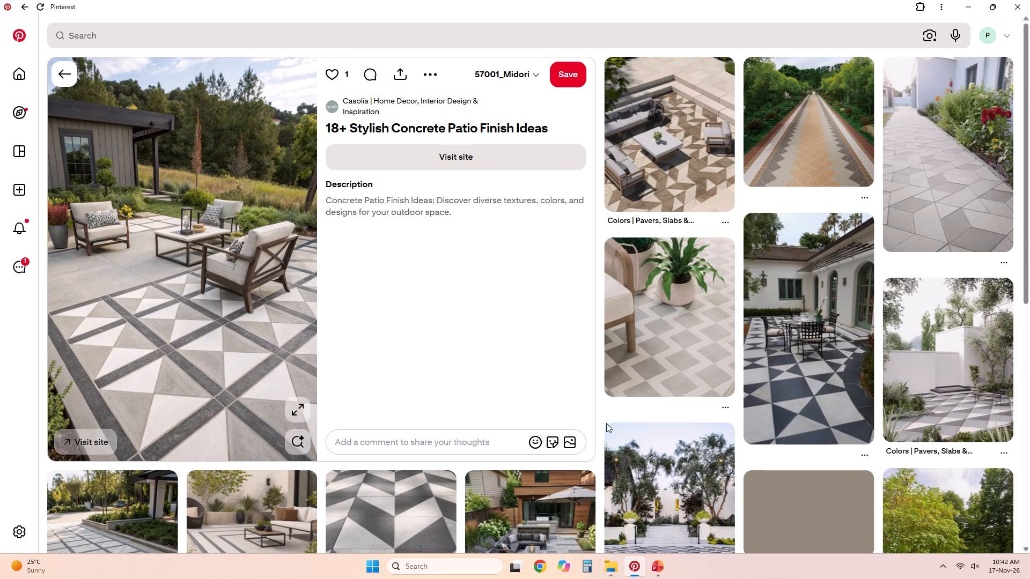
{"action": "left_click", "coordinate": [668, 381]}
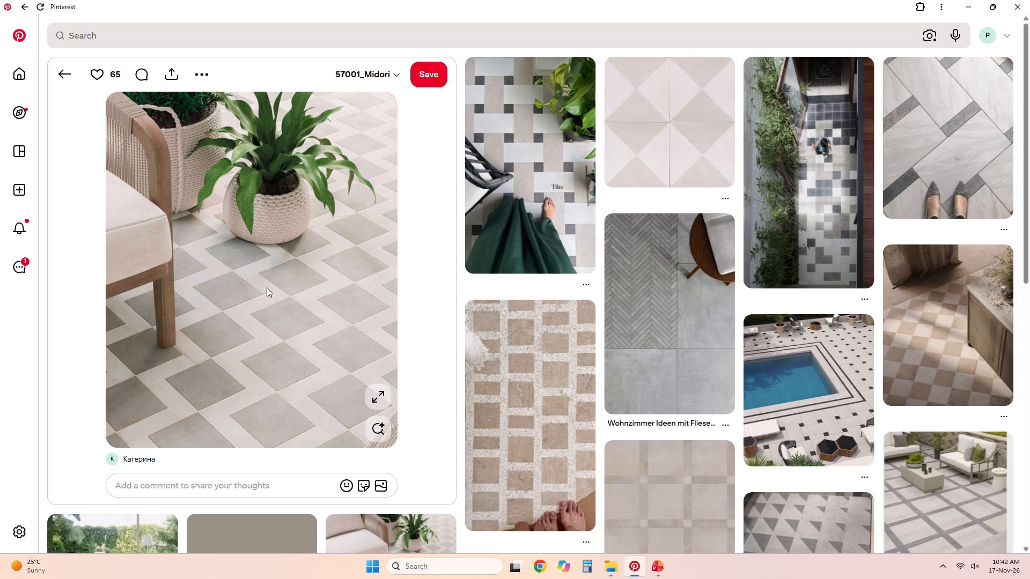
{"action": "right_click", "coordinate": [286, 291]}
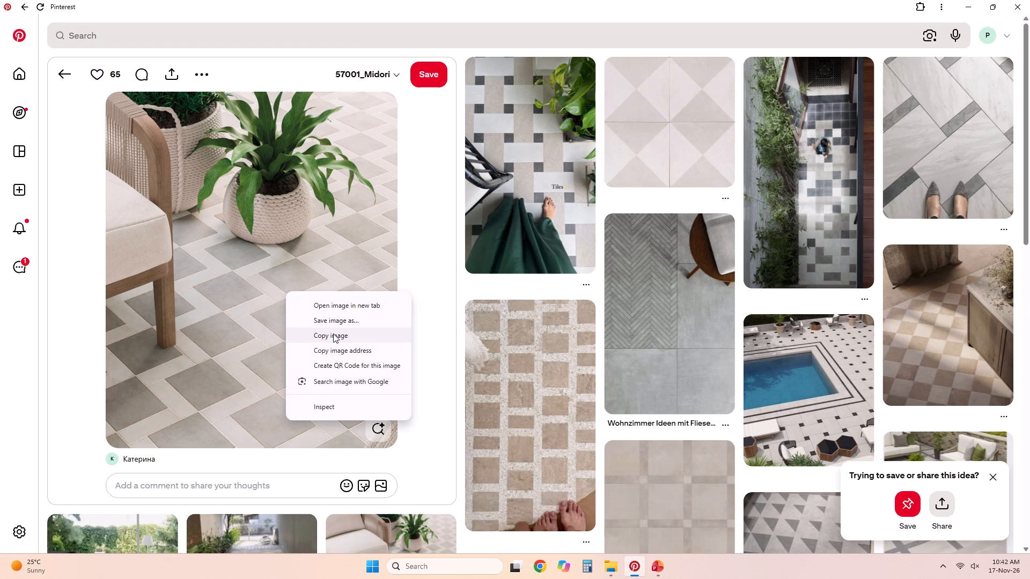
{"action": "left_click", "coordinate": [334, 336]}
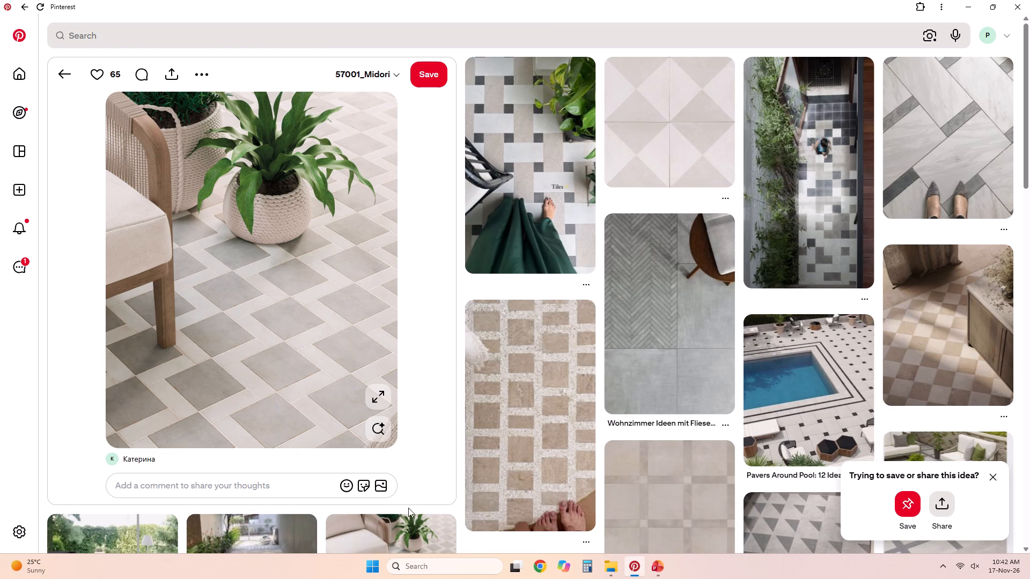
In PowerPoint, paste the beige tile image onto the Pots With Plants slide, shrink it to about 2.35" by 1.92", and move it beside the key plan.
{"action": "left_click", "coordinate": [653, 562]}
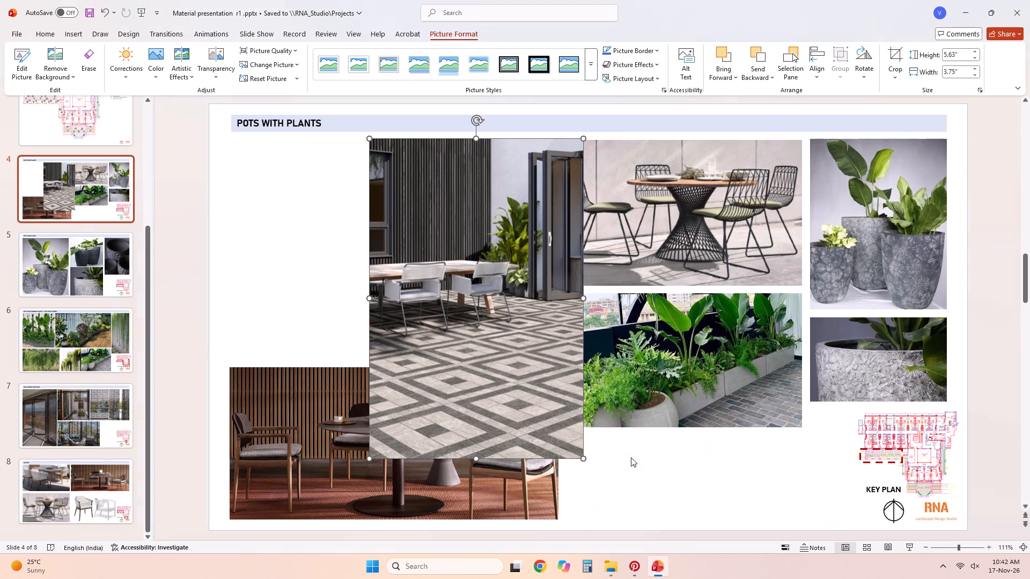
{"action": "key", "text": "ctrl+v"}
{"action": "left_click_drag", "start_coordinate": [619, 440], "coordinate": [739, 404]}
{"action": "right_click", "coordinate": [777, 375]}
{"action": "left_click", "coordinate": [838, 407]}
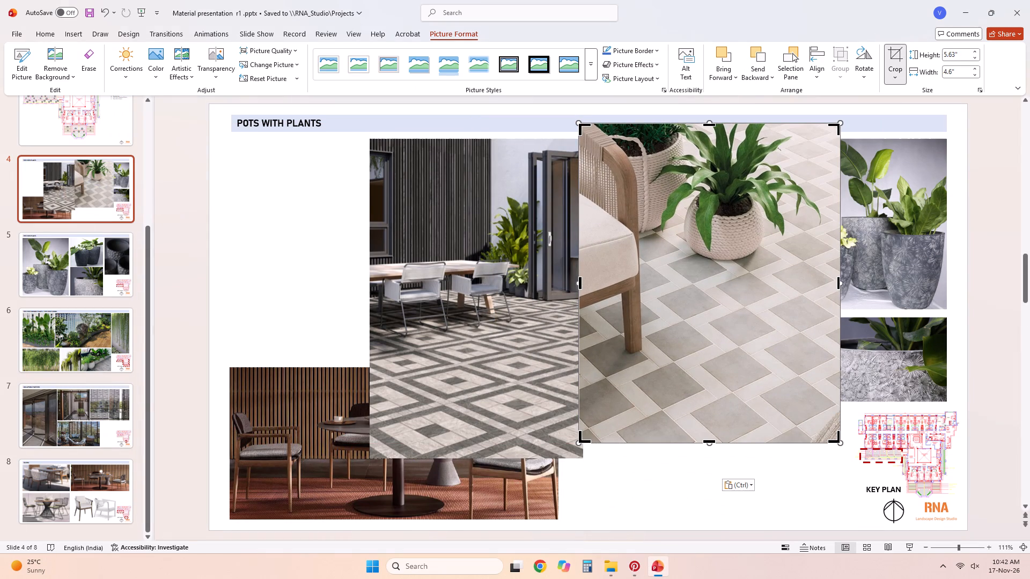
{"action": "left_click", "coordinate": [949, 191]}
{"action": "left_click", "coordinate": [764, 249]}
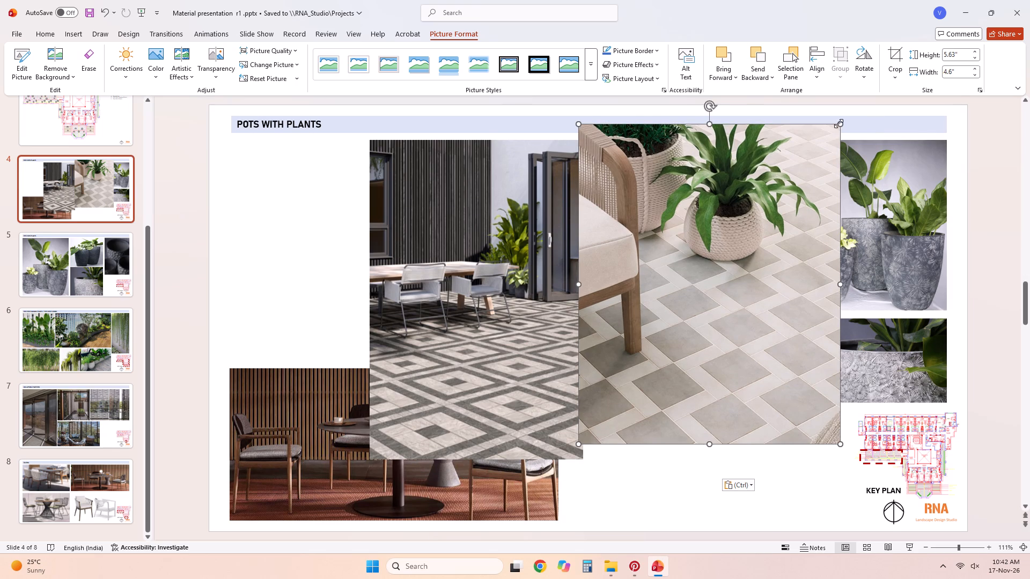
{"action": "left_click_drag", "start_coordinate": [840, 123], "coordinate": [668, 311]}
{"action": "left_click_drag", "start_coordinate": [662, 355], "coordinate": [767, 399]}
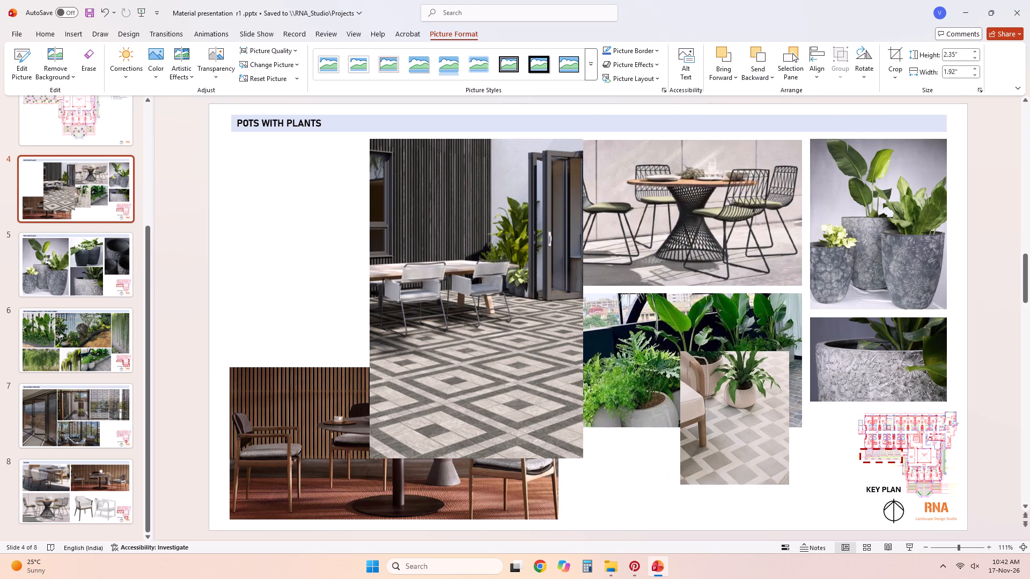
{"action": "left_click_drag", "start_coordinate": [767, 399], "coordinate": [809, 431]}
{"action": "left_click_drag", "start_coordinate": [807, 427], "coordinate": [806, 433]}
Crop the plant off the top of the tile image, leaving about 1.59" height, and align it below the planter-row picture's outer end.
{"action": "right_click", "coordinate": [807, 418]}
{"action": "left_click", "coordinate": [858, 435]}
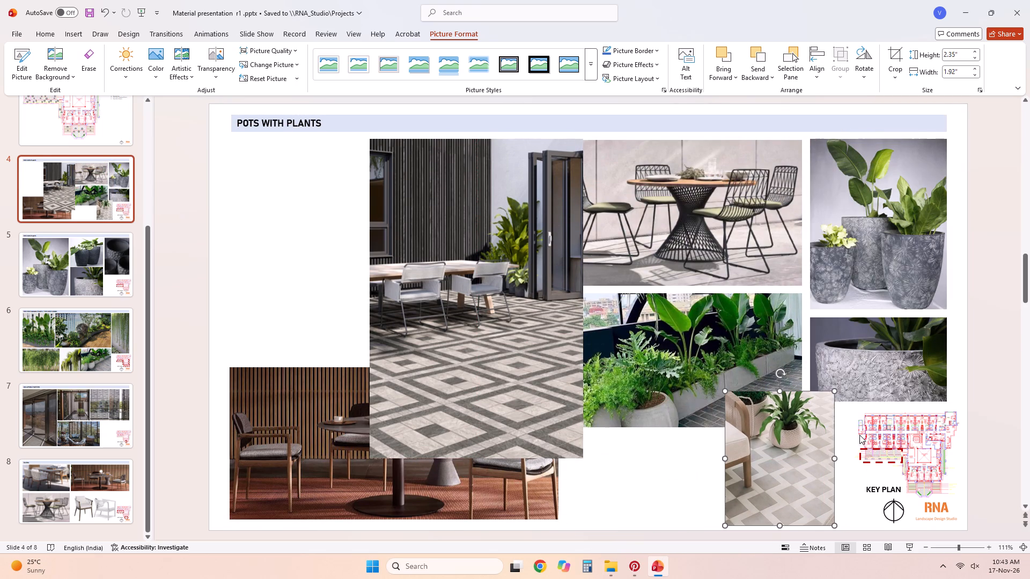
{"action": "left_click_drag", "start_coordinate": [779, 392], "coordinate": [776, 451]}
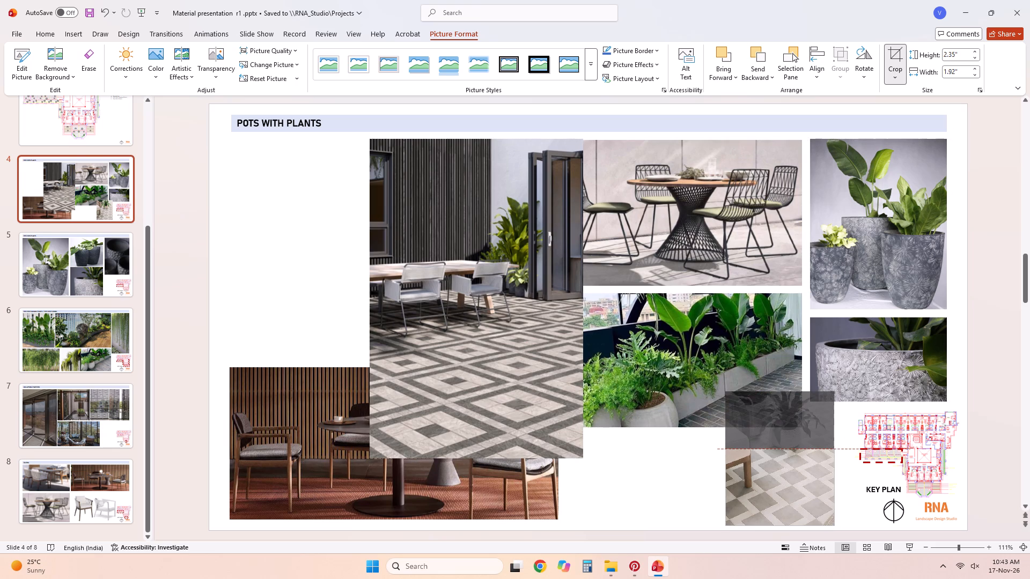
{"action": "left_click_drag", "start_coordinate": [776, 451], "coordinate": [778, 435]}
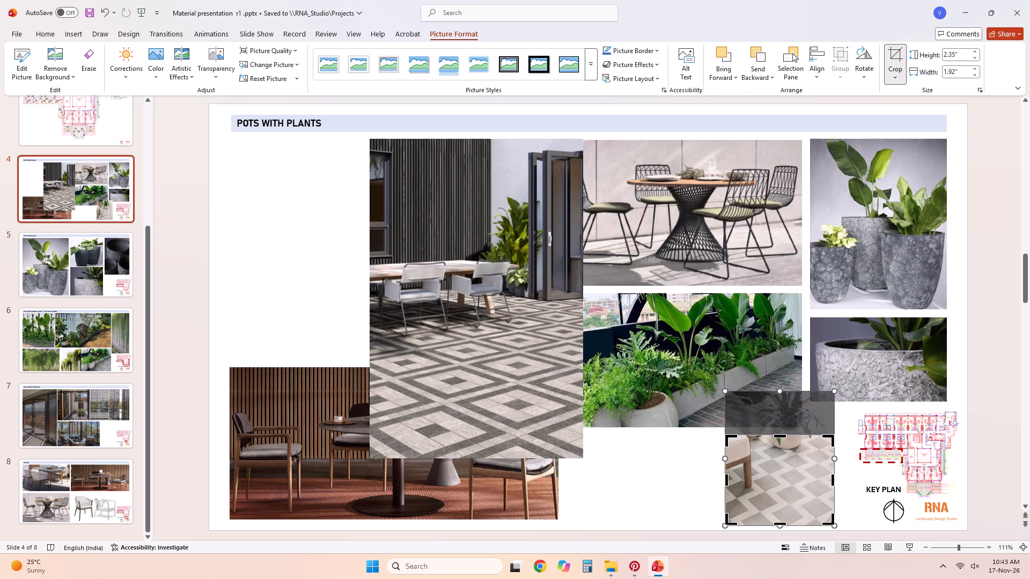
{"action": "left_click", "coordinate": [865, 515]}
{"action": "left_click_drag", "start_coordinate": [809, 489], "coordinate": [786, 485]}
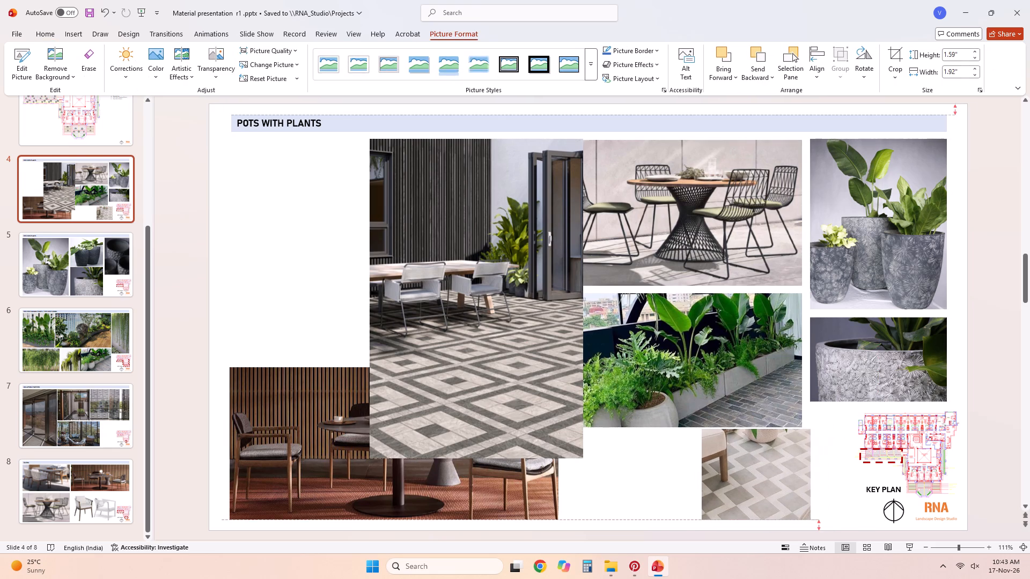
{"action": "left_click_drag", "start_coordinate": [786, 485], "coordinate": [778, 484]}
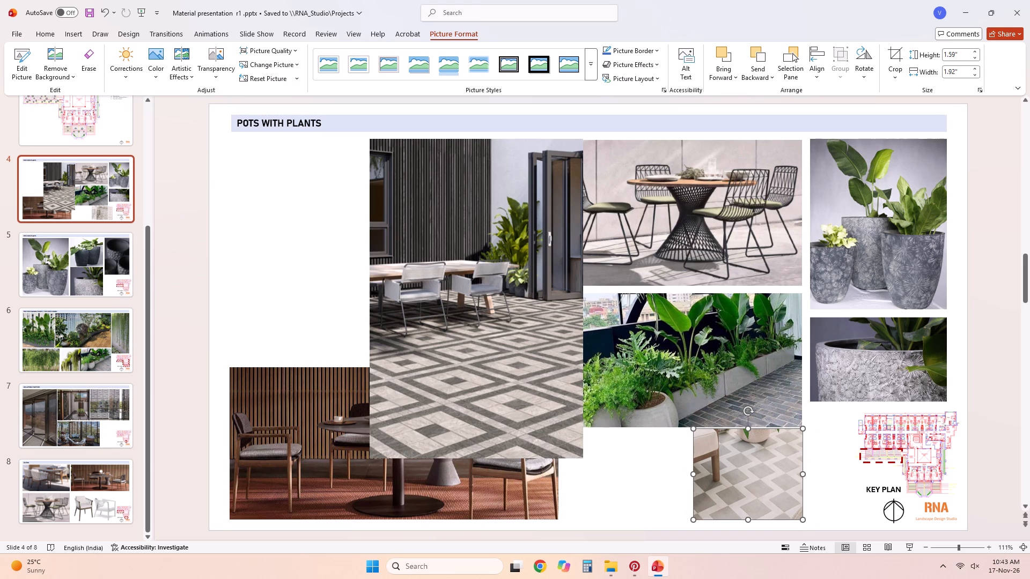
Move the planter-row picture slightly up, closer to the wire-chair dining picture.
{"action": "left_click", "coordinate": [724, 396]}
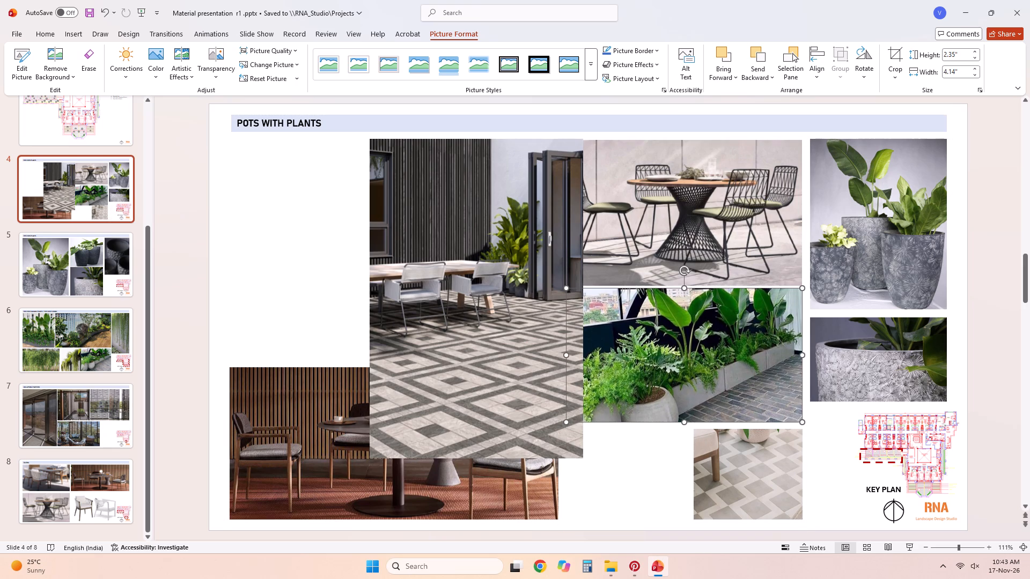
Extend the tile image's cropped top edge slightly upward to close the gap below the planter-row picture.
{"action": "right_click", "coordinate": [756, 476]}
{"action": "left_click", "coordinate": [810, 494]}
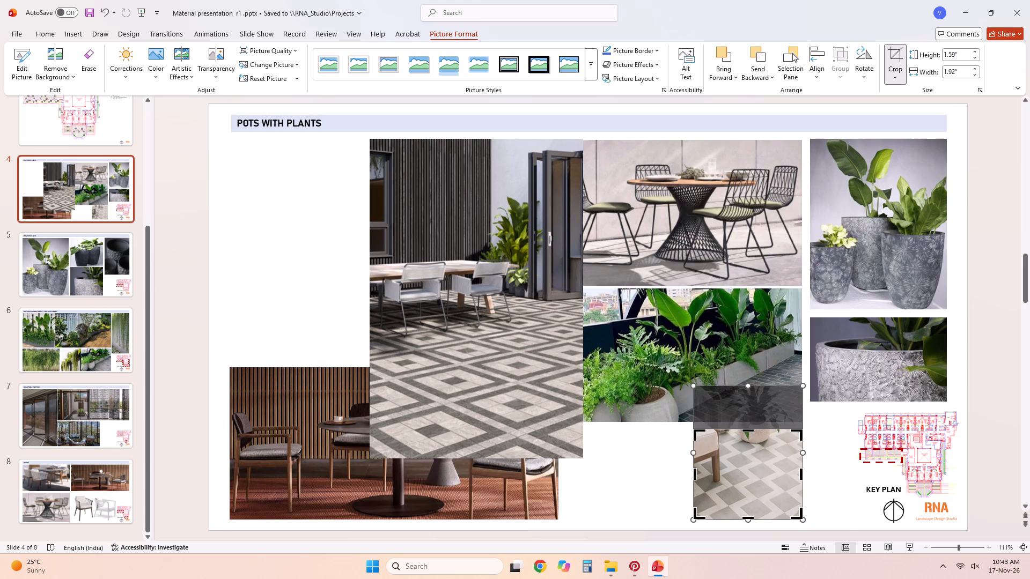
{"action": "left_click", "coordinate": [745, 429]}
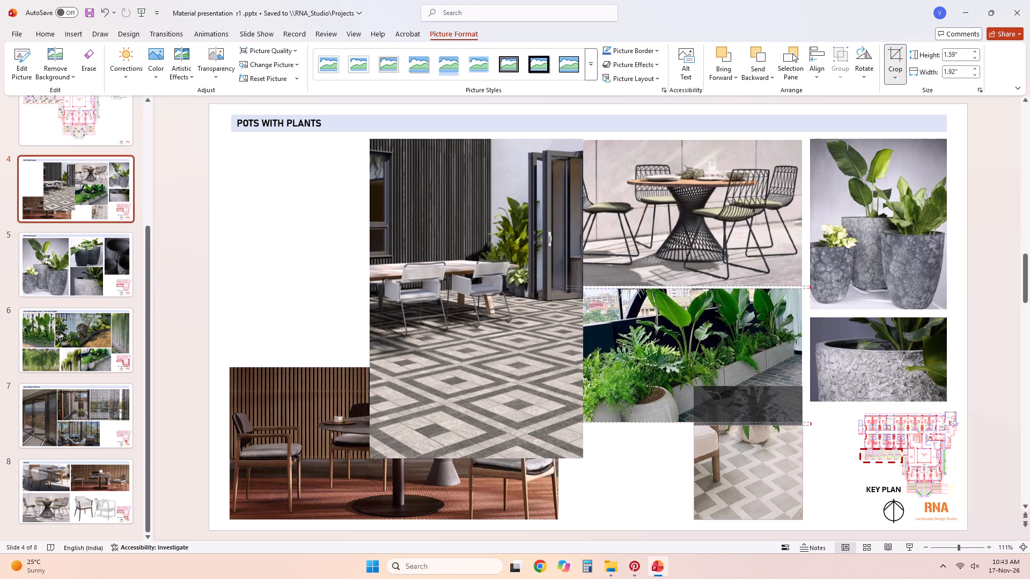
{"action": "left_click", "coordinate": [833, 484]}
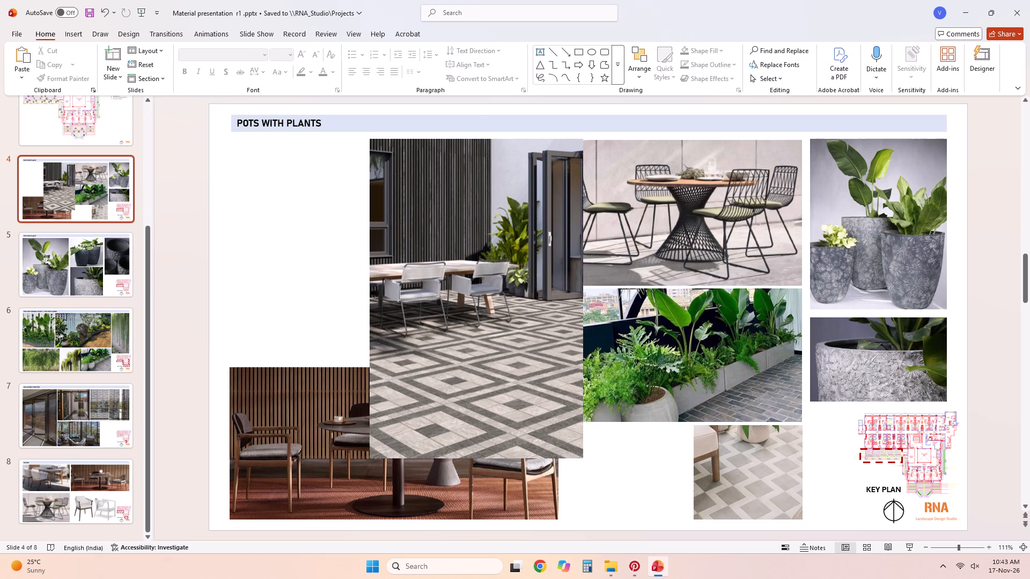
Shrink the diamond-pattern patio image to about 2.49" by 1.66" and place it beside the tile image, bottom-aligned with the slatted-wall dining picture.
{"action": "left_click", "coordinate": [571, 297]}
{"action": "left_click_drag", "start_coordinate": [585, 137], "coordinate": [474, 233]}
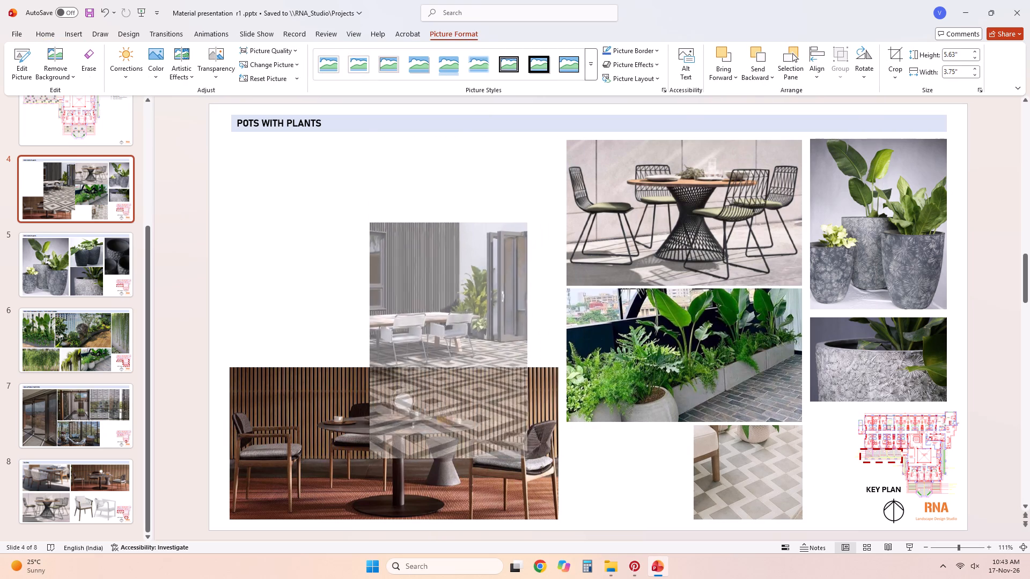
{"action": "left_click_drag", "start_coordinate": [474, 233], "coordinate": [414, 319]}
{"action": "left_click_drag", "start_coordinate": [408, 376], "coordinate": [603, 427]}
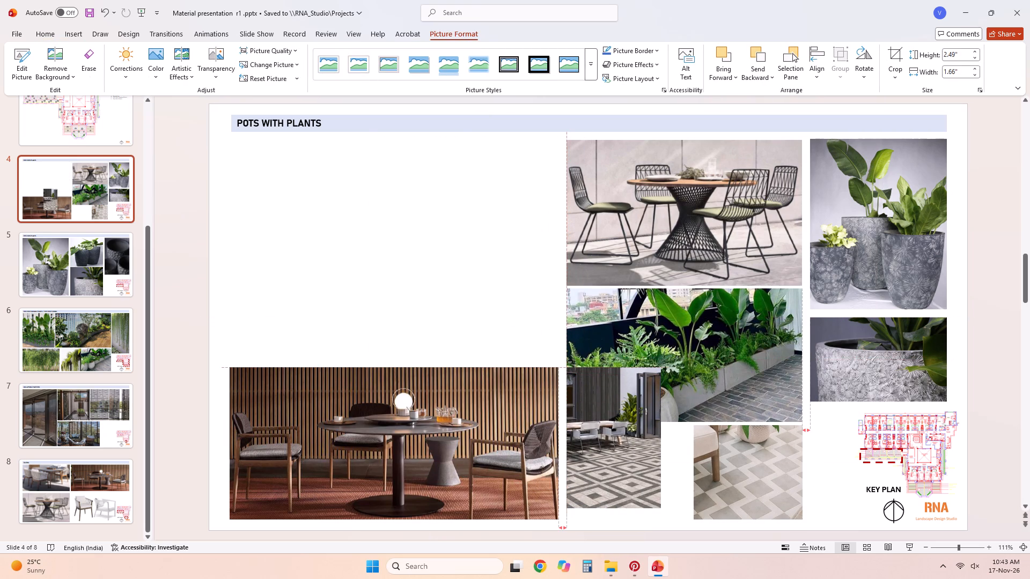
{"action": "left_click_drag", "start_coordinate": [603, 427], "coordinate": [603, 440]}
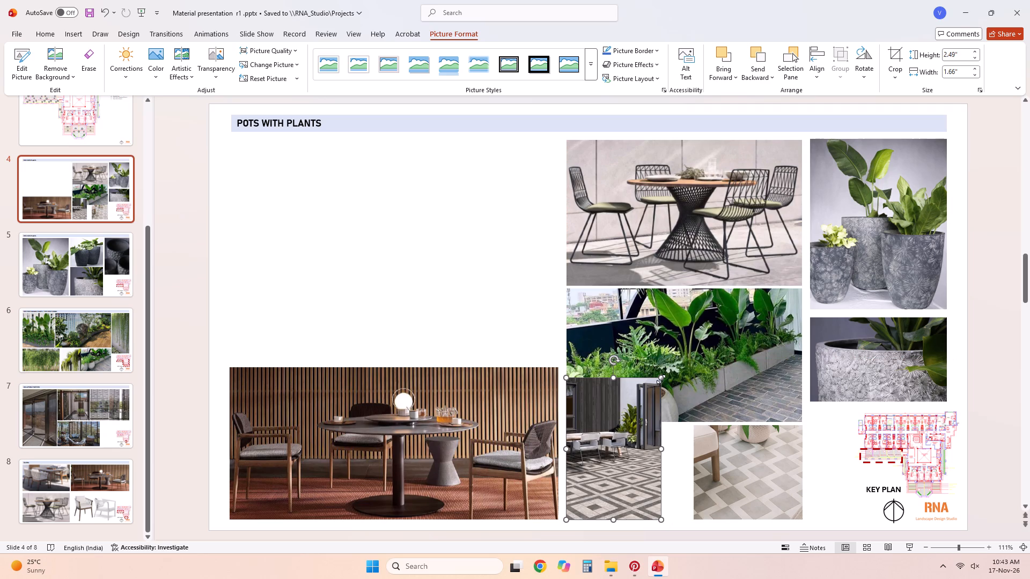
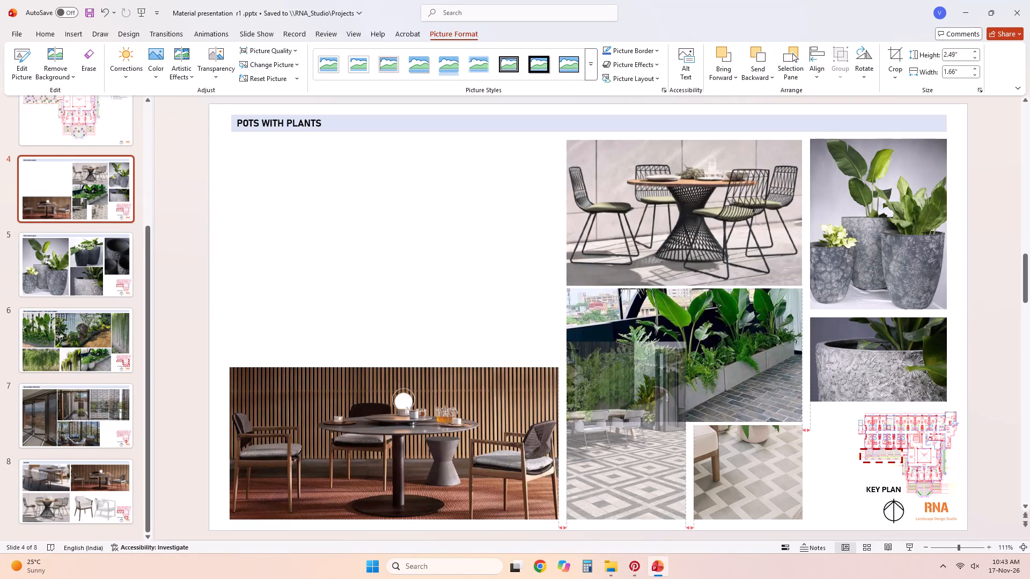
Crop the diamond-pattern patio image from the top to about 1.66" high, leaving mainly the paving below the planter-row picture.
{"action": "right_click", "coordinate": [653, 378]}
{"action": "left_click", "coordinate": [707, 398]}
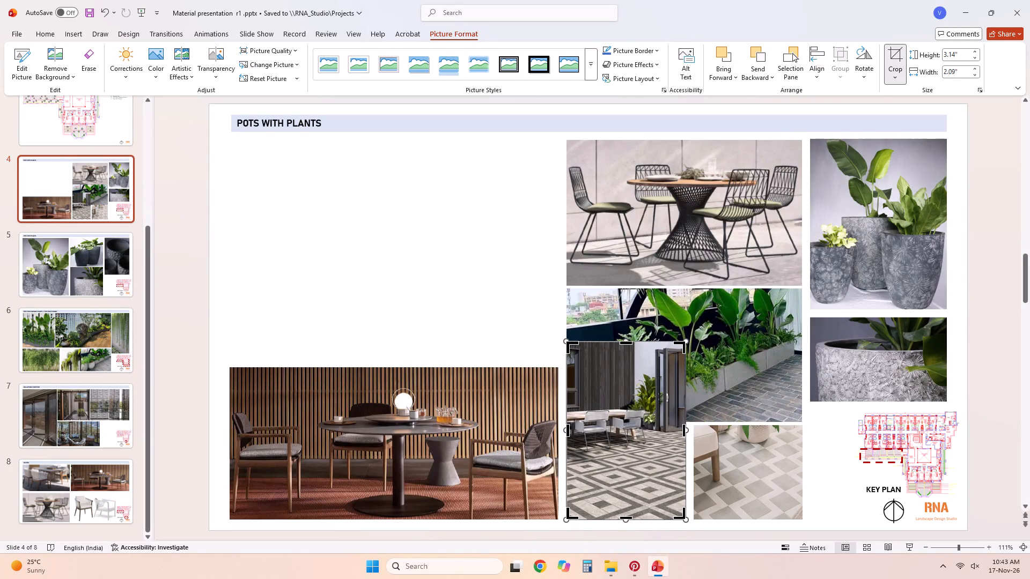
{"action": "left_click_drag", "start_coordinate": [622, 344], "coordinate": [617, 439]}
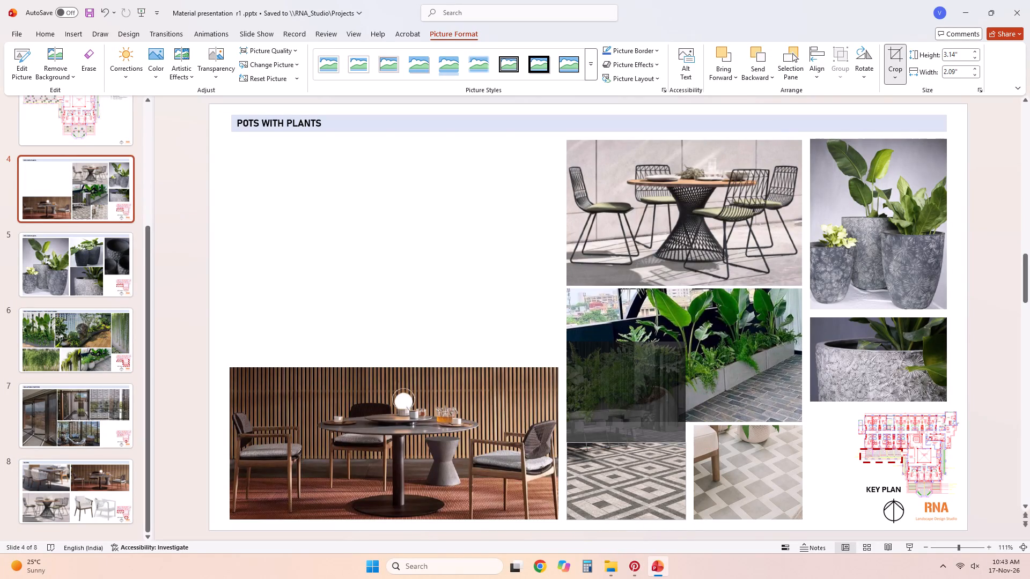
{"action": "left_click_drag", "start_coordinate": [617, 439], "coordinate": [619, 427]}
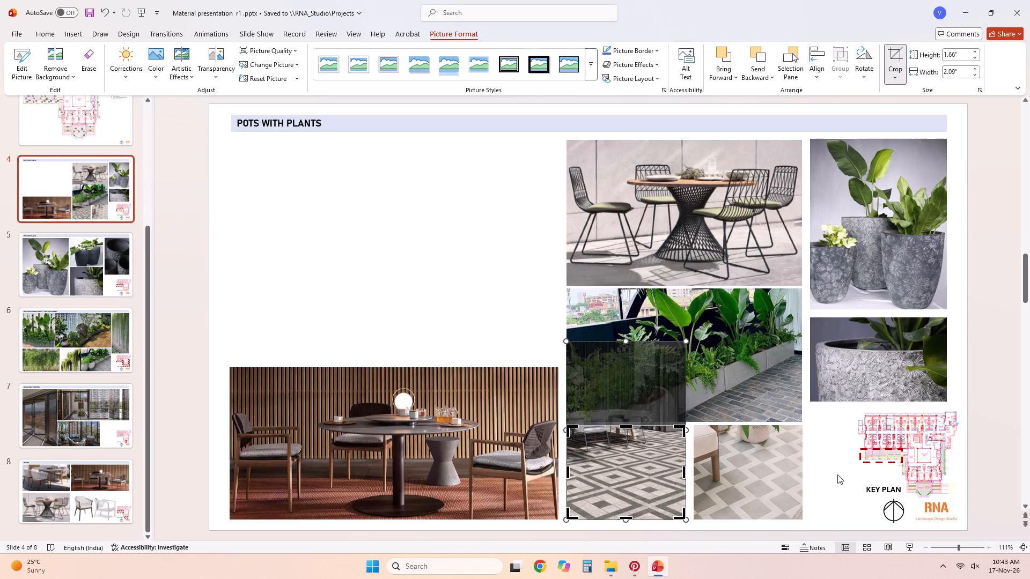
{"action": "left_click", "coordinate": [837, 474]}
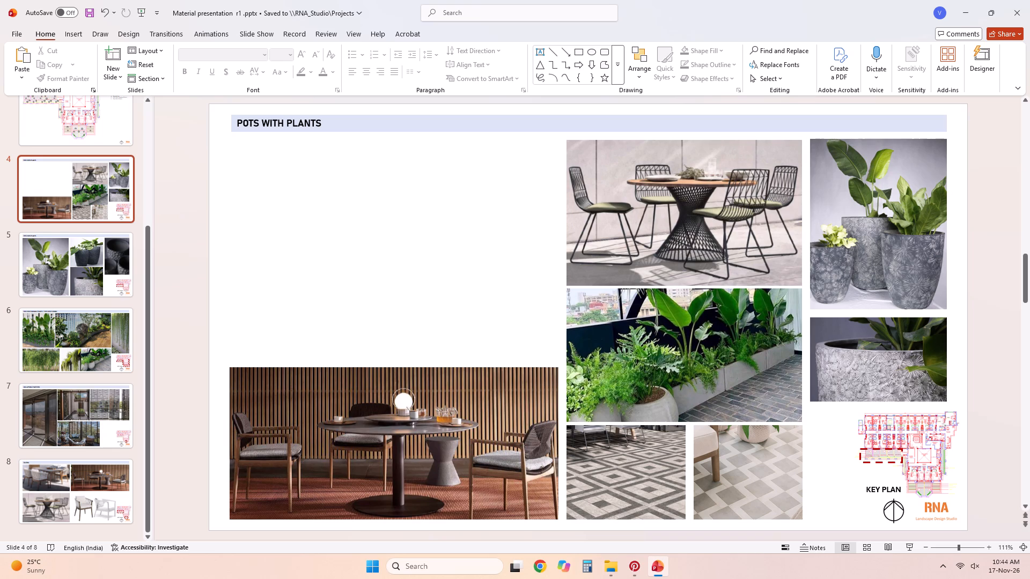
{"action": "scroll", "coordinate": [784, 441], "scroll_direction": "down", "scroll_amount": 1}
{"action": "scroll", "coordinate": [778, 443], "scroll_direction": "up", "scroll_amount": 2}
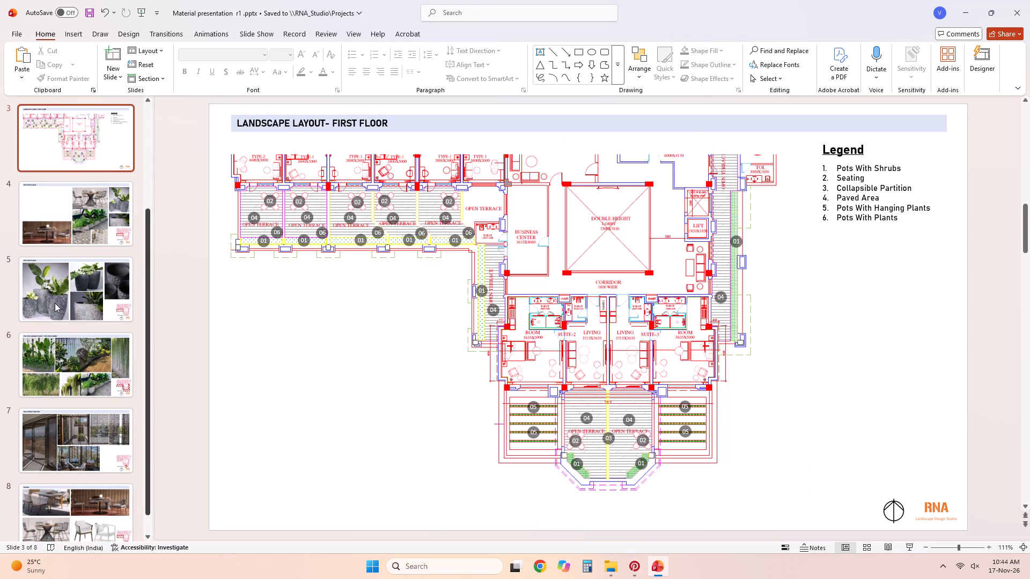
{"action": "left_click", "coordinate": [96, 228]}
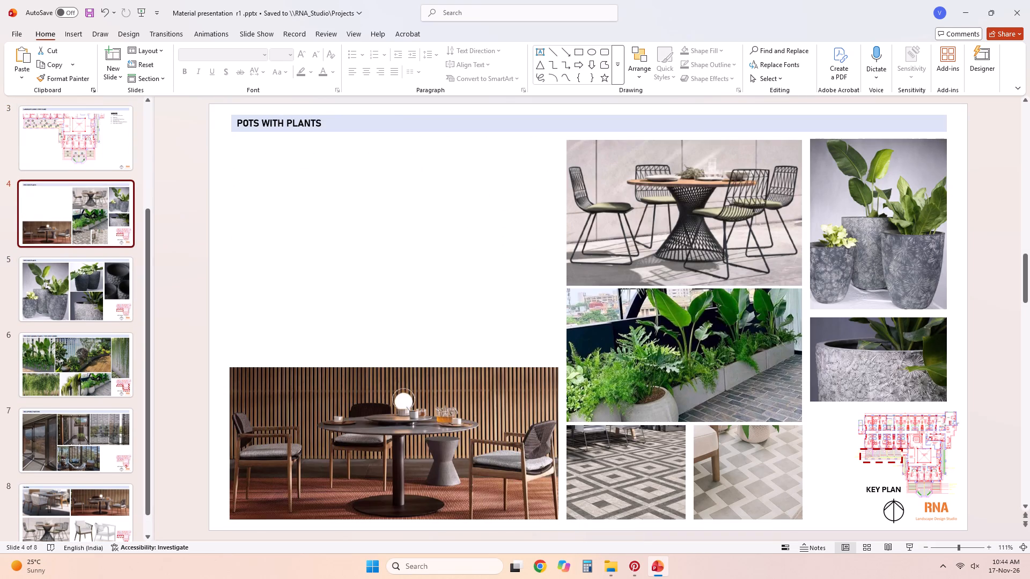
Enlarge the wire-chair dining picture very slightly from its upper inner corner, in line with the top of the potted-plant picture.
{"action": "left_click", "coordinate": [837, 224]}
{"action": "left_click", "coordinate": [693, 169]}
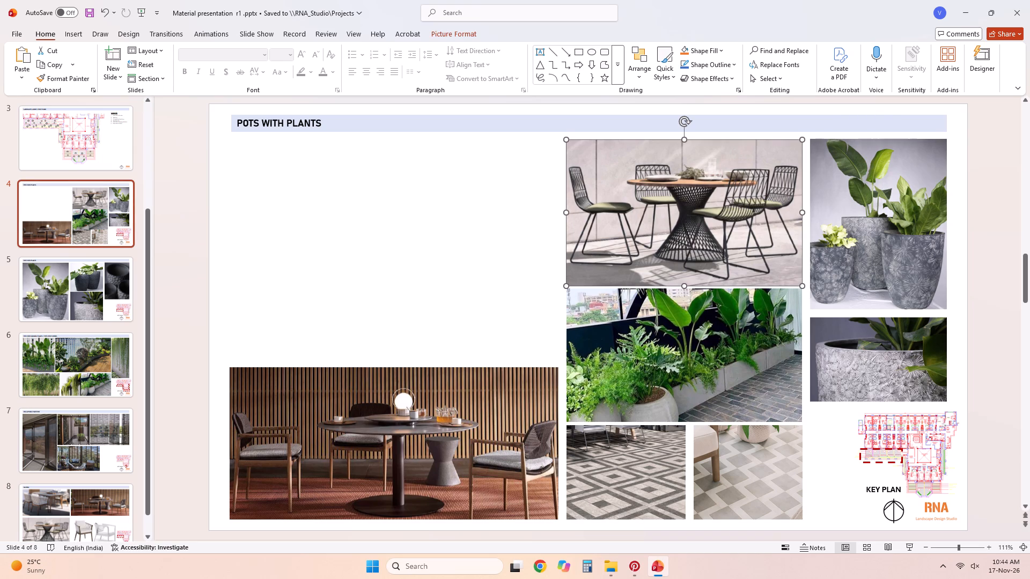
{"action": "left_click", "coordinate": [564, 140]}
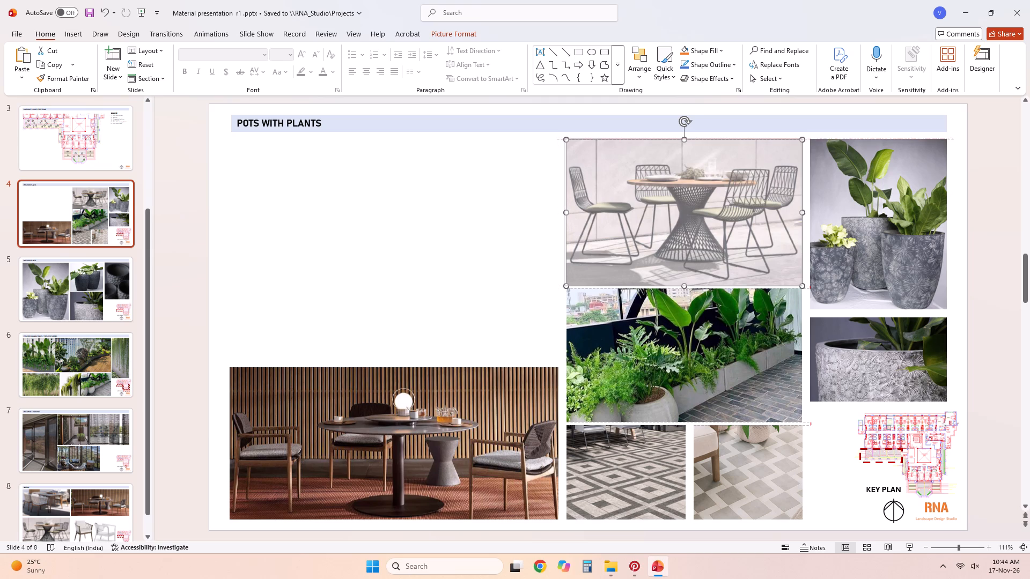
{"action": "left_click", "coordinate": [484, 185]}
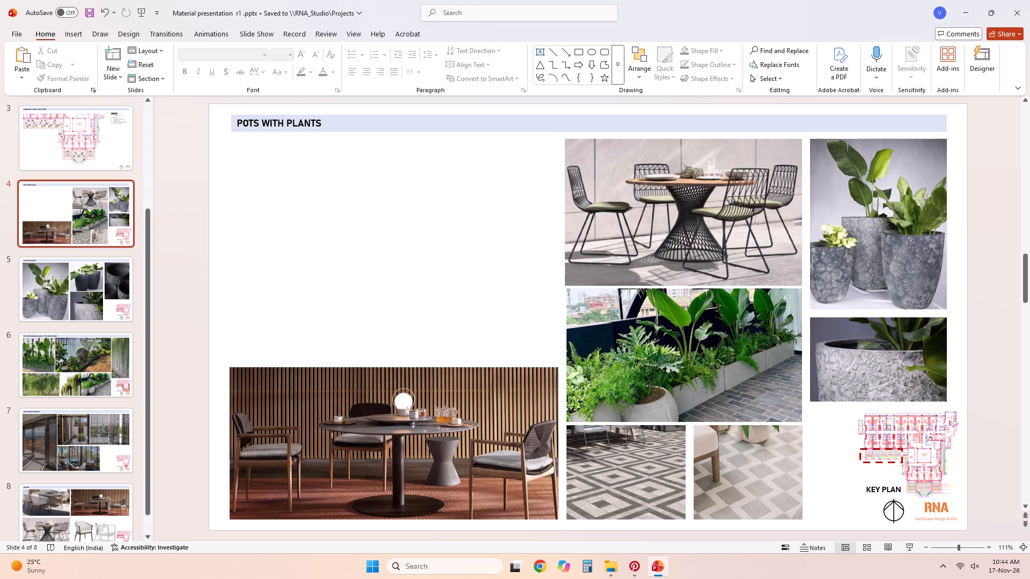
{"action": "left_click", "coordinate": [844, 284]}
{"action": "left_click", "coordinate": [491, 284]}
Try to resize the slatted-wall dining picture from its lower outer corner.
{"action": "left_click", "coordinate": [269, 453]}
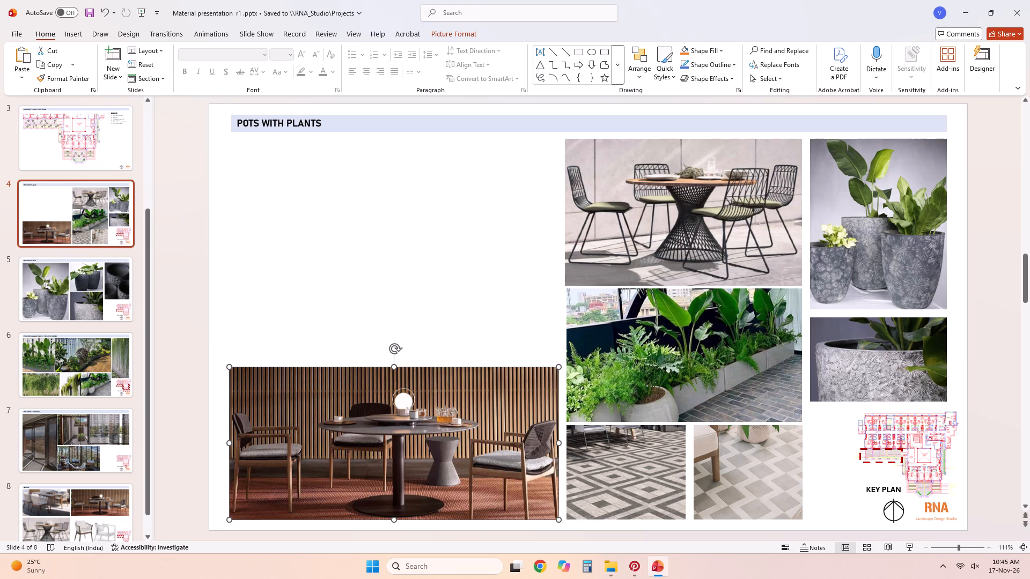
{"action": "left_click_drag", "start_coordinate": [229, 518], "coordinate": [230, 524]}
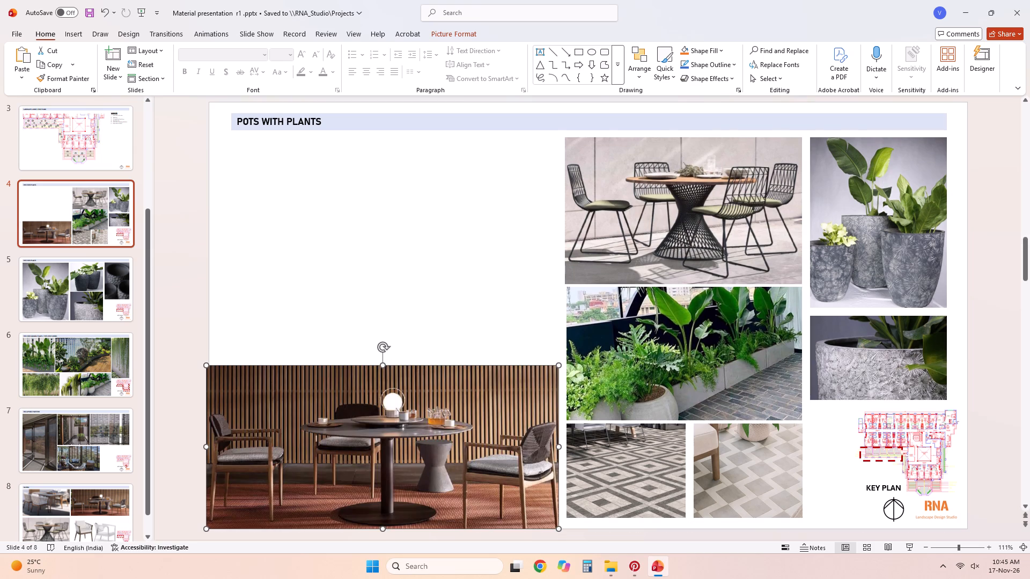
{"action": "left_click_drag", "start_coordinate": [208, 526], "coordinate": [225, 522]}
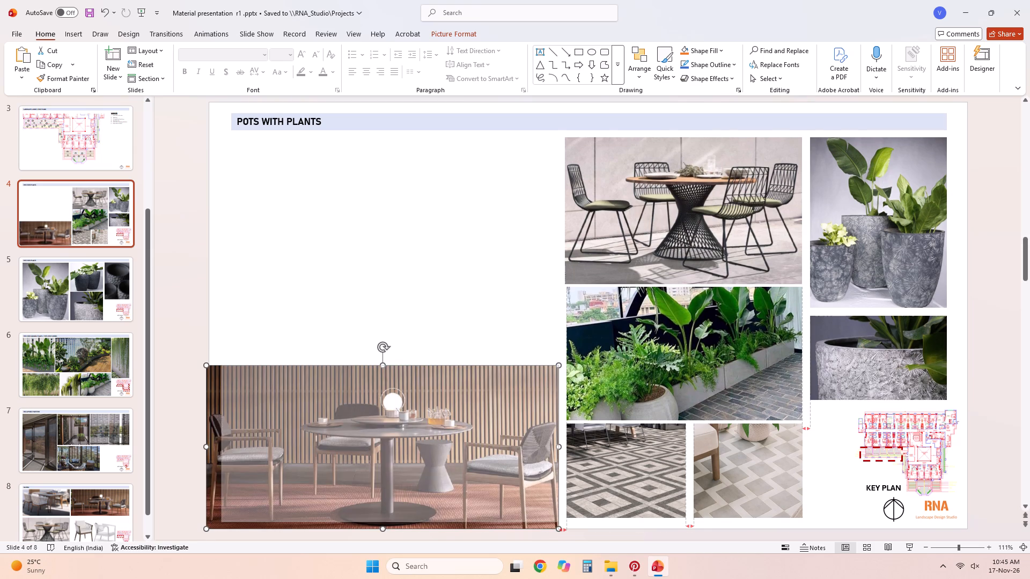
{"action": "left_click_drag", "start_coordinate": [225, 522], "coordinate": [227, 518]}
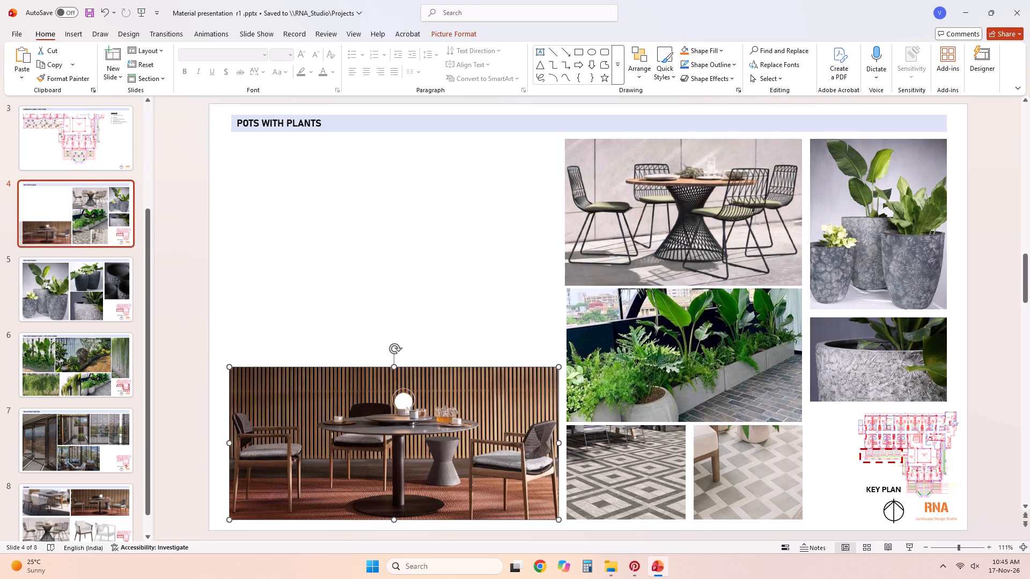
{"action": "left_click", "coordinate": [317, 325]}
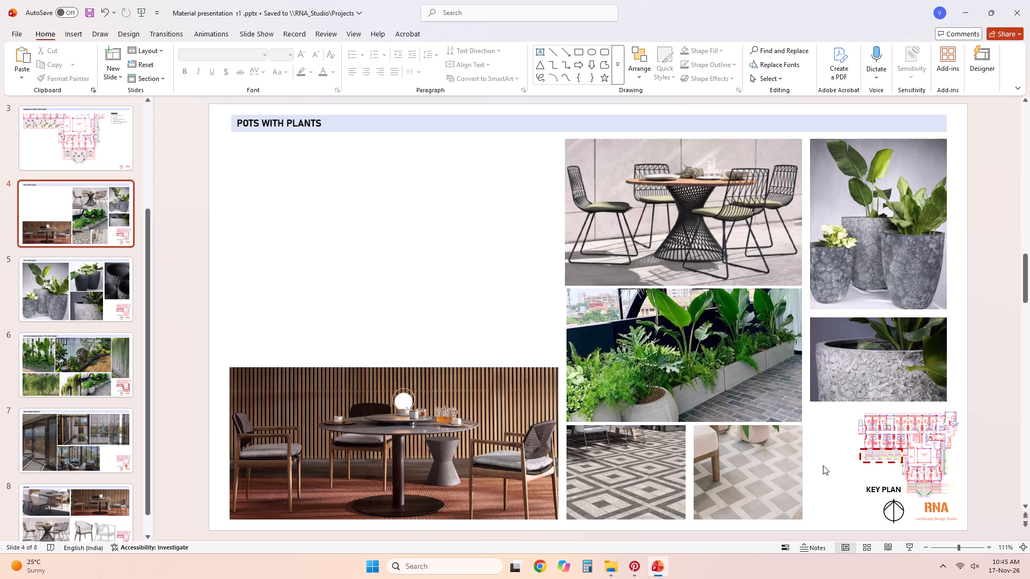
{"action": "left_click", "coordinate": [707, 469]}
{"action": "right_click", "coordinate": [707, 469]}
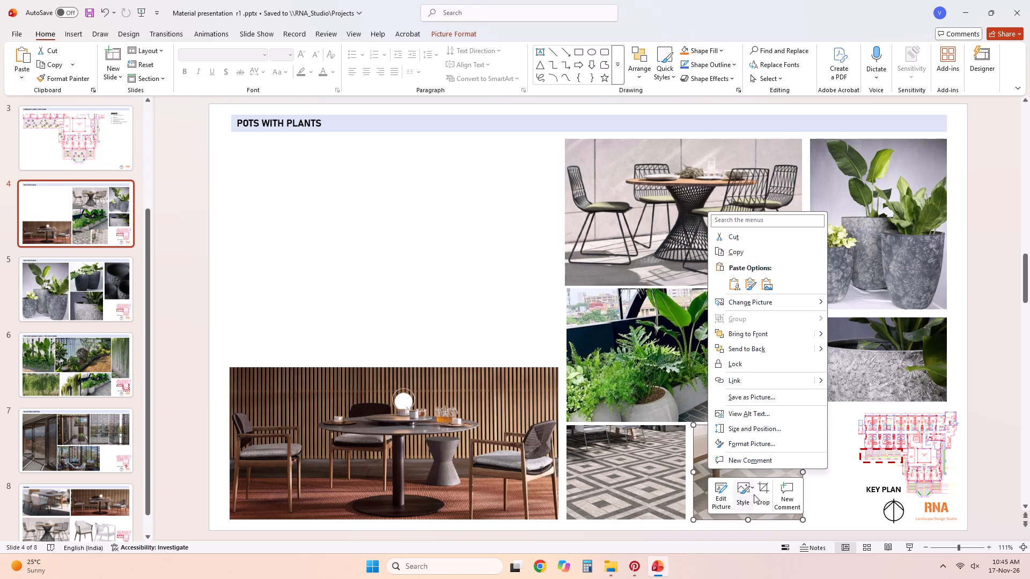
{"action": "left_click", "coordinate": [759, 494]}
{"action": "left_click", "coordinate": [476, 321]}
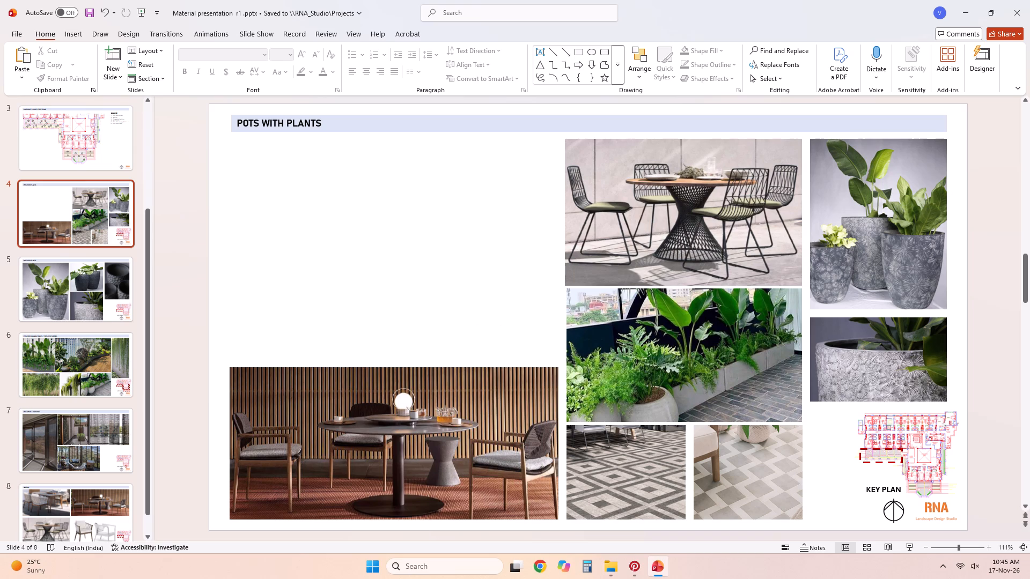
Duplicate slide 4, the Pots With Plants collage, as a new slide directly after it.
{"action": "left_click", "coordinate": [116, 229]}
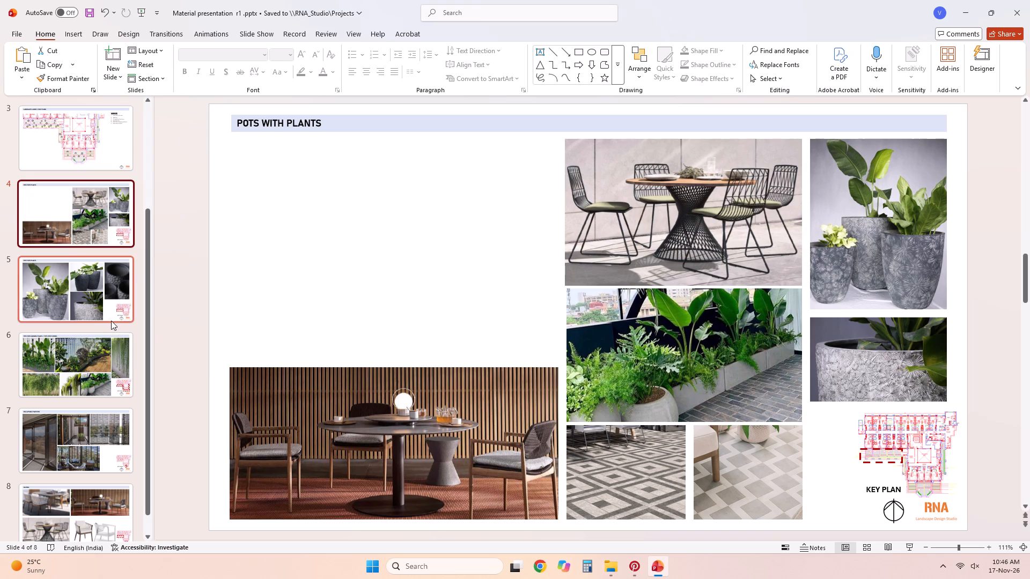
{"action": "left_click", "coordinate": [95, 232]}
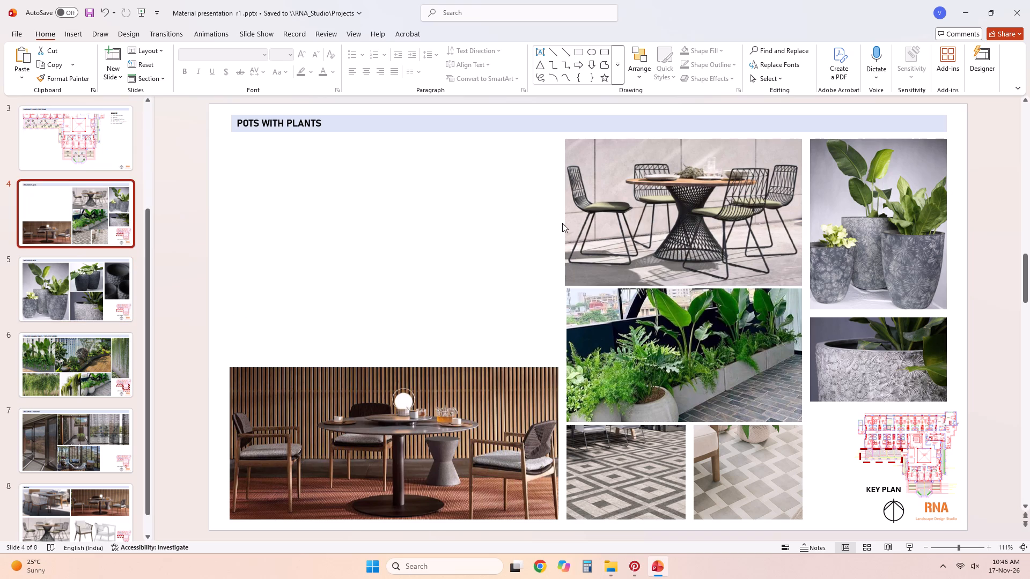
{"action": "key", "text": "ctrl+c"}
{"action": "key", "text": "ctrl+v"}
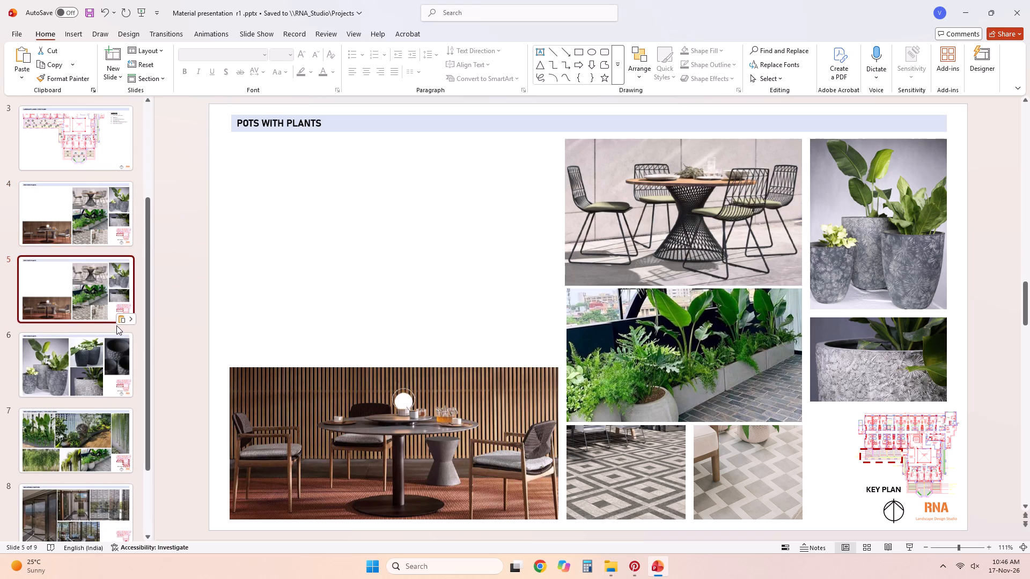
{"action": "left_click", "coordinate": [111, 305]}
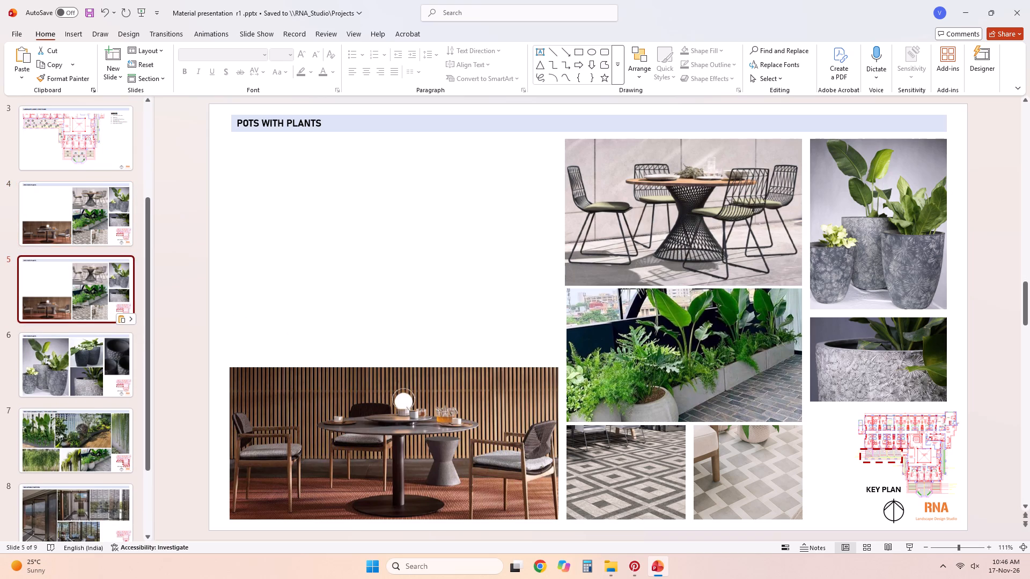
Delete the slatted-wall dining picture from the duplicated Pots With Plants slide.
{"action": "left_click", "coordinate": [293, 434]}
{"action": "key", "text": "Delete"}
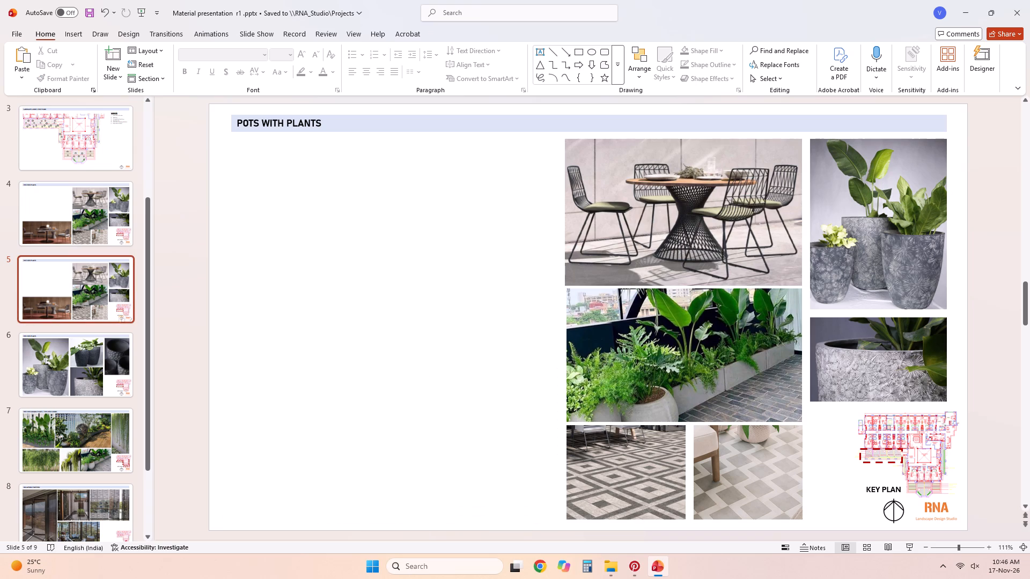
{"action": "left_click", "coordinate": [628, 409]}
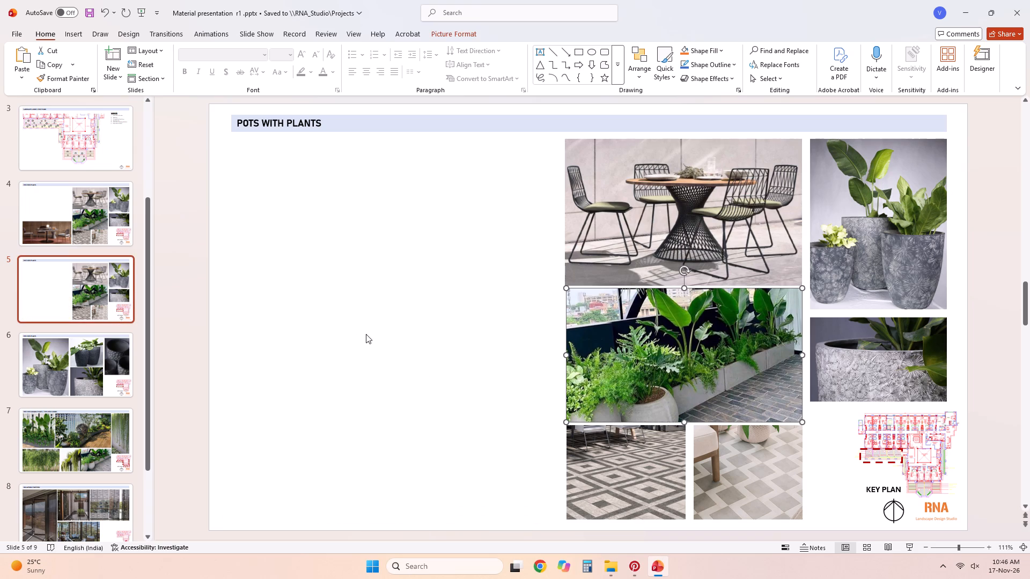
{"action": "left_click", "coordinate": [366, 335]}
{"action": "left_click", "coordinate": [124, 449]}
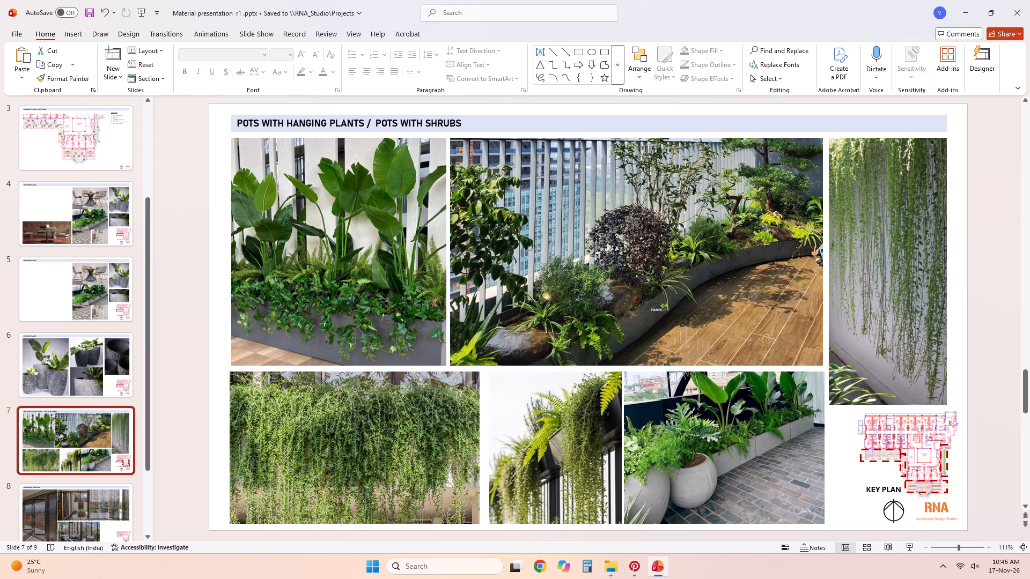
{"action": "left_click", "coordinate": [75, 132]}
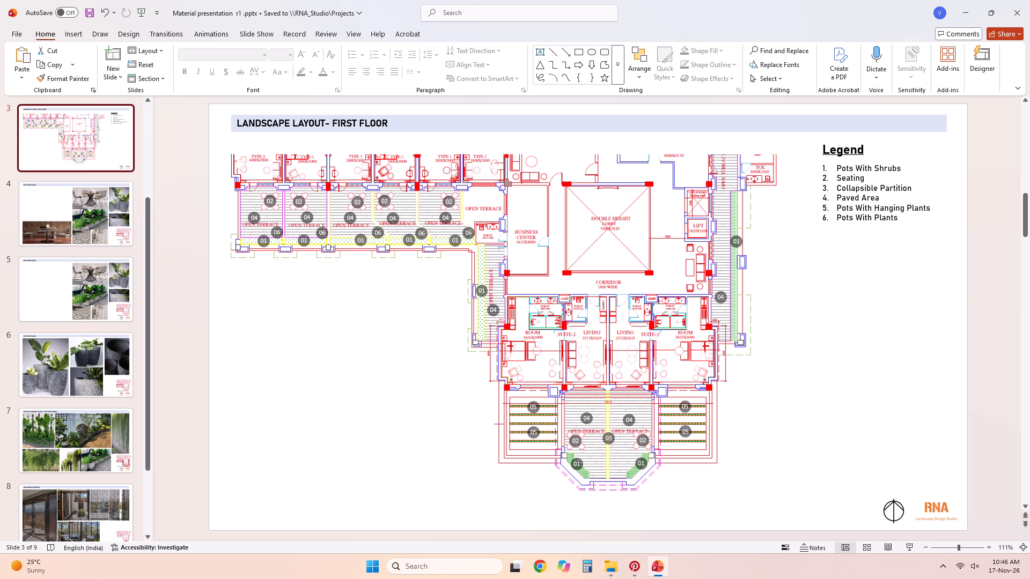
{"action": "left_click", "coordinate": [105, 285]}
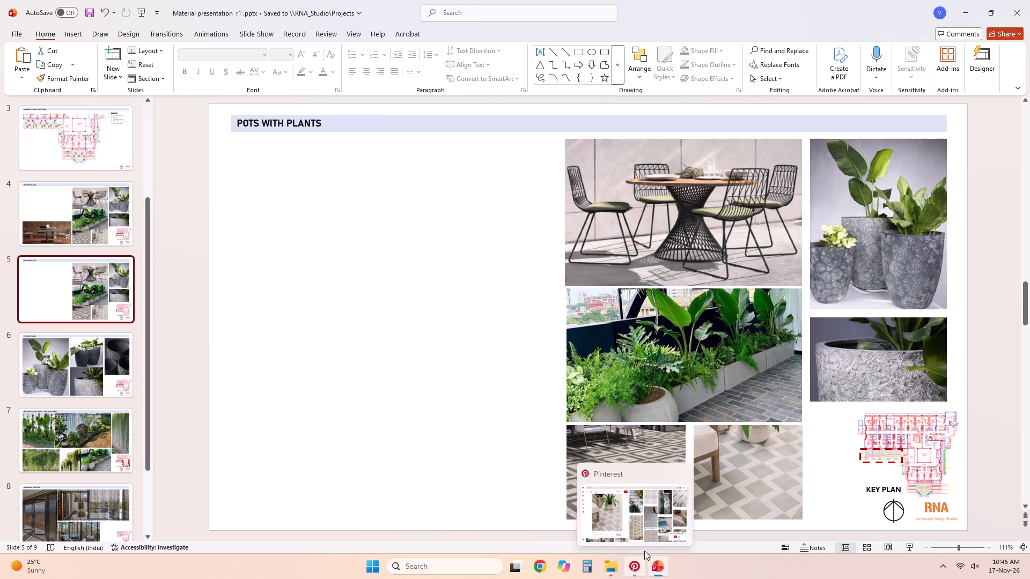
Switch to Pinterest and remove "paving pattern on open trecce" from the recent searches.
{"action": "left_click", "coordinate": [650, 528]}
{"action": "left_click", "coordinate": [184, 38]}
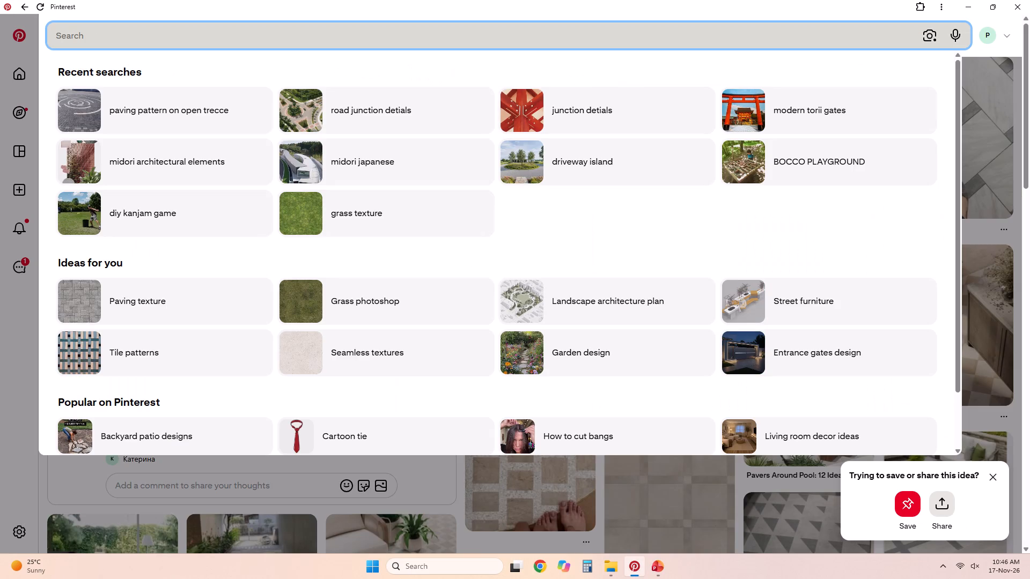
{"action": "right_click_drag", "start_coordinate": [186, 91], "coordinate": [236, 123]}
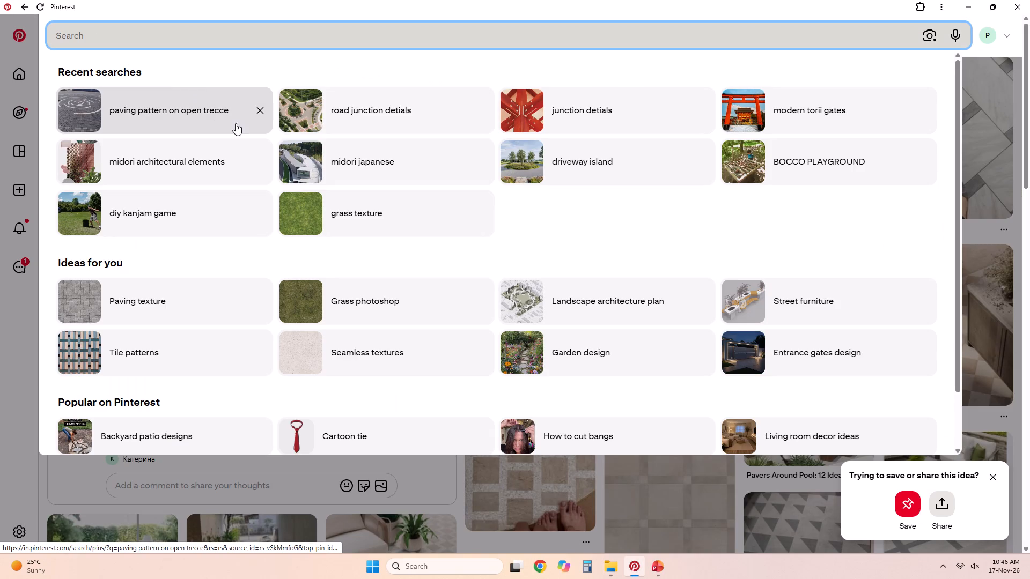
{"action": "right_click_drag", "start_coordinate": [236, 123], "coordinate": [246, 109]}
{"action": "left_click", "coordinate": [261, 109]}
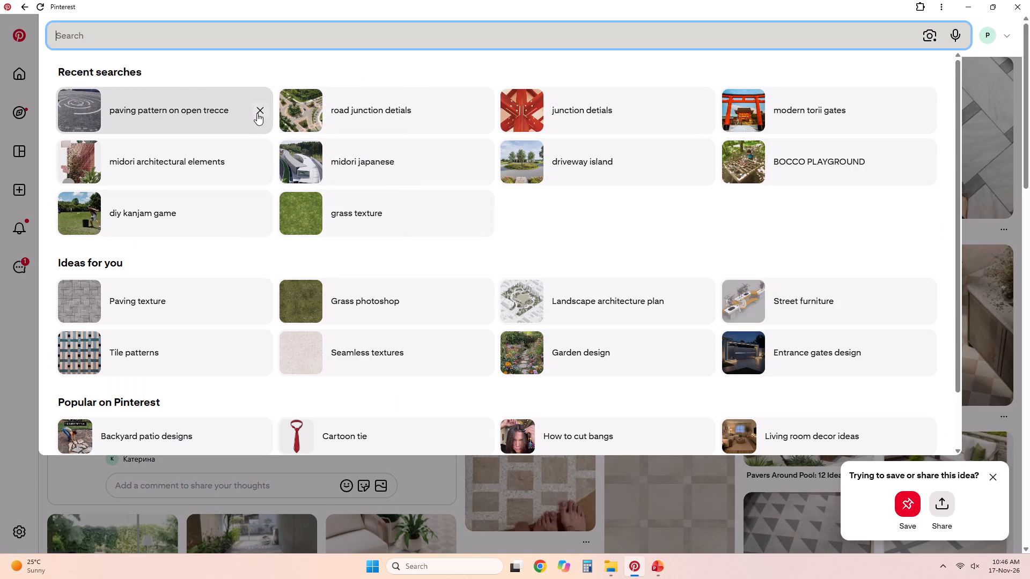
{"action": "left_click", "coordinate": [258, 108]}
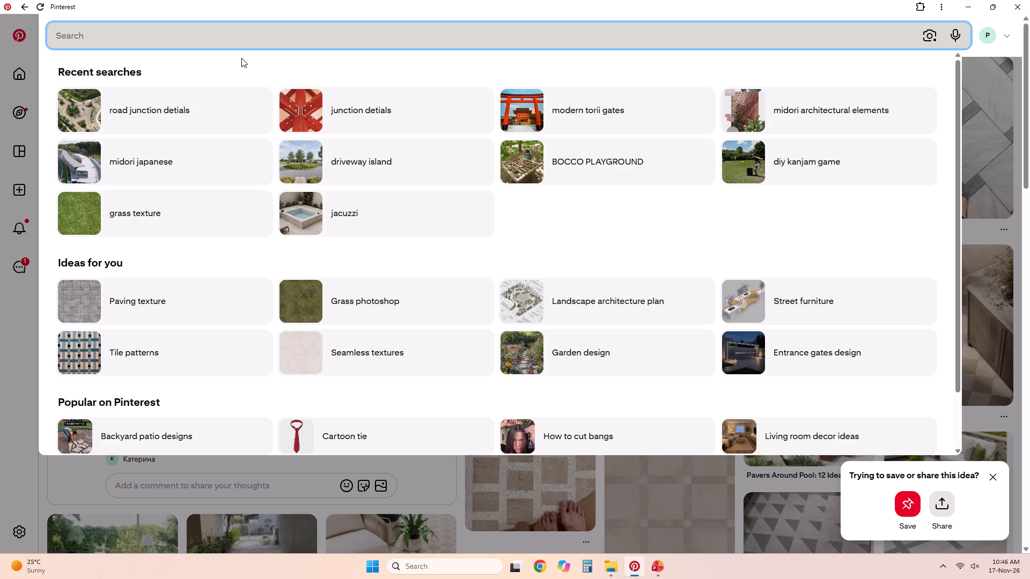
Search Pinterest for "potted shrubs".
{"action": "left_click", "coordinate": [241, 38]}
{"action": "type", "text": "pott"}
{"action": "type", "text": "ed"}
{"action": "key", "text": "space"}
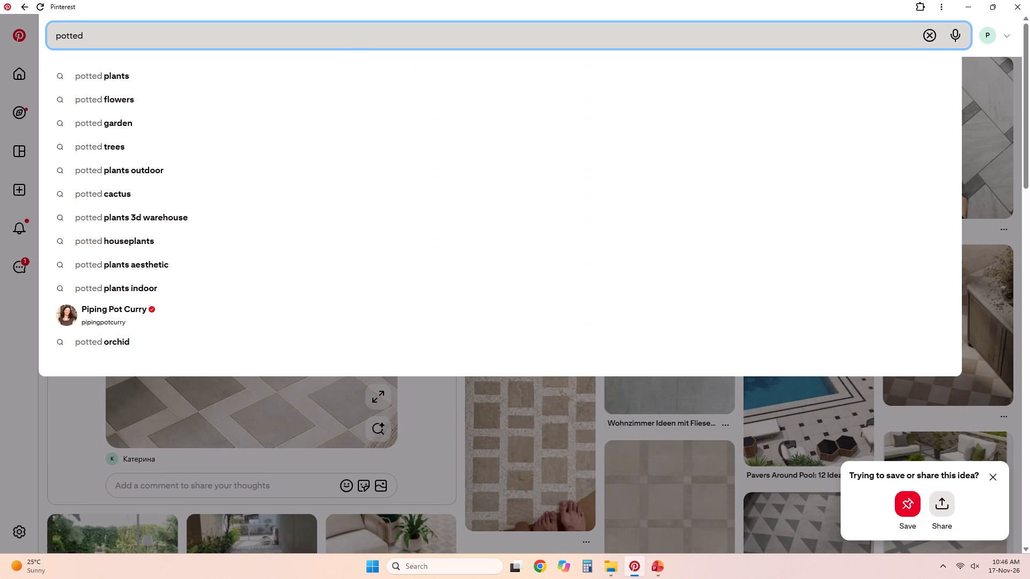
{"action": "key", "text": "s"}
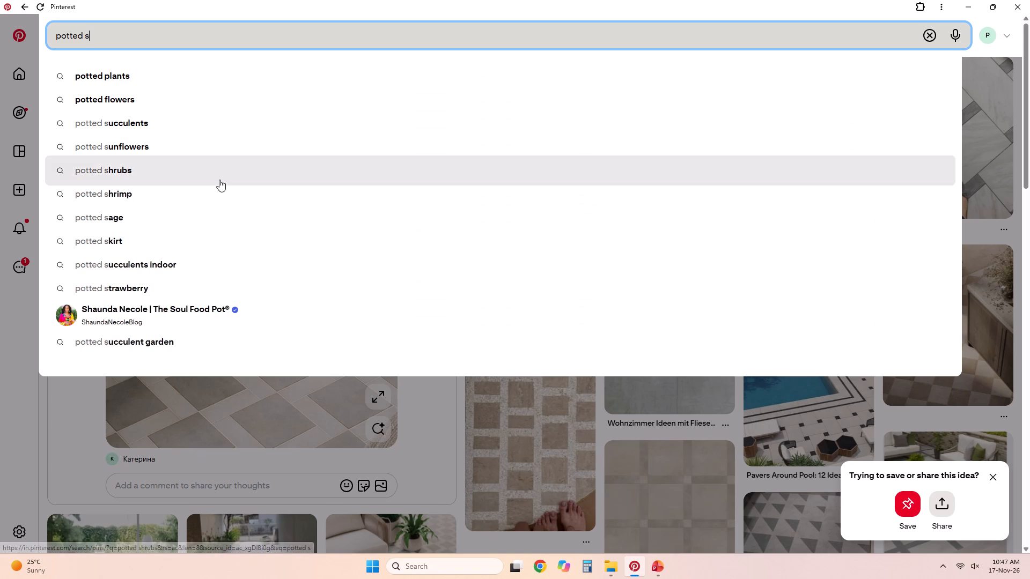
{"action": "left_click", "coordinate": [219, 180]}
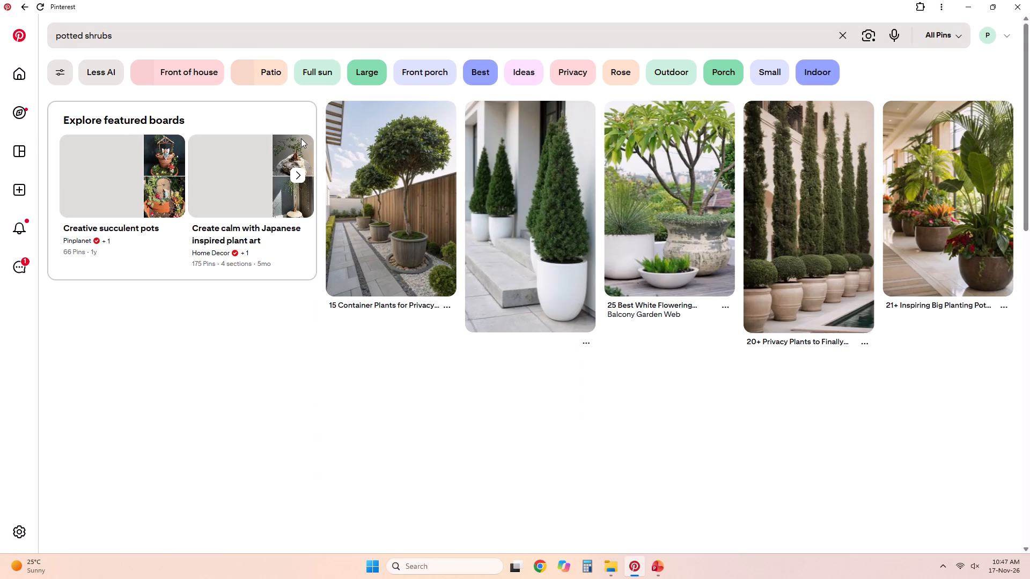
Browse the potted shrubs results for planter references suited to the Pots With Plants slide.
{"action": "scroll", "coordinate": [301, 169], "scroll_direction": "down", "scroll_amount": 3}
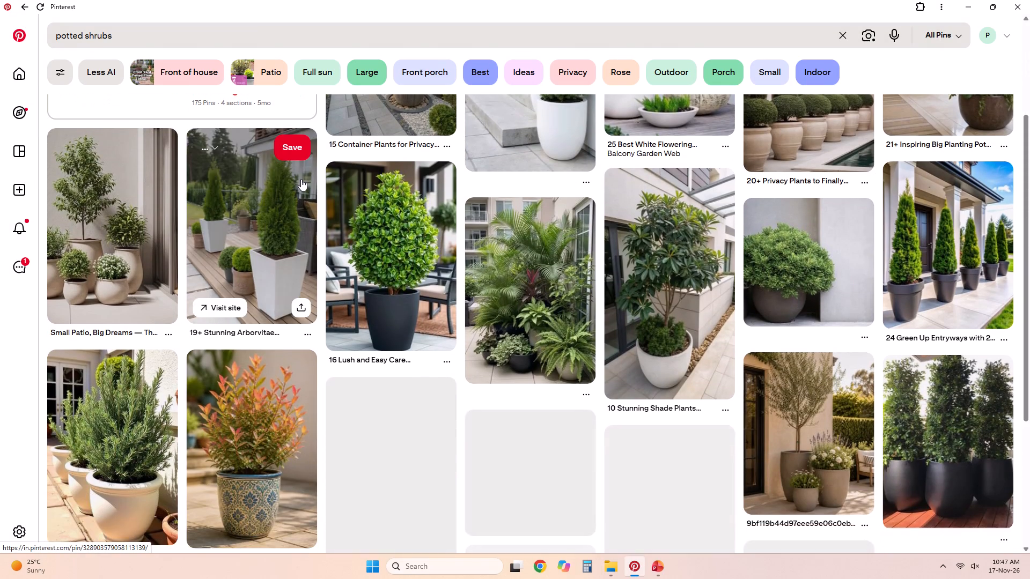
{"action": "scroll", "coordinate": [301, 179], "scroll_direction": "down", "scroll_amount": 8}
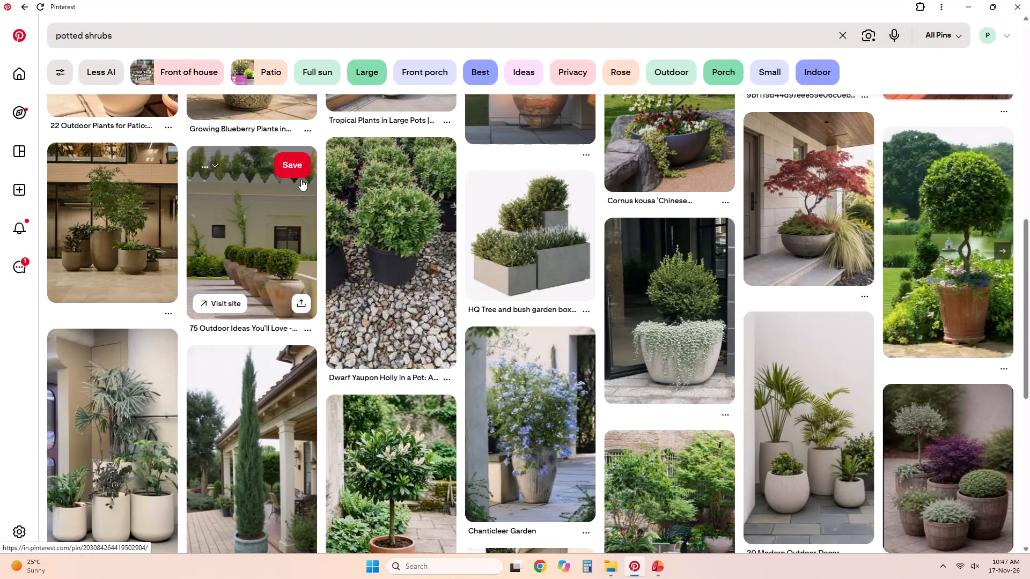
{"action": "scroll", "coordinate": [301, 179], "scroll_direction": "down", "scroll_amount": 7}
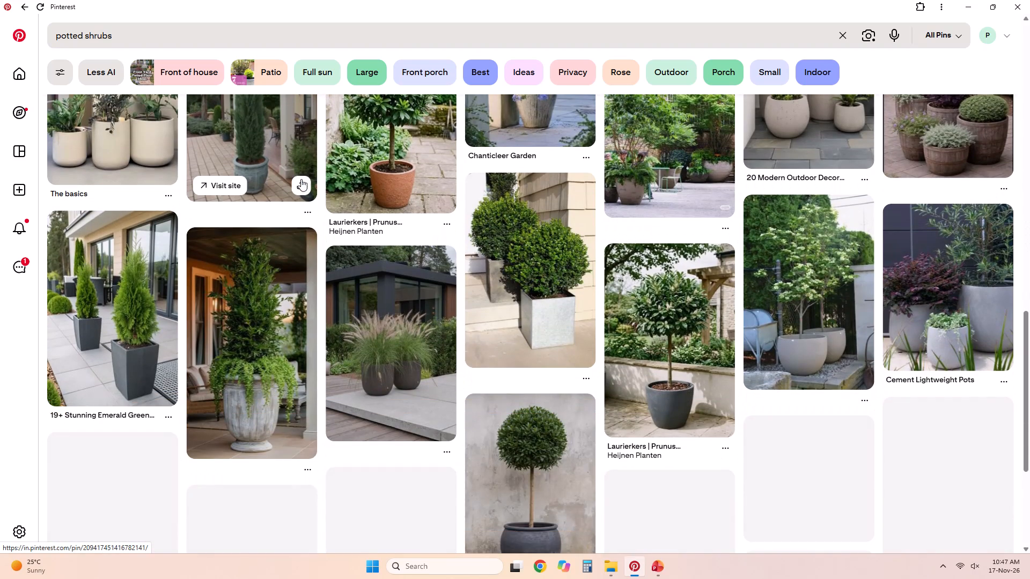
{"action": "scroll", "coordinate": [334, 282], "scroll_direction": "down", "scroll_amount": 4}
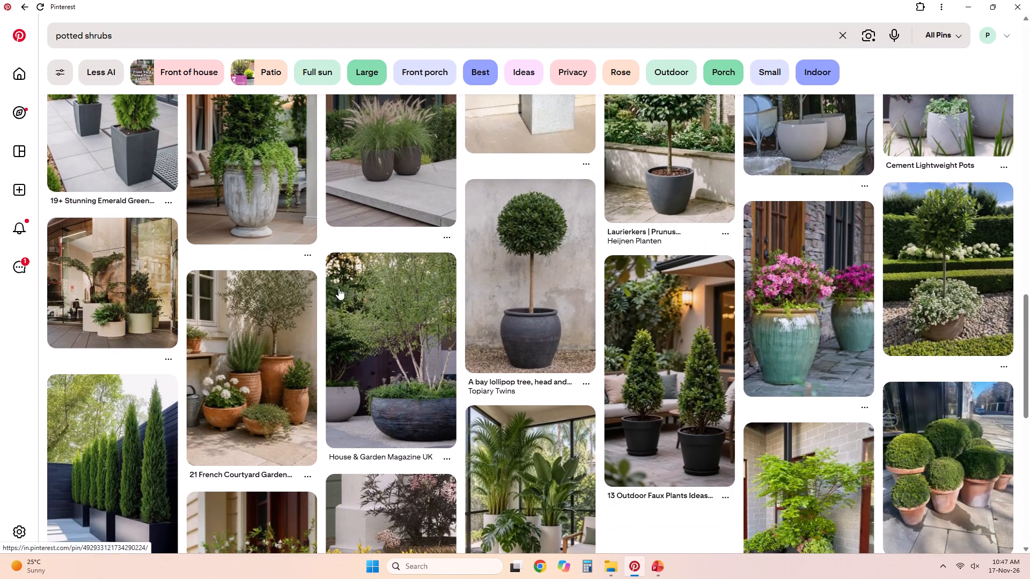
{"action": "scroll", "coordinate": [371, 106], "scroll_direction": "down", "scroll_amount": 4}
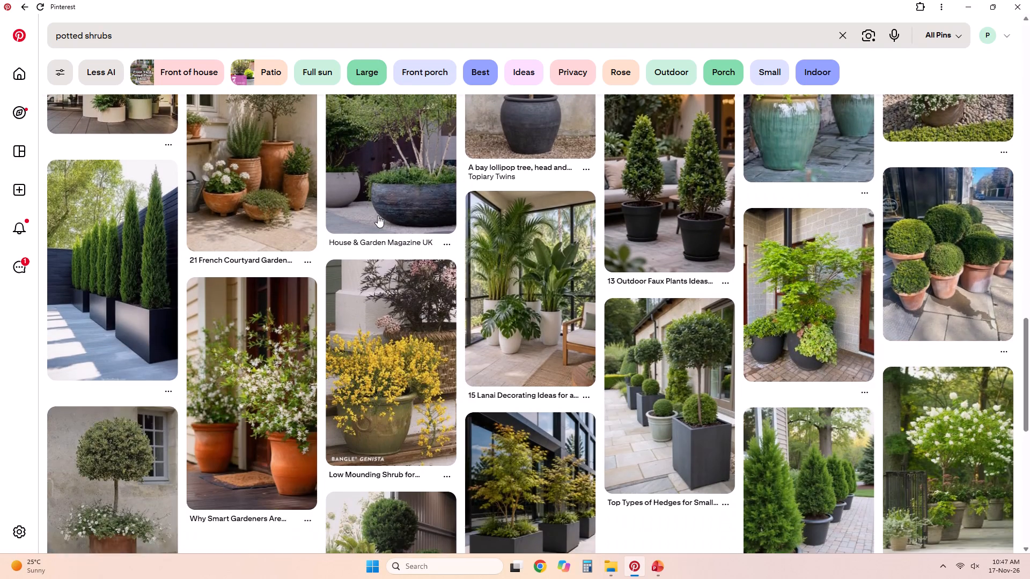
{"action": "scroll", "coordinate": [378, 216], "scroll_direction": "down", "scroll_amount": 9}
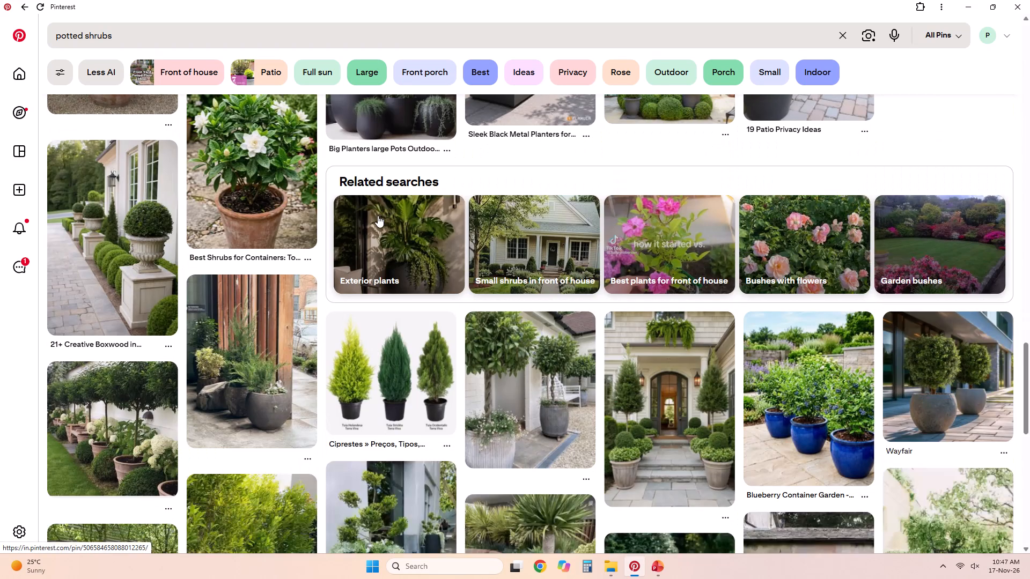
{"action": "scroll", "coordinate": [378, 216], "scroll_direction": "down", "scroll_amount": 8}
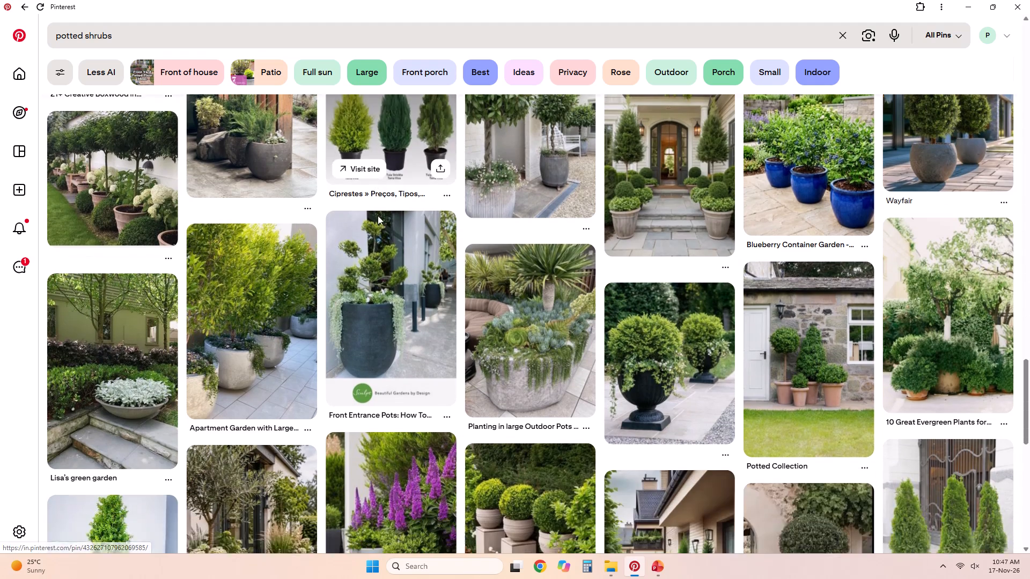
{"action": "scroll", "coordinate": [378, 216], "scroll_direction": "down", "scroll_amount": 9}
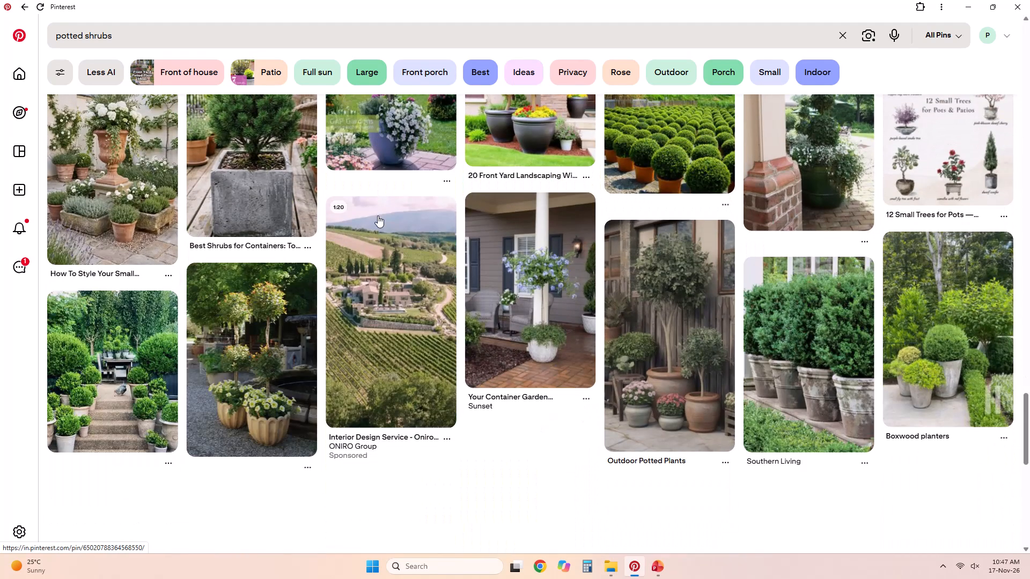
{"action": "scroll", "coordinate": [378, 216], "scroll_direction": "down", "scroll_amount": 4}
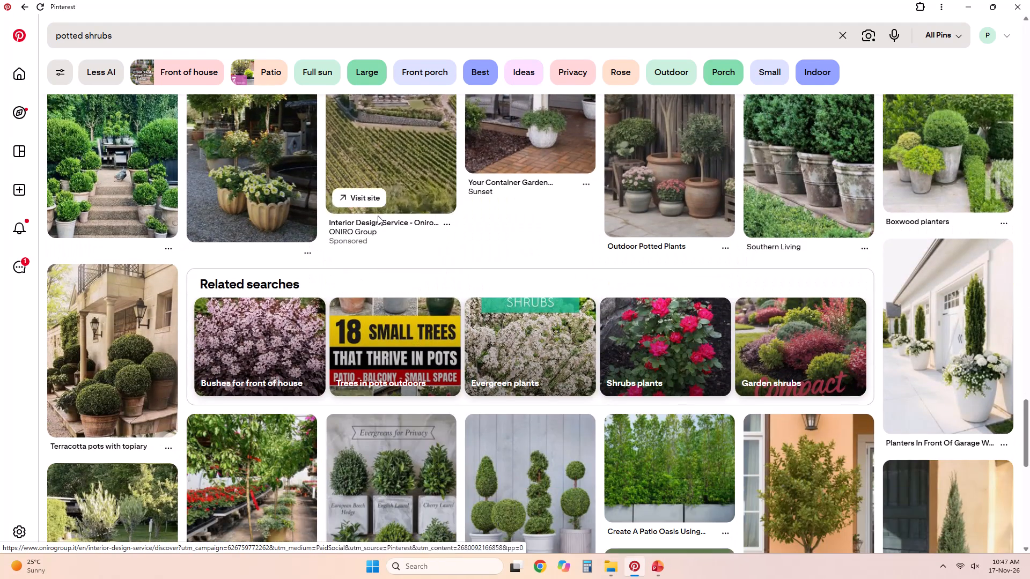
{"action": "scroll", "coordinate": [378, 216], "scroll_direction": "down", "scroll_amount": 11}
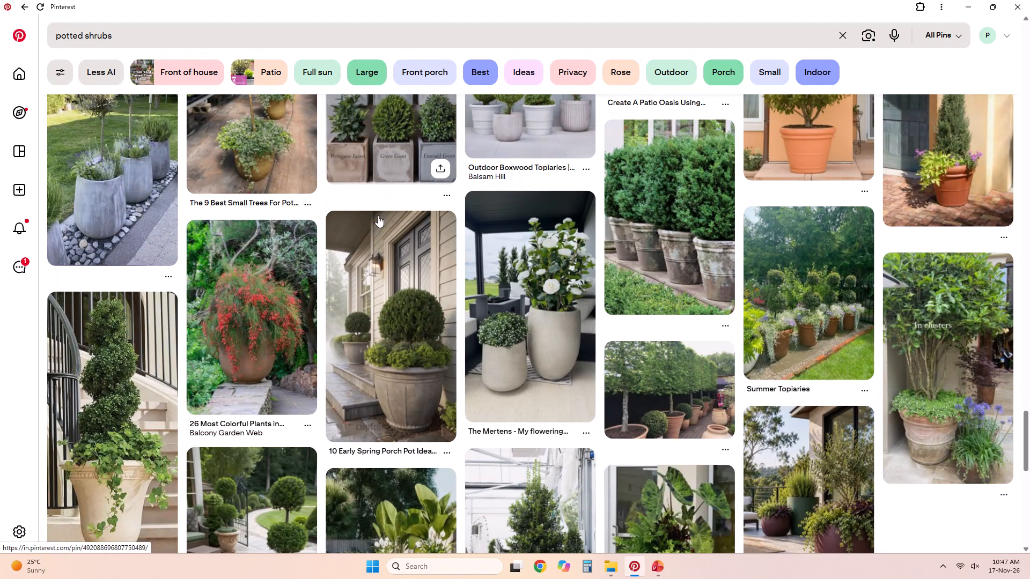
{"action": "scroll", "coordinate": [378, 216], "scroll_direction": "down", "scroll_amount": 13}
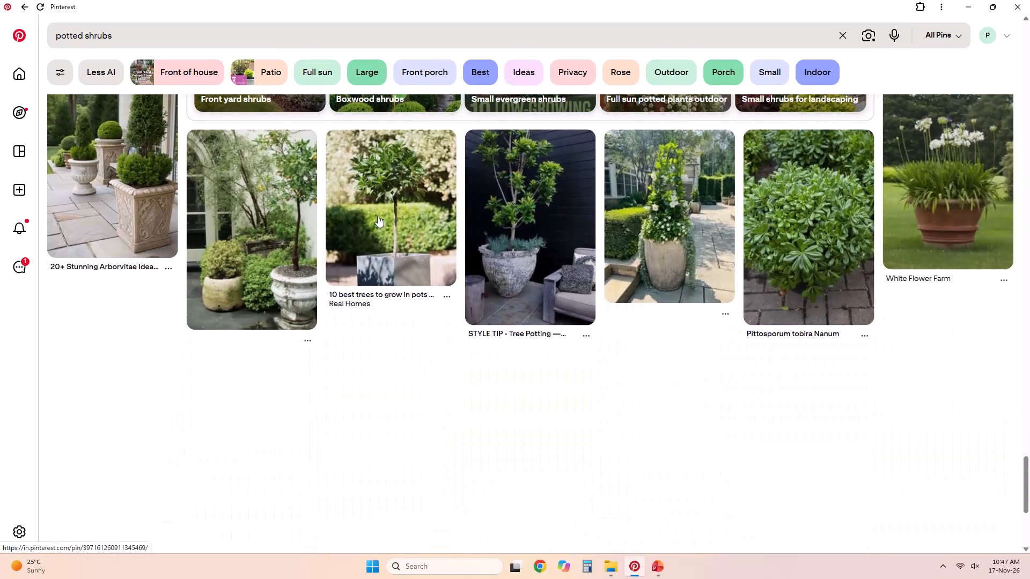
{"action": "scroll", "coordinate": [378, 216], "scroll_direction": "down", "scroll_amount": 4}
{"action": "scroll", "coordinate": [378, 216], "scroll_direction": "up", "scroll_amount": 4}
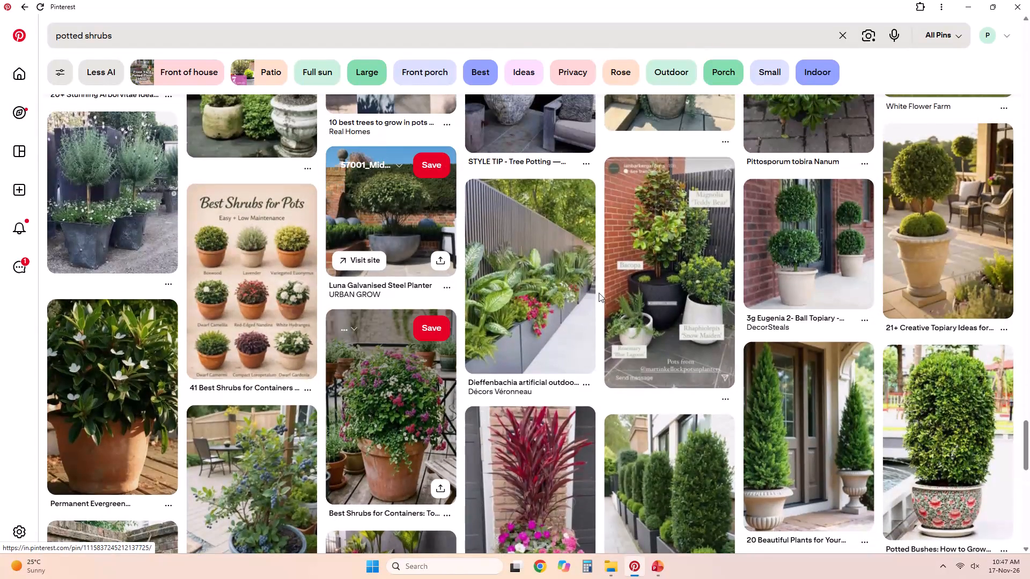
Copy the long white planter box image, reached through the Dieffenbachia artificial outdoor plant pin, and paste it onto slide 5 in PowerPoint.
{"action": "left_click", "coordinate": [570, 292]}
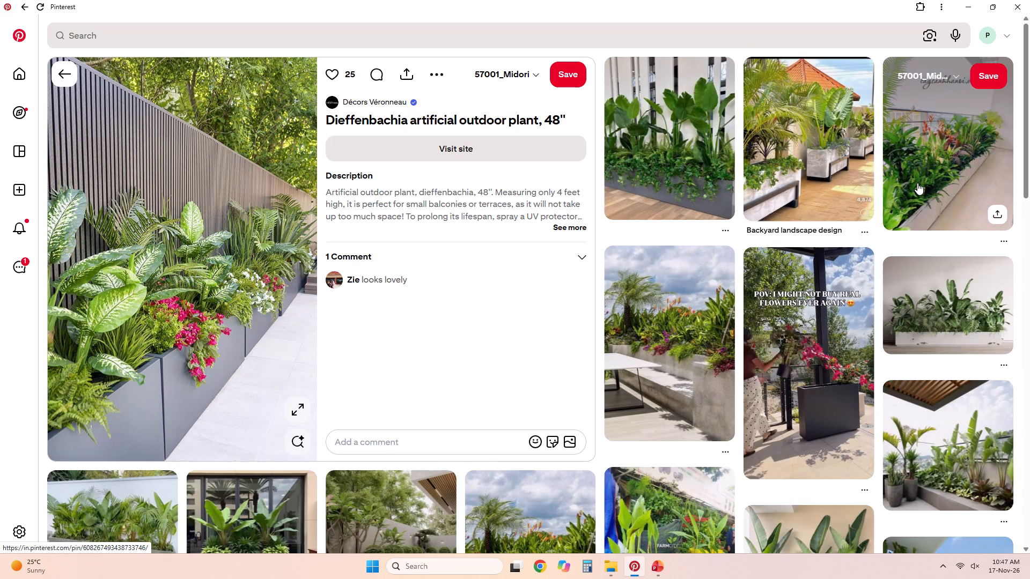
{"action": "left_click", "coordinate": [933, 318]}
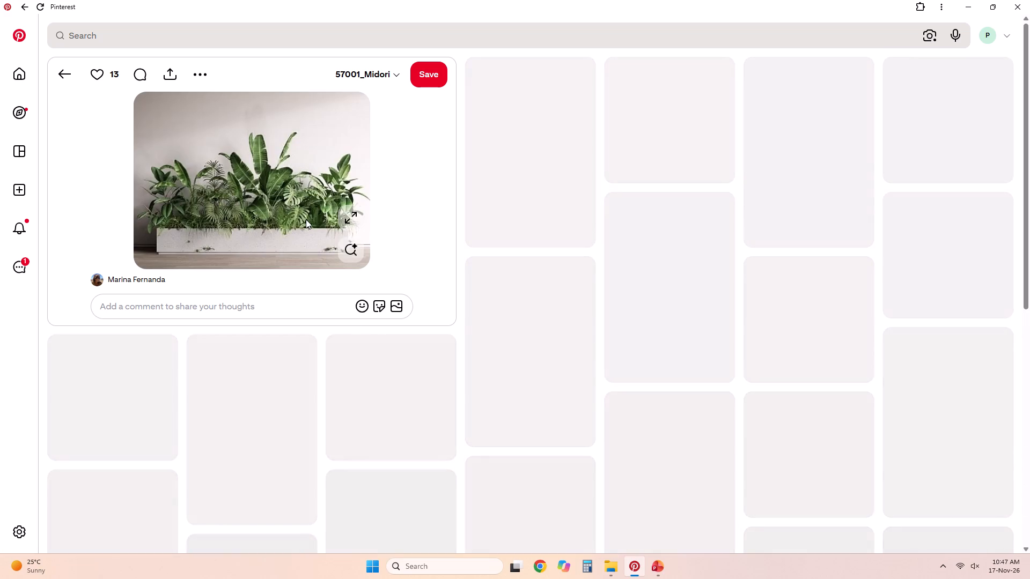
{"action": "right_click", "coordinate": [306, 219]}
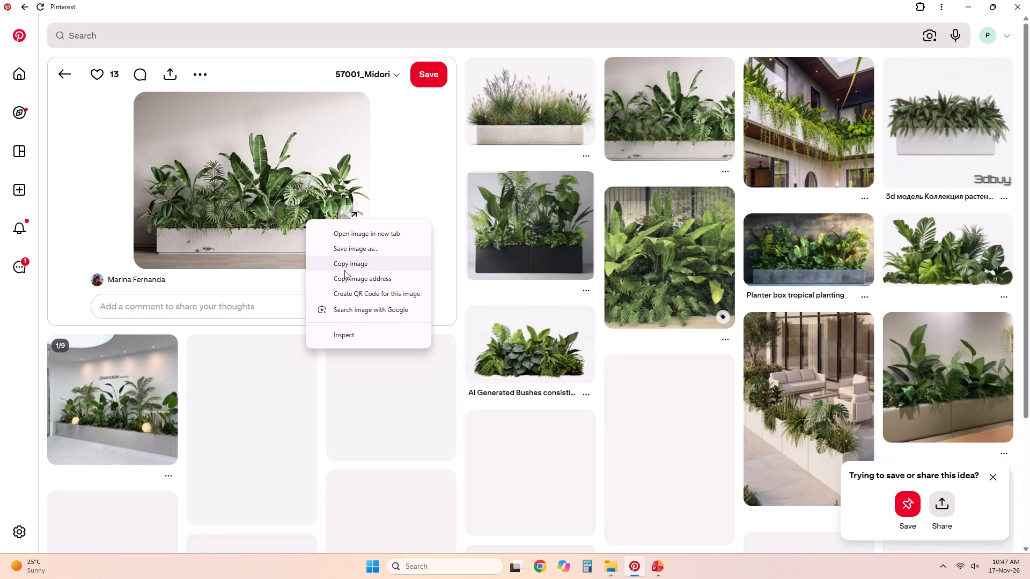
{"action": "left_click", "coordinate": [344, 270]}
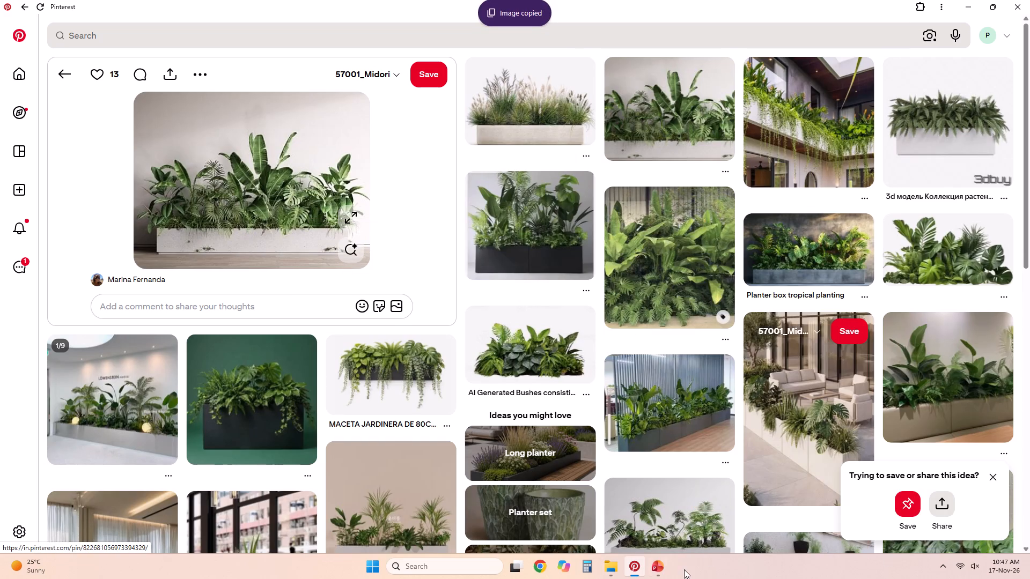
{"action": "left_click", "coordinate": [657, 569]}
{"action": "key", "text": "ctrl+v"}
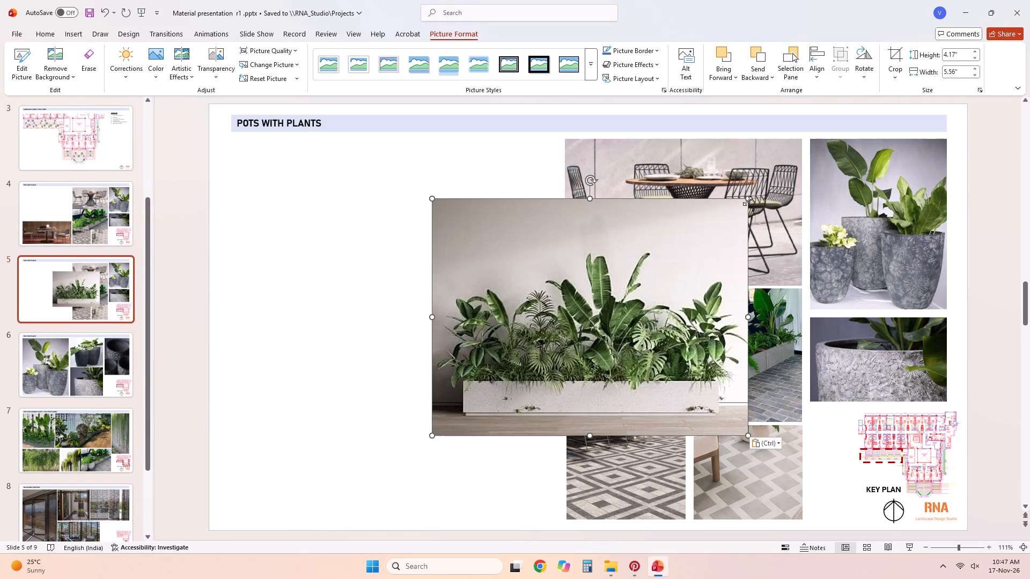
Shrink the pasted planter box picture to about 2.22" by 2.96" and move it into the blank area beside the collage.
{"action": "left_click_drag", "start_coordinate": [747, 201], "coordinate": [568, 311]}
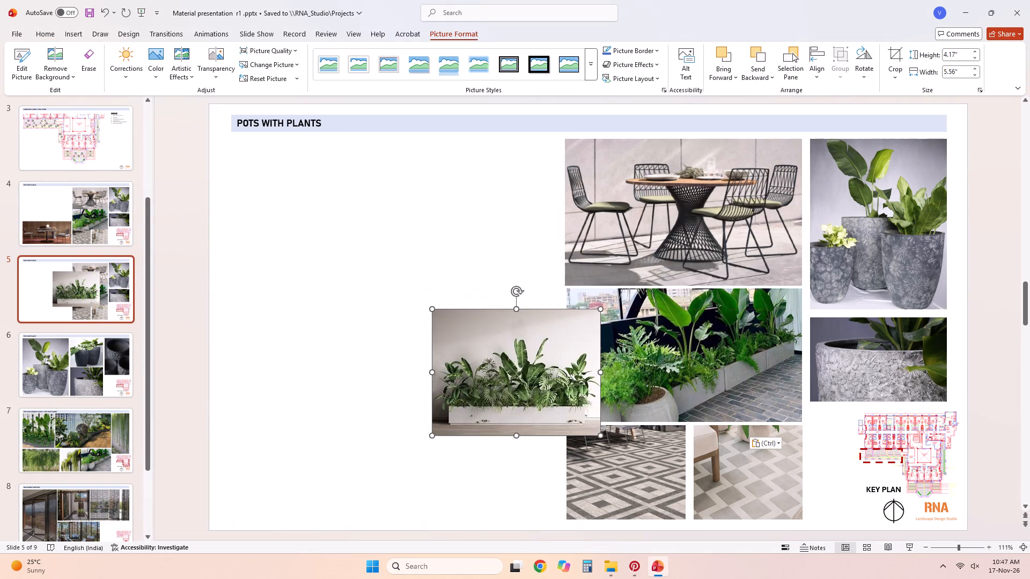
{"action": "left_click_drag", "start_coordinate": [493, 334], "coordinate": [418, 307]}
Crop the planter box picture from its upper and lower edges to about 1.71" high.
{"action": "right_click", "coordinate": [431, 307]}
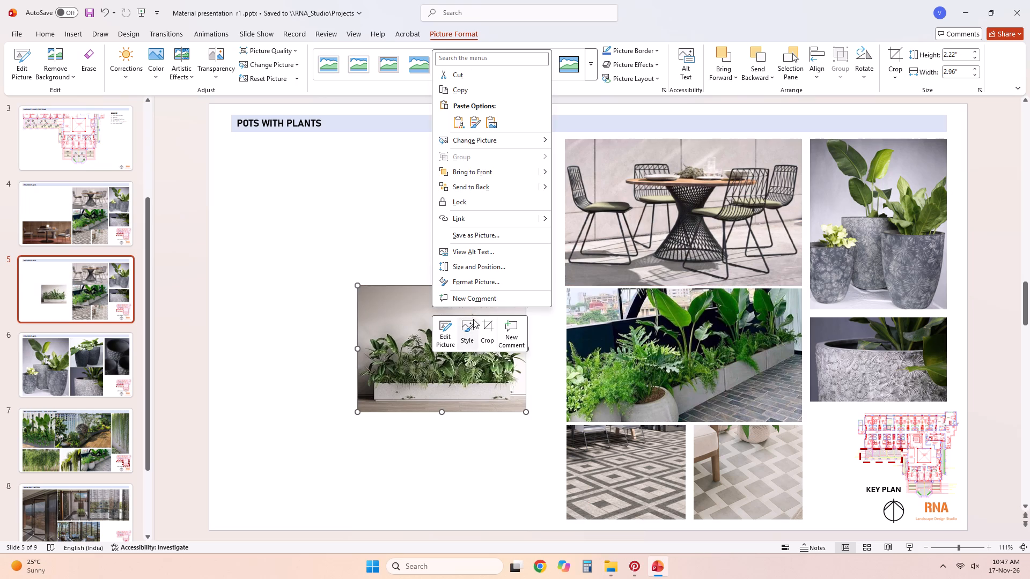
{"action": "left_click", "coordinate": [489, 325]}
{"action": "left_click_drag", "start_coordinate": [442, 286], "coordinate": [439, 306]}
{"action": "left_click_drag", "start_coordinate": [445, 409], "coordinate": [450, 406]}
{"action": "left_click", "coordinate": [466, 254]}
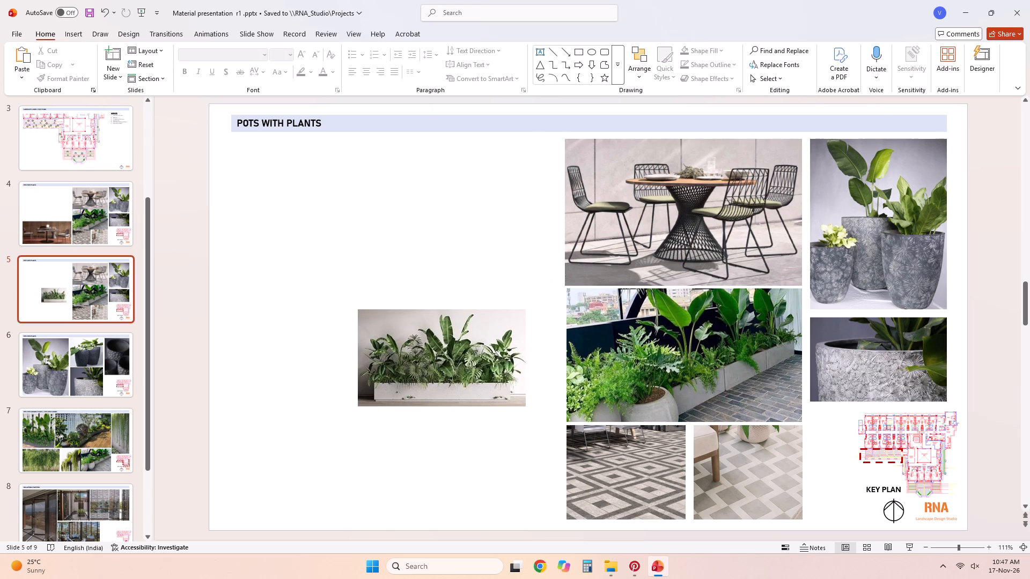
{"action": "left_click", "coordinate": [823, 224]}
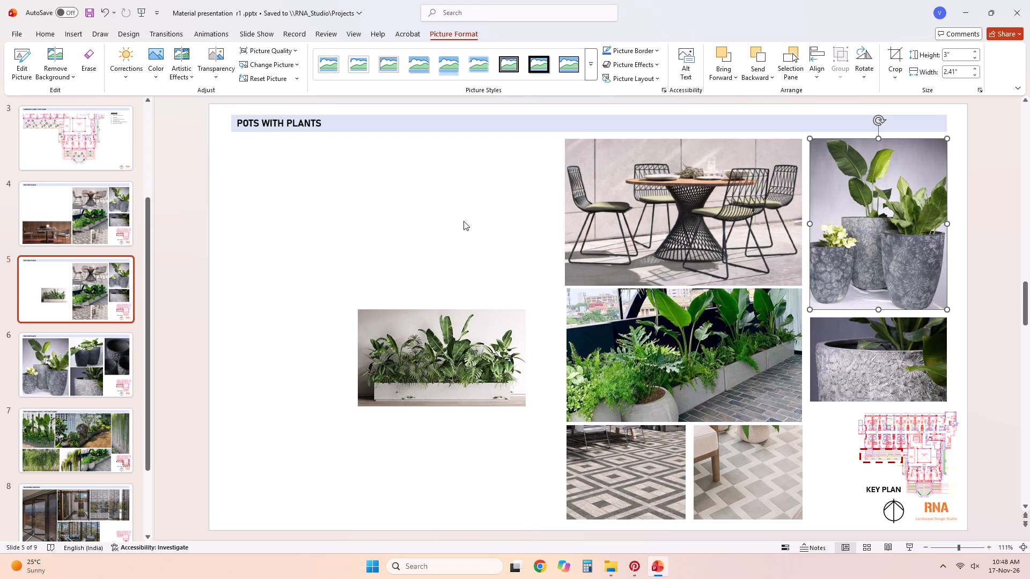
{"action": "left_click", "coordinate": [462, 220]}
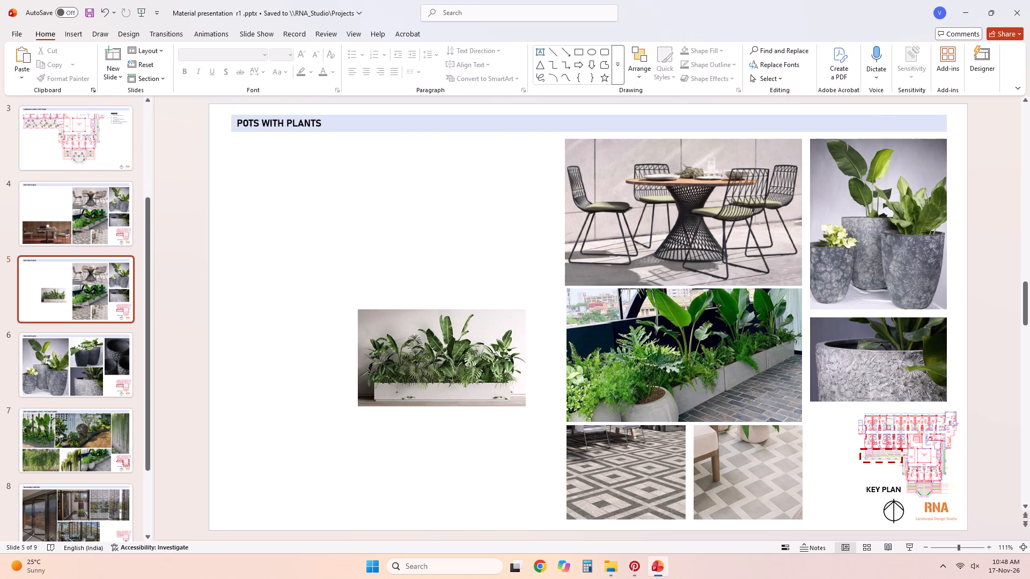
Enlarge the cropped planter box picture to about 2.7" by 4.67" and place it in the blank area, bottom-aligned with the paving pictures.
{"action": "left_click", "coordinate": [507, 377]}
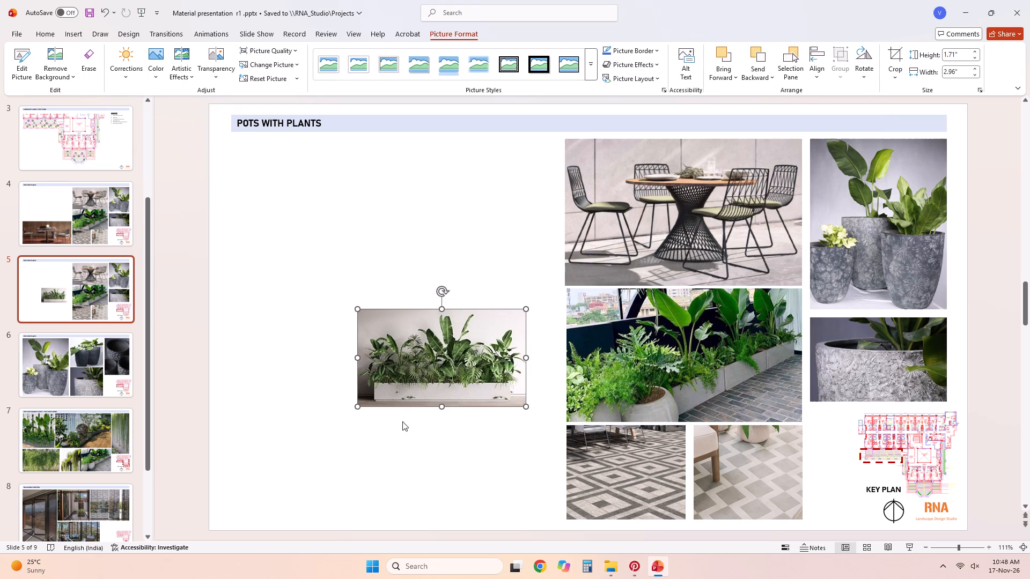
{"action": "left_click_drag", "start_coordinate": [356, 408], "coordinate": [260, 456]}
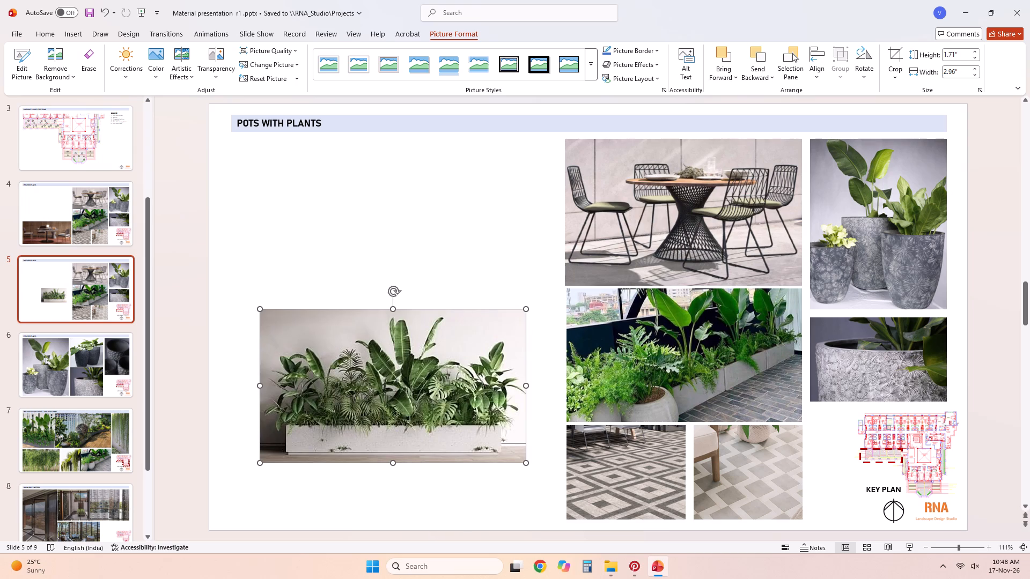
{"action": "left_click_drag", "start_coordinate": [369, 412], "coordinate": [390, 470]}
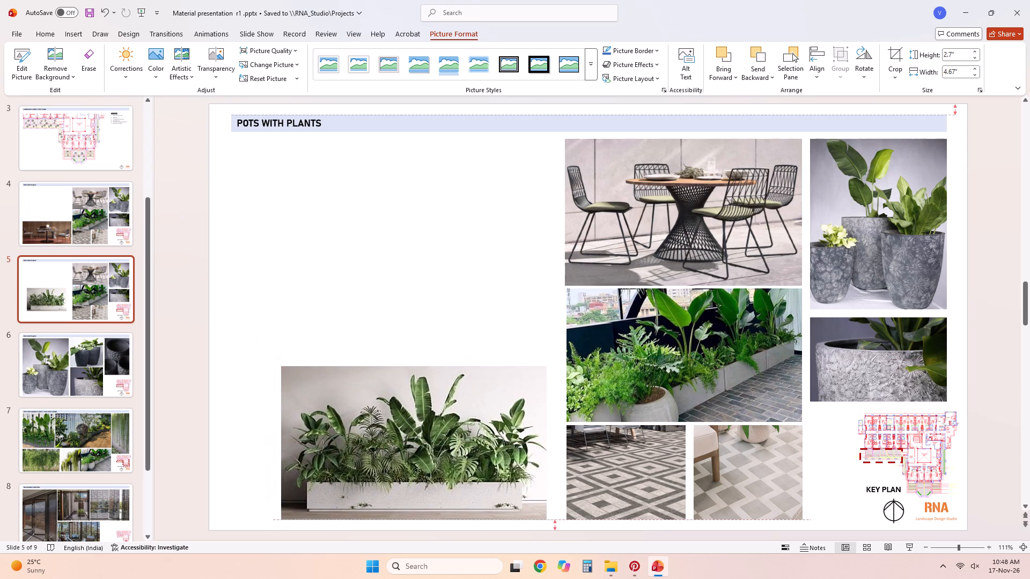
{"action": "left_click_drag", "start_coordinate": [390, 470], "coordinate": [404, 472]}
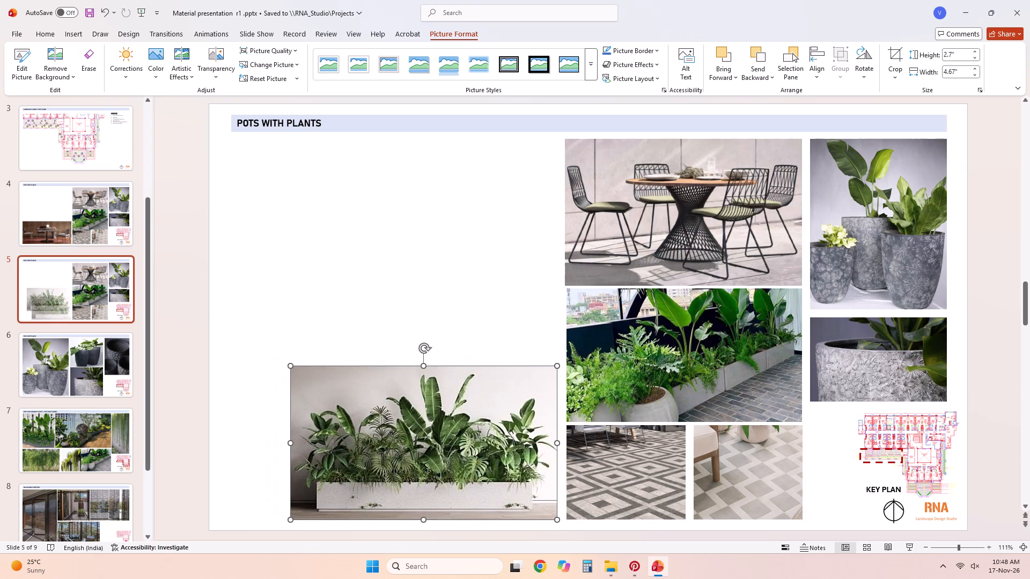
{"action": "left_click", "coordinate": [387, 304]}
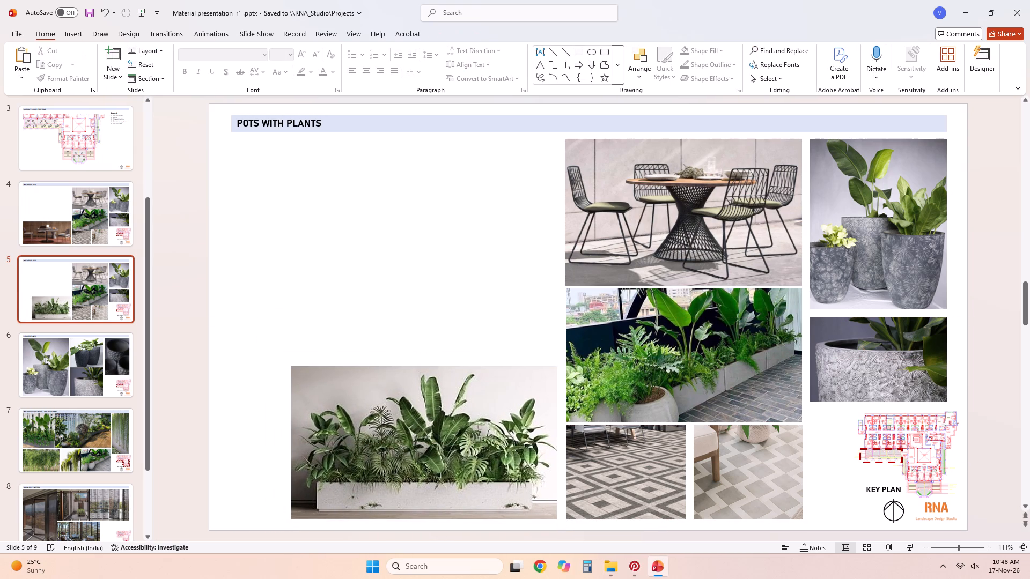
{"action": "left_click_drag", "start_coordinate": [475, 396], "coordinate": [432, 392]}
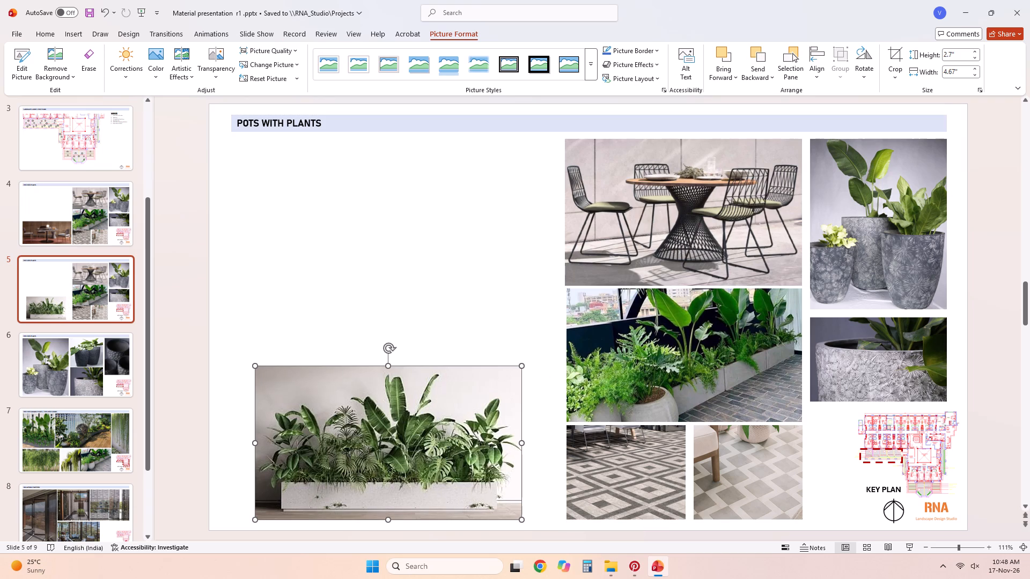
Open slide 3 to check the first floor landscape layout and its legend.
{"action": "left_click", "coordinate": [882, 365]}
{"action": "left_click", "coordinate": [850, 458]}
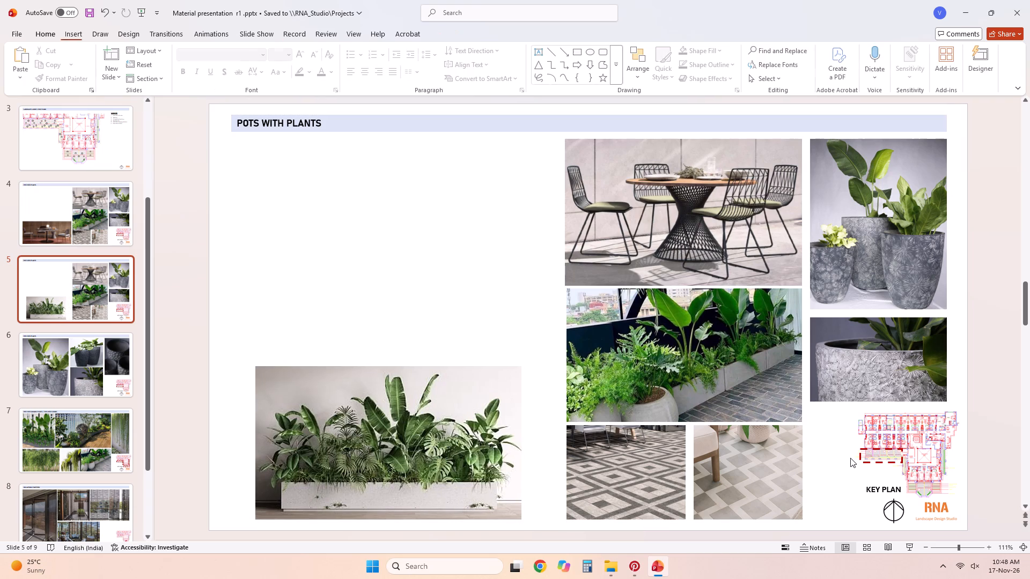
{"action": "left_click", "coordinate": [57, 145]}
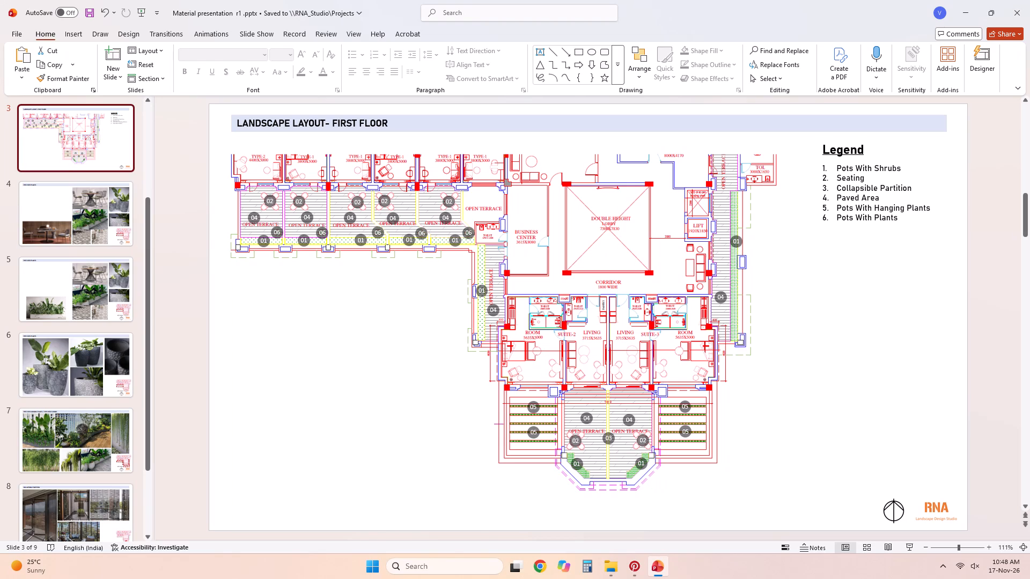
Switch to Pinterest and return to the grey-and-white patterned paving pin with the potted plant.
{"action": "left_click", "coordinate": [636, 563]}
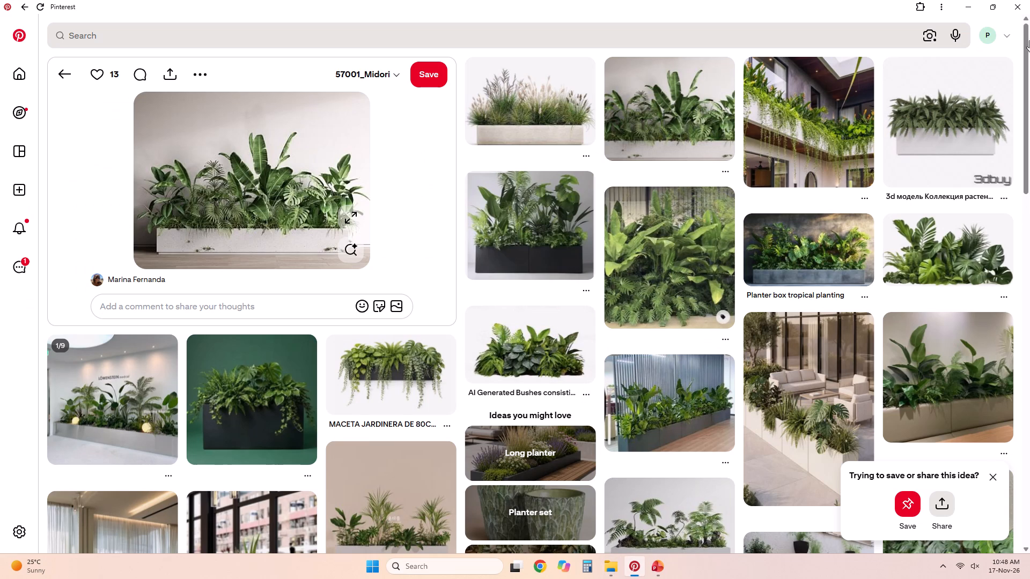
{"action": "left_click", "coordinate": [28, 8]}
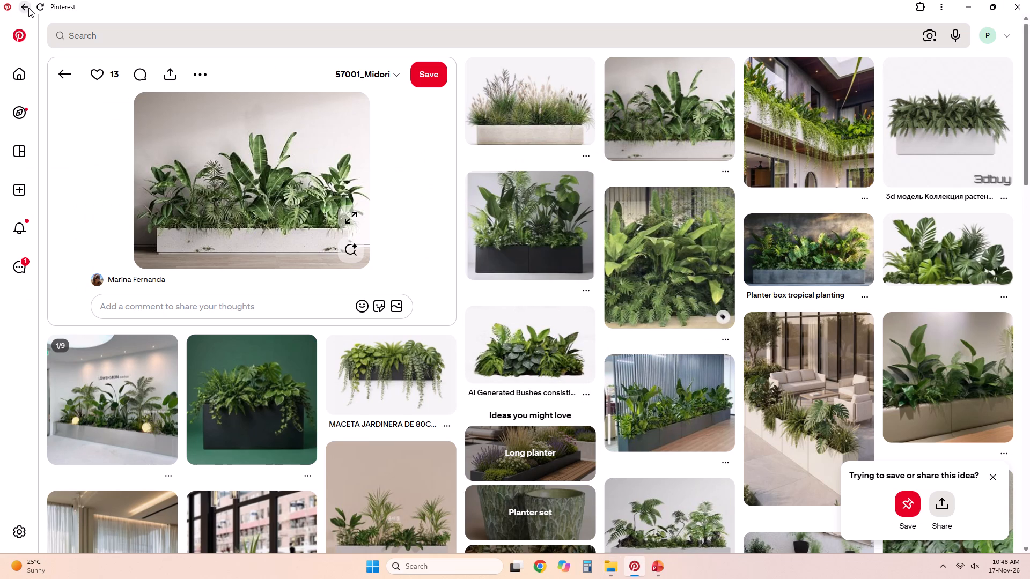
{"action": "left_click", "coordinate": [28, 8]}
{"action": "left_click", "coordinate": [28, 8]}
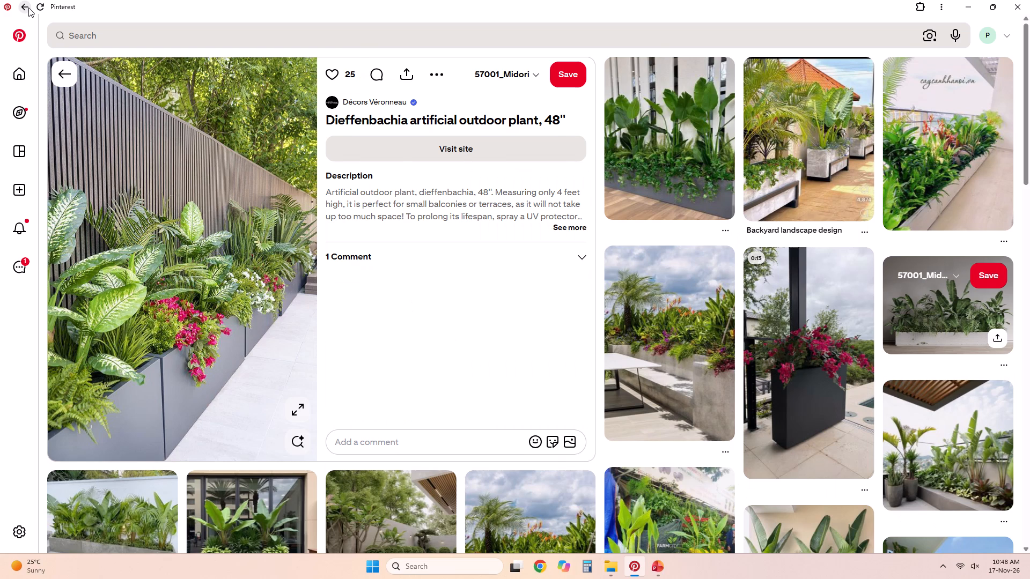
{"action": "left_click", "coordinate": [24, 8]}
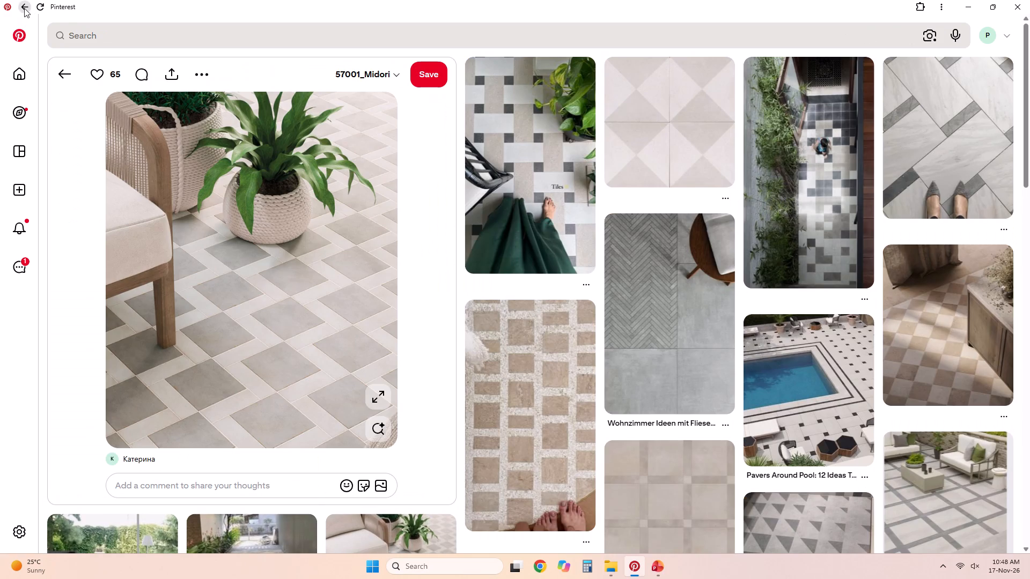
Open the Modern Outdoor Sanctuary: 2026 Paver Patio Design pin, look through its related paving references, and go back.
{"action": "scroll", "coordinate": [639, 287], "scroll_direction": "down", "scroll_amount": 9}
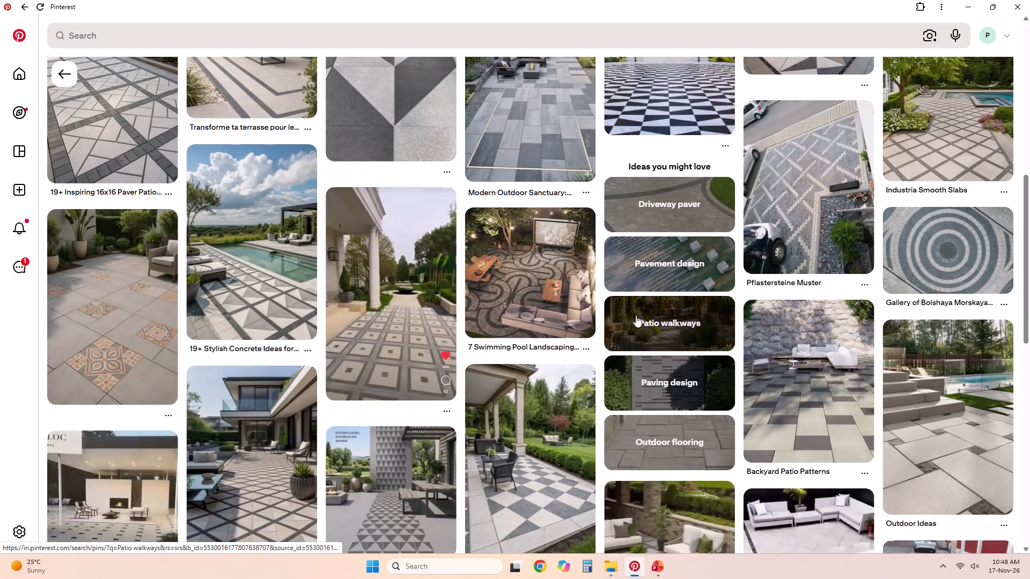
{"action": "scroll", "coordinate": [448, 373], "scroll_direction": "up", "scroll_amount": 2}
{"action": "left_click", "coordinate": [563, 229]}
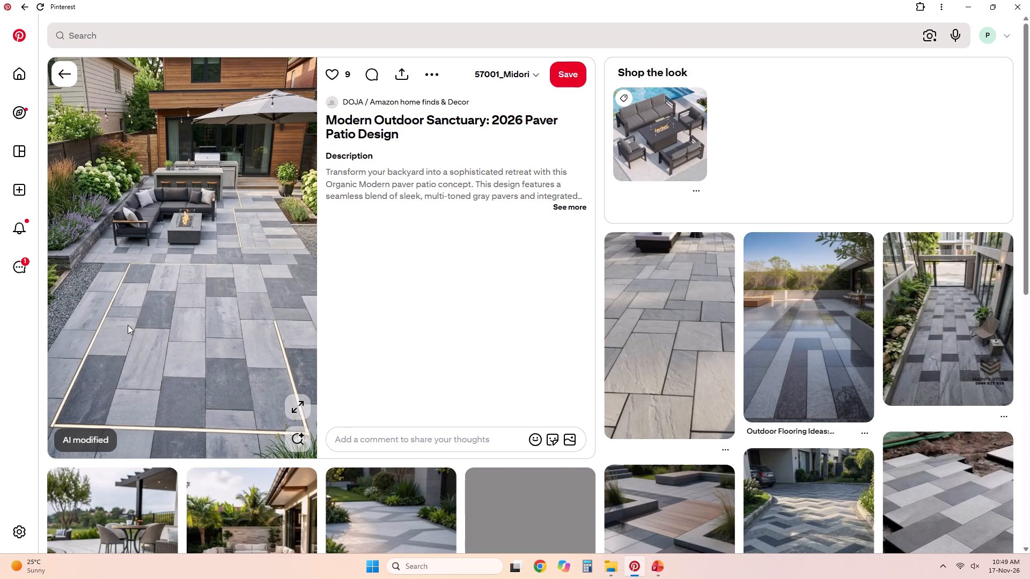
{"action": "scroll", "coordinate": [128, 325], "scroll_direction": "down", "scroll_amount": 1}
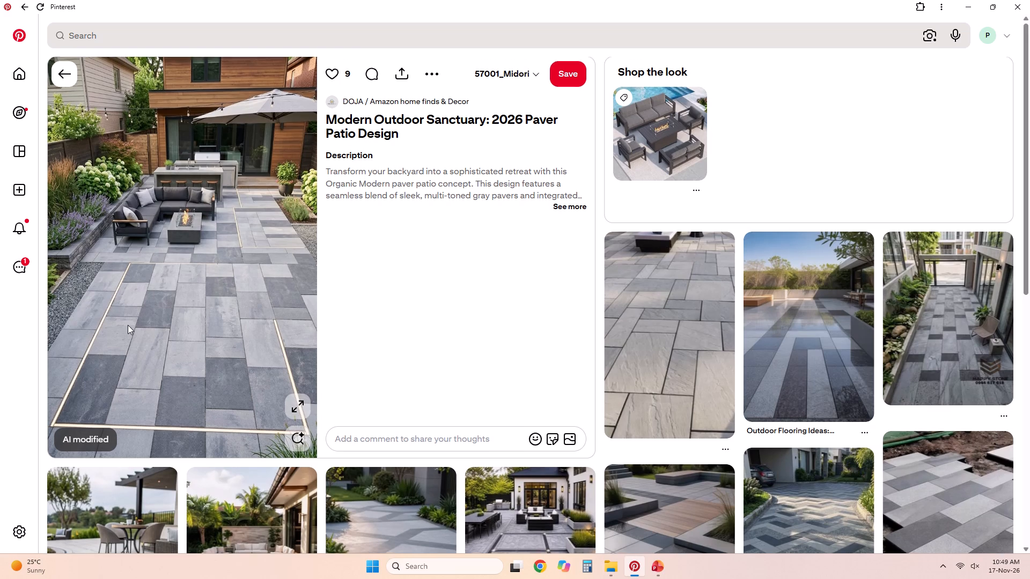
{"action": "scroll", "coordinate": [128, 325], "scroll_direction": "down", "scroll_amount": 1}
{"action": "scroll", "coordinate": [688, 340], "scroll_direction": "down", "scroll_amount": 3}
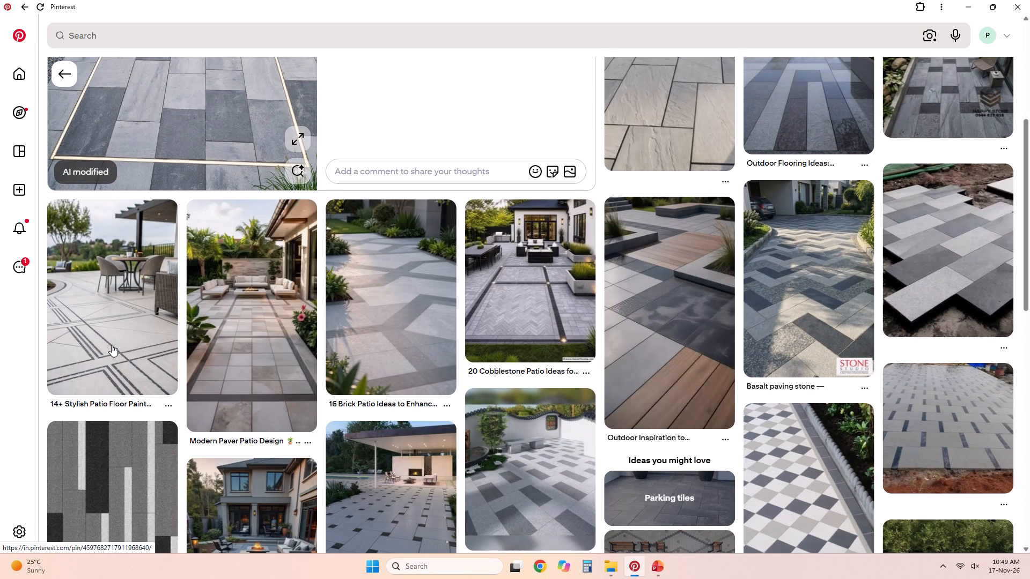
{"action": "scroll", "coordinate": [309, 323], "scroll_direction": "down", "scroll_amount": 3}
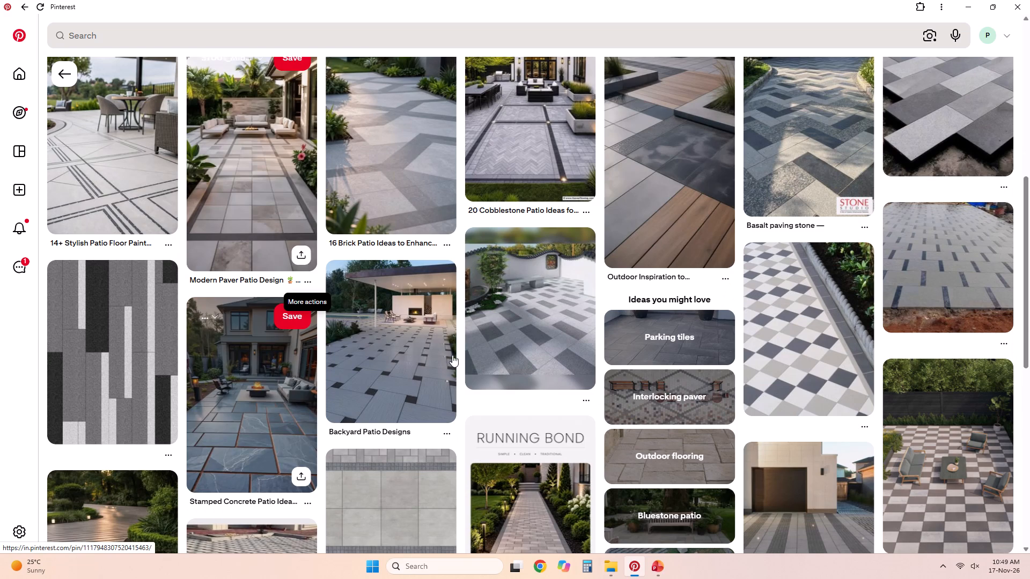
{"action": "scroll", "coordinate": [290, 394], "scroll_direction": "down", "scroll_amount": 4}
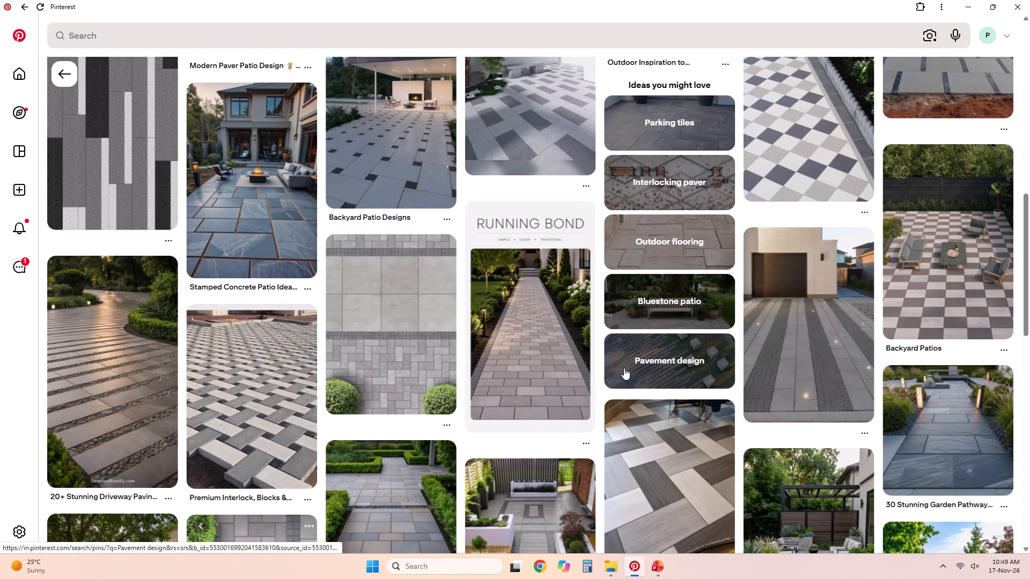
{"action": "scroll", "coordinate": [624, 372], "scroll_direction": "down", "scroll_amount": 5}
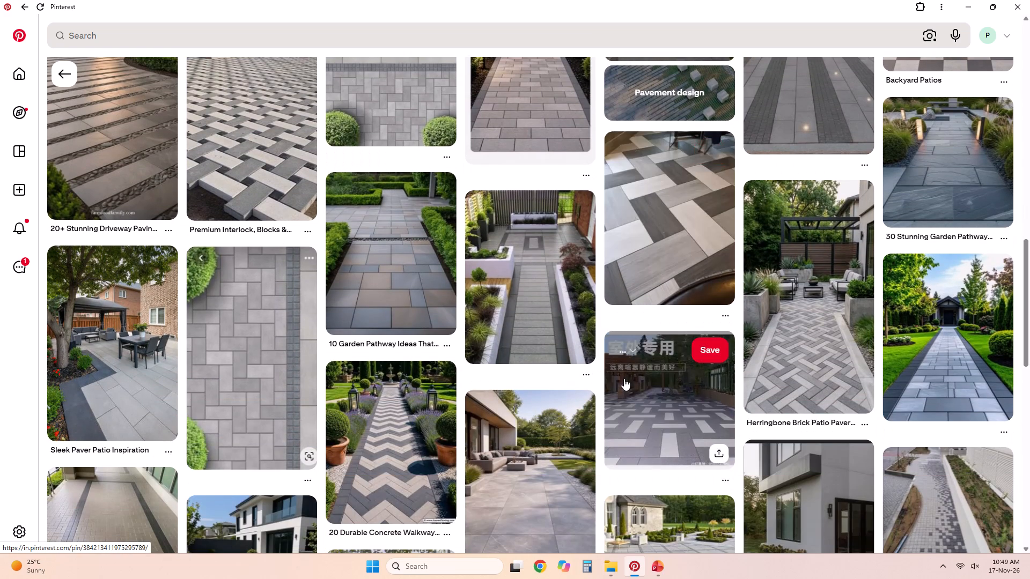
{"action": "scroll", "coordinate": [624, 378], "scroll_direction": "down", "scroll_amount": 3}
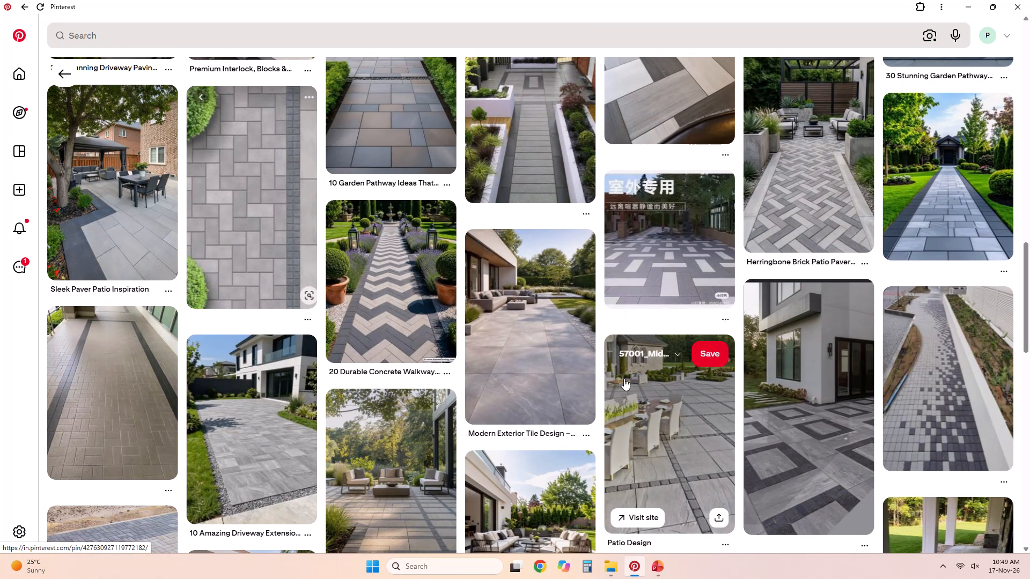
{"action": "scroll", "coordinate": [624, 378], "scroll_direction": "down", "scroll_amount": 4}
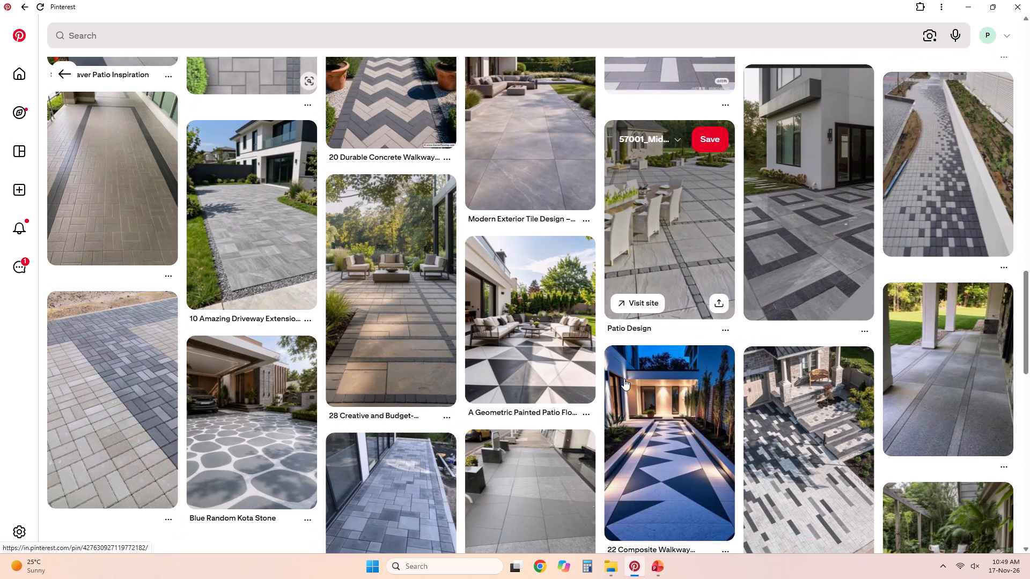
{"action": "scroll", "coordinate": [624, 378], "scroll_direction": "down", "scroll_amount": 4}
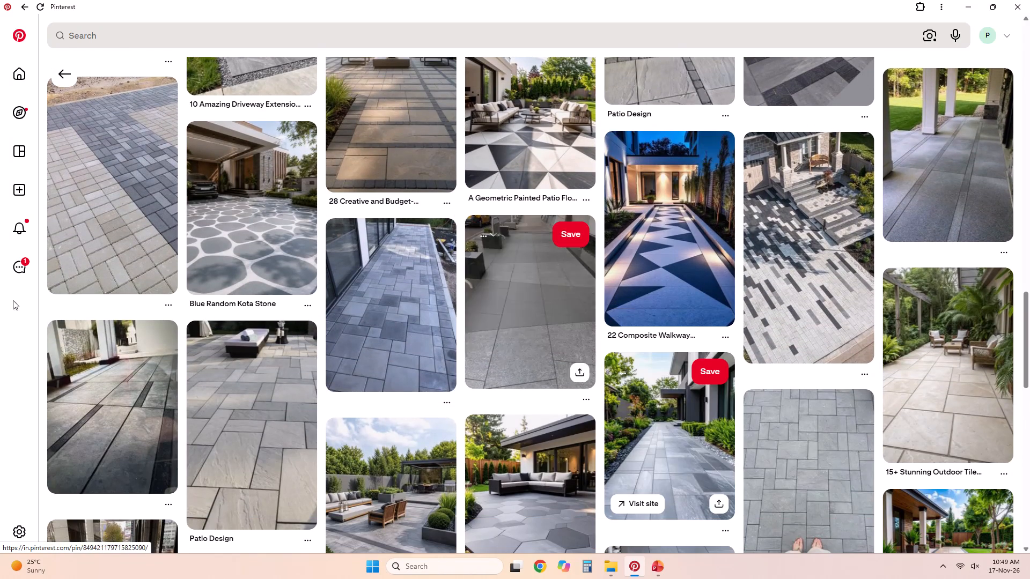
{"action": "scroll", "coordinate": [48, 246], "scroll_direction": "up", "scroll_amount": 14}
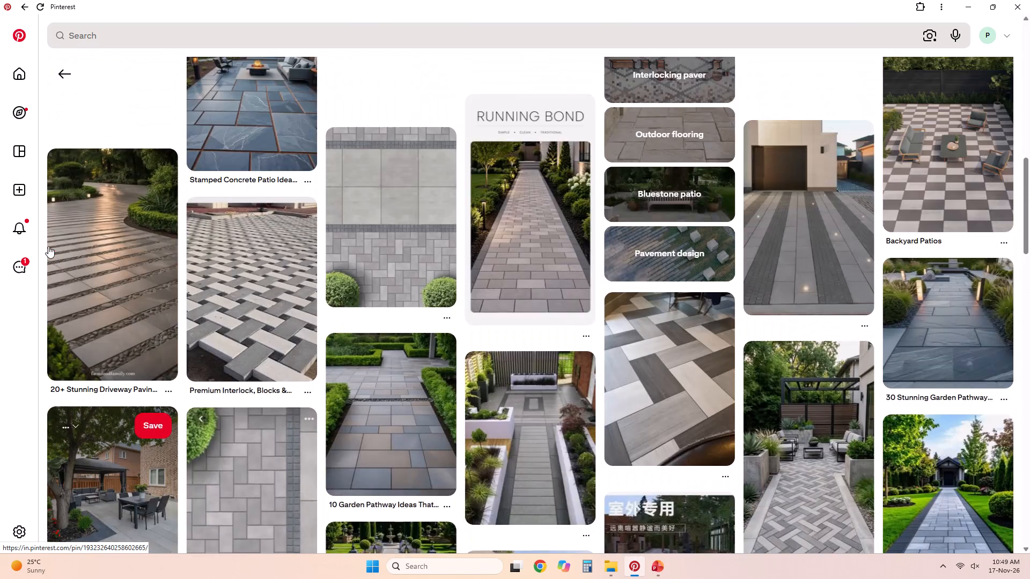
{"action": "scroll", "coordinate": [48, 246], "scroll_direction": "up", "scroll_amount": 9}
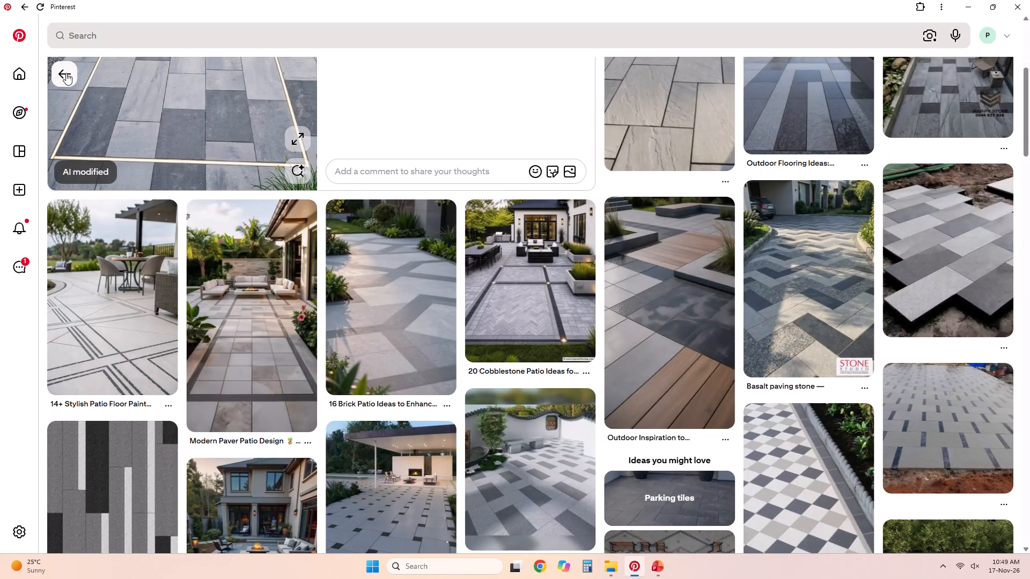
{"action": "scroll", "coordinate": [154, 219], "scroll_direction": "up", "scroll_amount": 8}
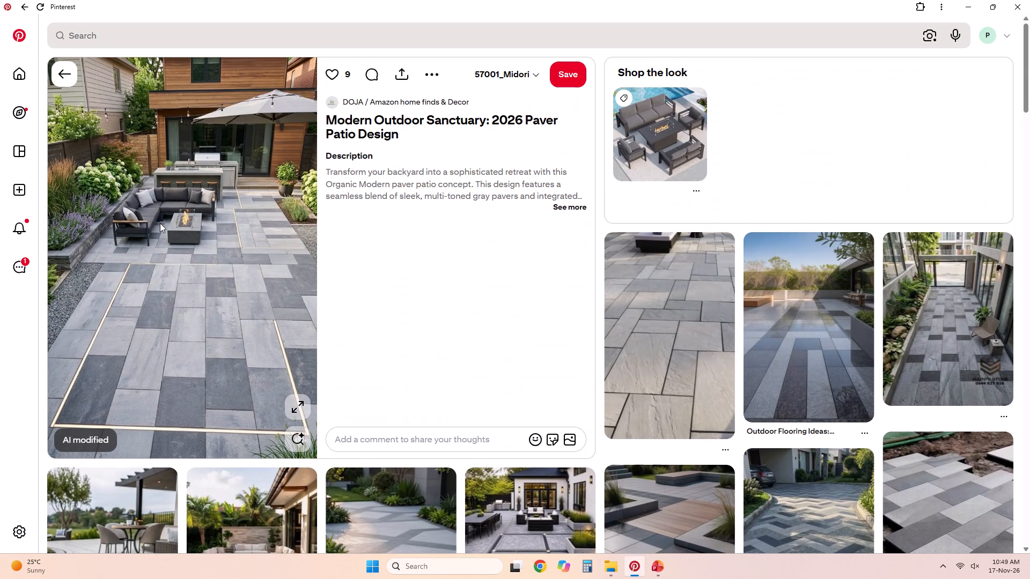
{"action": "left_click", "coordinate": [69, 75]}
Look through the patterned paving pin's related patio and walkway images for another floor reference.
{"action": "scroll", "coordinate": [511, 264], "scroll_direction": "down", "scroll_amount": 4}
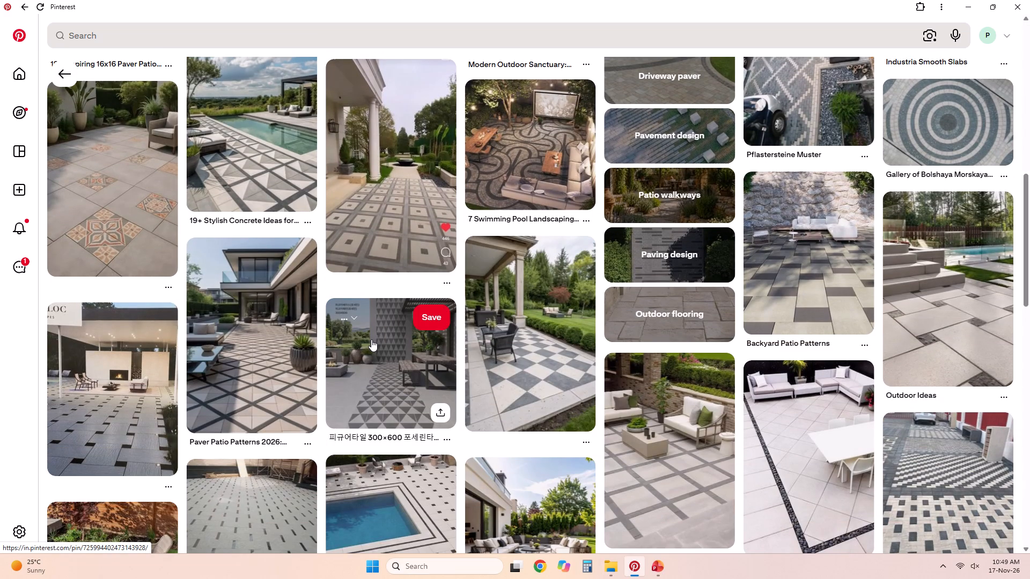
{"action": "scroll", "coordinate": [421, 313], "scroll_direction": "down", "scroll_amount": 2}
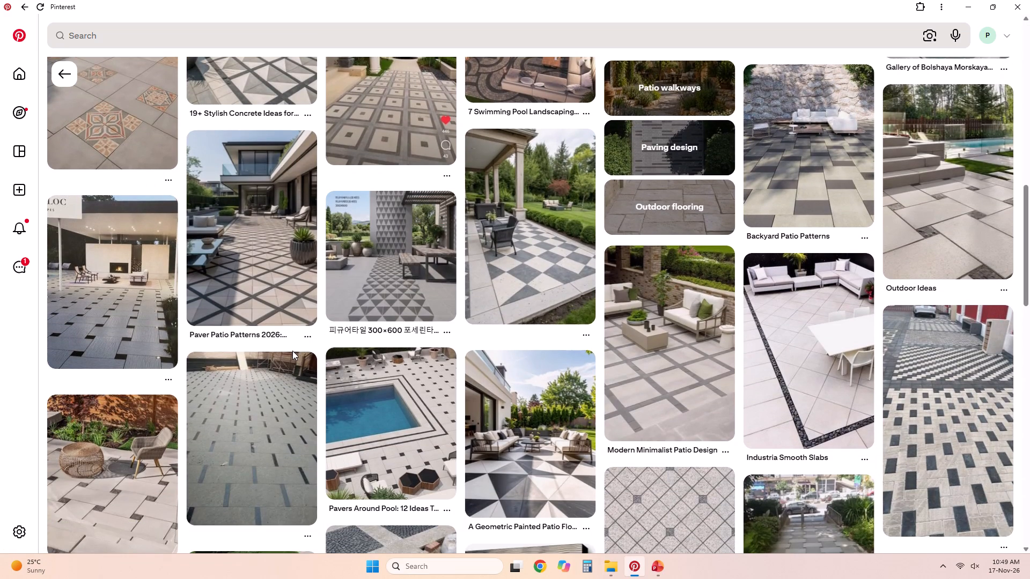
{"action": "scroll", "coordinate": [530, 386], "scroll_direction": "down", "scroll_amount": 6}
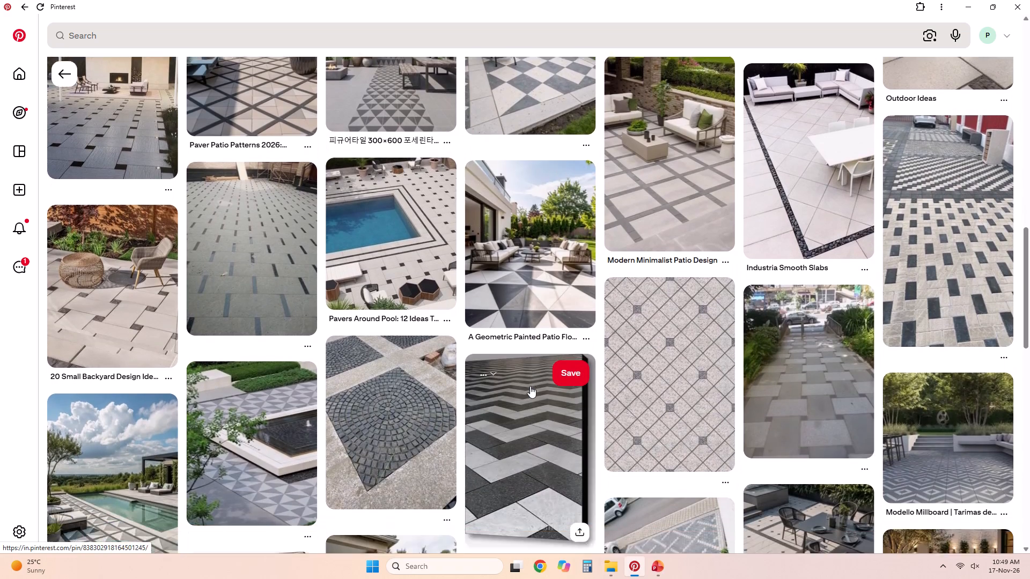
{"action": "scroll", "coordinate": [530, 386], "scroll_direction": "down", "scroll_amount": 5}
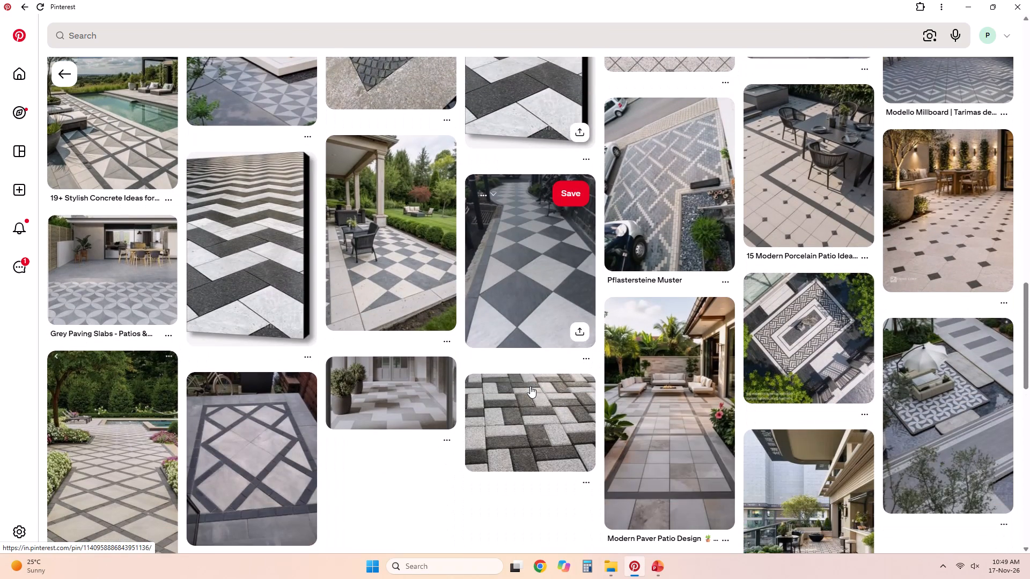
{"action": "scroll", "coordinate": [530, 386], "scroll_direction": "down", "scroll_amount": 3}
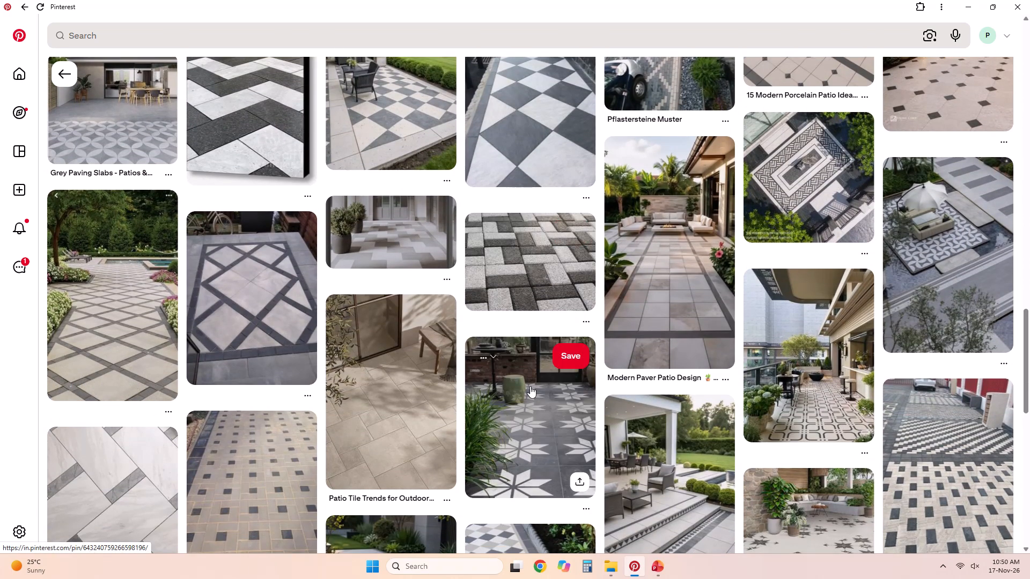
Open the balcony terrace pin with the black-and-cream looped floor pattern and examine its related tile ideas.
{"action": "left_click", "coordinate": [805, 410]}
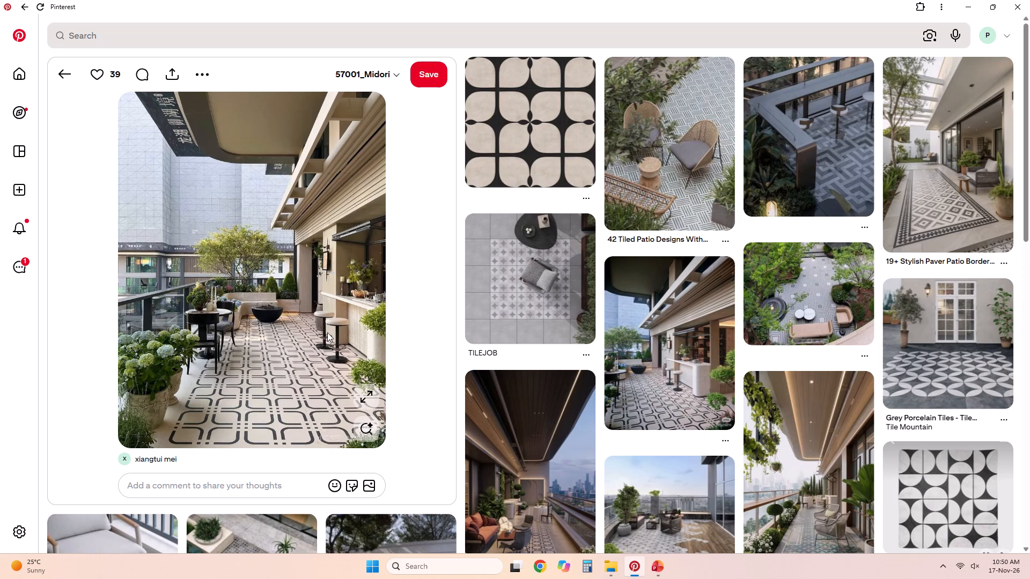
{"action": "scroll", "coordinate": [327, 332], "scroll_direction": "down", "scroll_amount": 2}
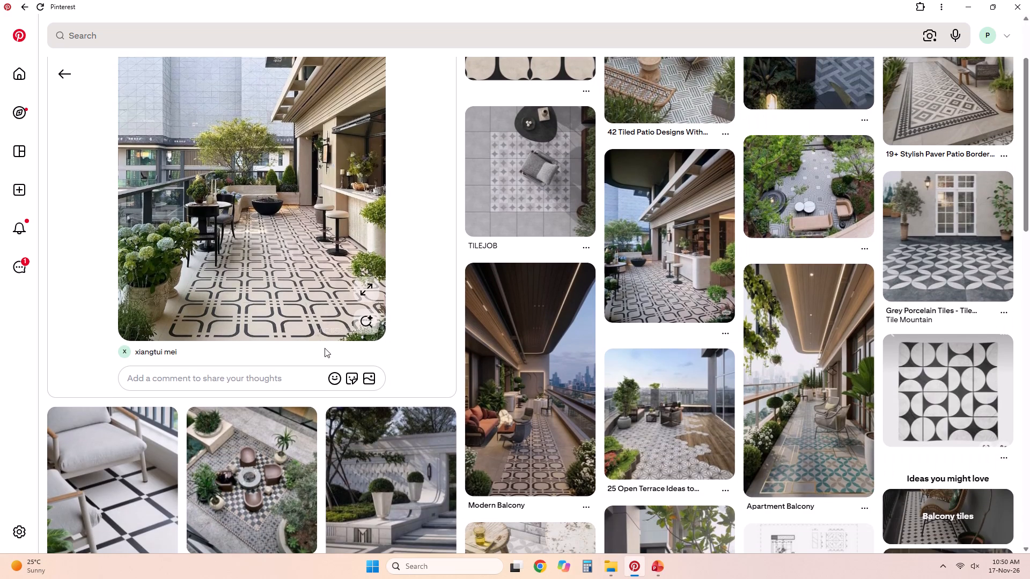
{"action": "scroll", "coordinate": [325, 348], "scroll_direction": "down", "scroll_amount": 2}
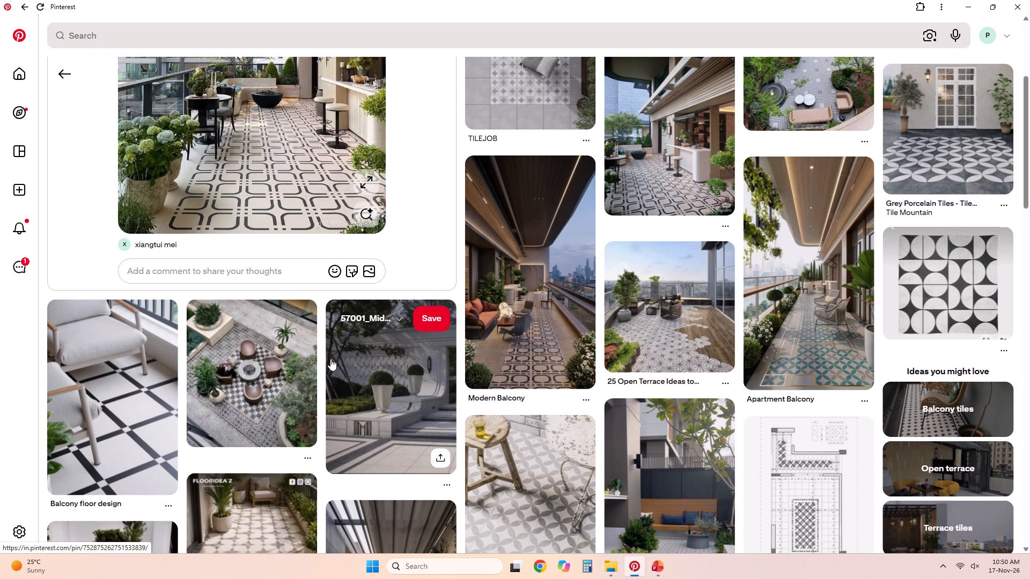
{"action": "scroll", "coordinate": [330, 359], "scroll_direction": "down", "scroll_amount": 3}
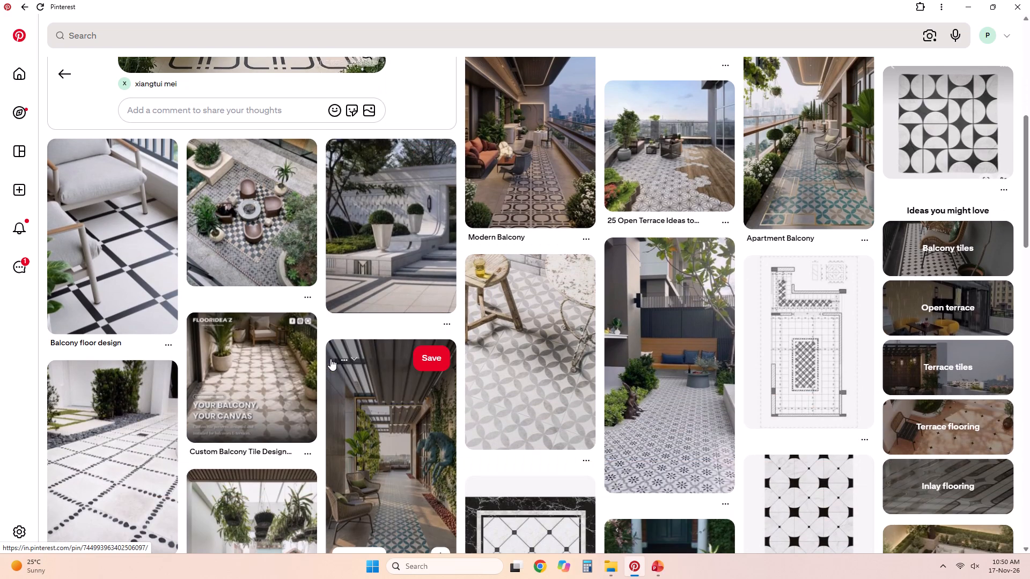
{"action": "scroll", "coordinate": [381, 393], "scroll_direction": "down", "scroll_amount": 1}
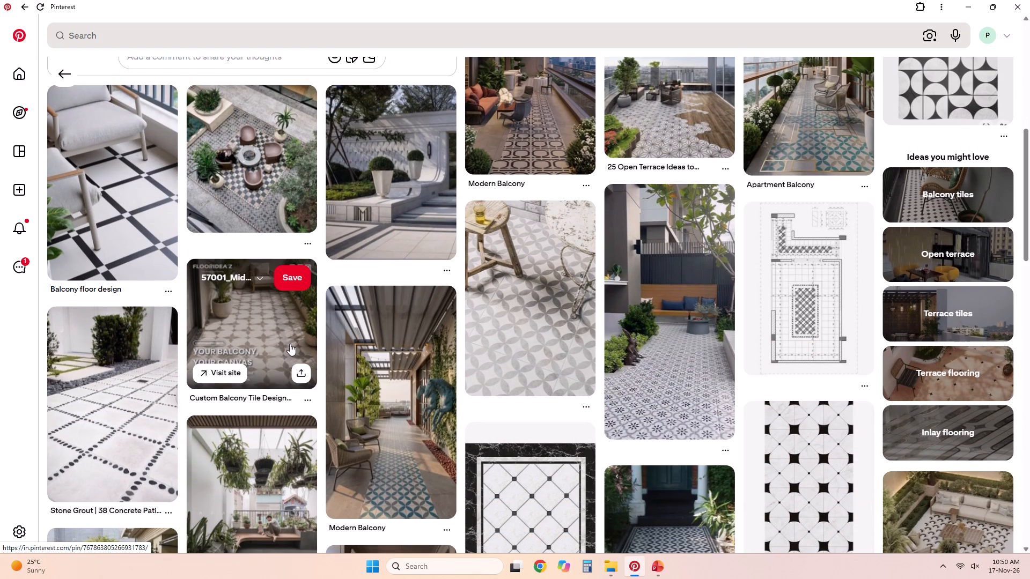
Open the Custom Balcony Tile Design Ideas pin, look through its related terrace tile patterns, and go back.
{"action": "left_click", "coordinate": [257, 320]}
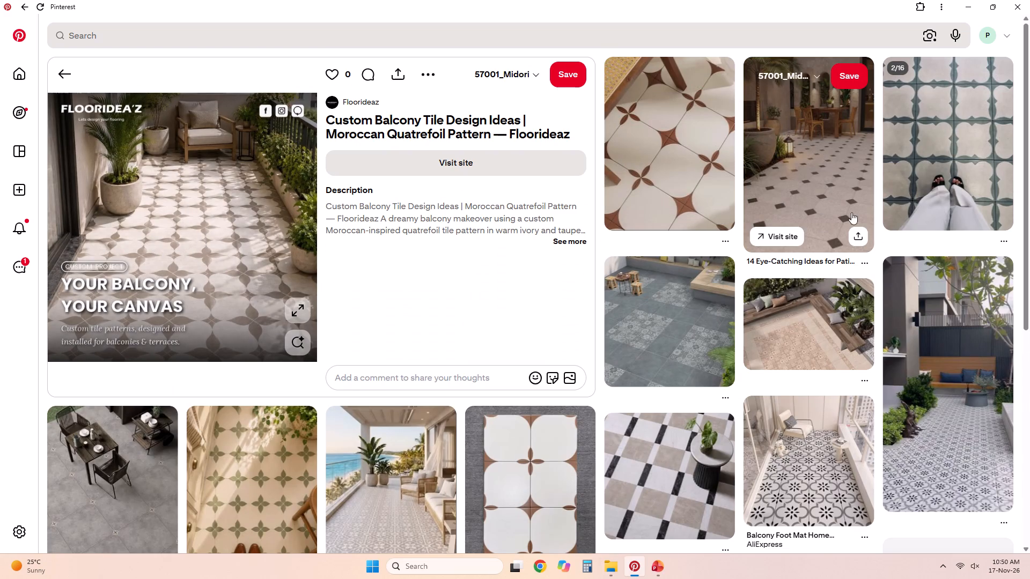
{"action": "scroll", "coordinate": [412, 352], "scroll_direction": "down", "scroll_amount": 4}
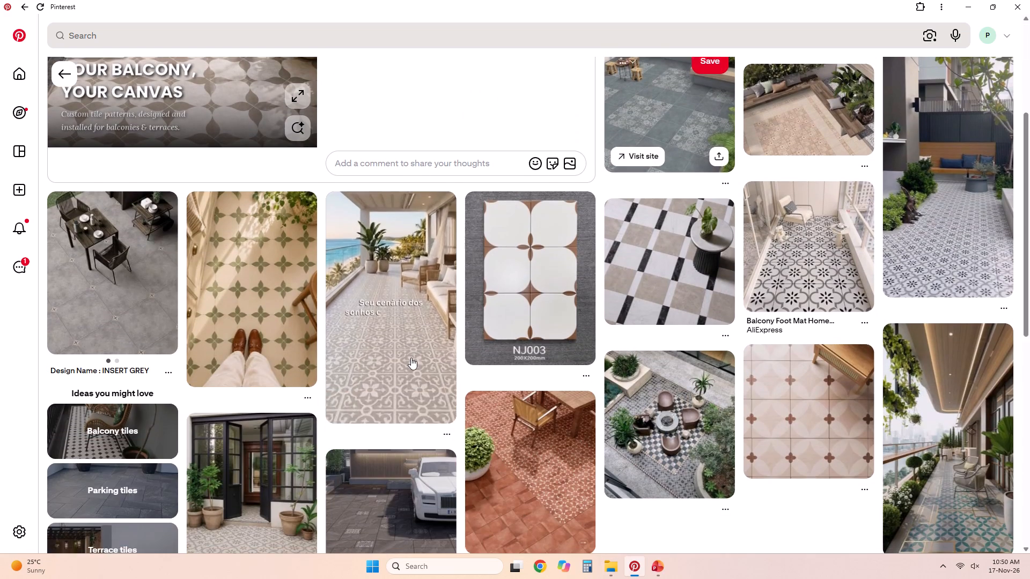
{"action": "scroll", "coordinate": [600, 415], "scroll_direction": "down", "scroll_amount": 3}
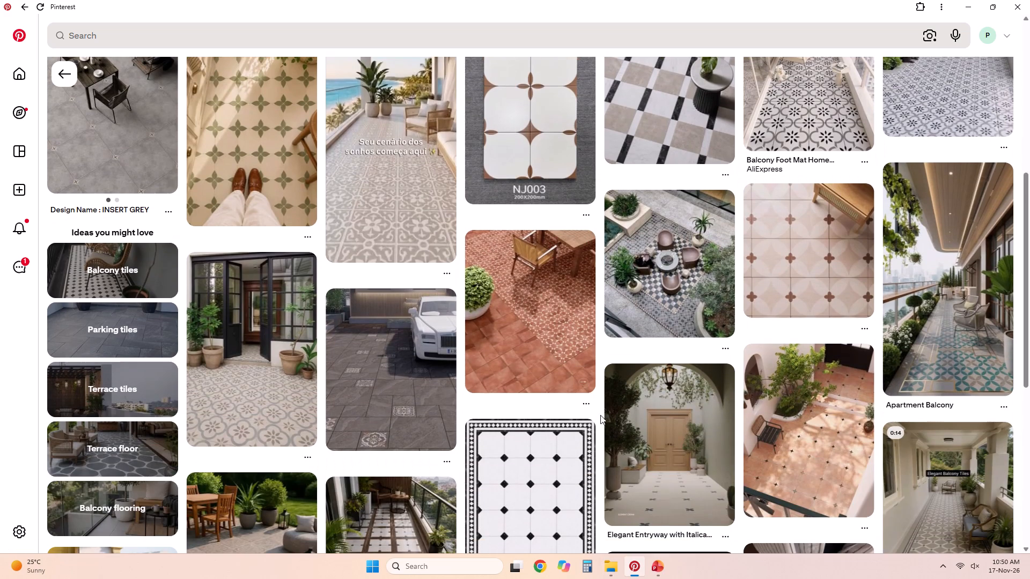
{"action": "scroll", "coordinate": [175, 237], "scroll_direction": "up", "scroll_amount": 3}
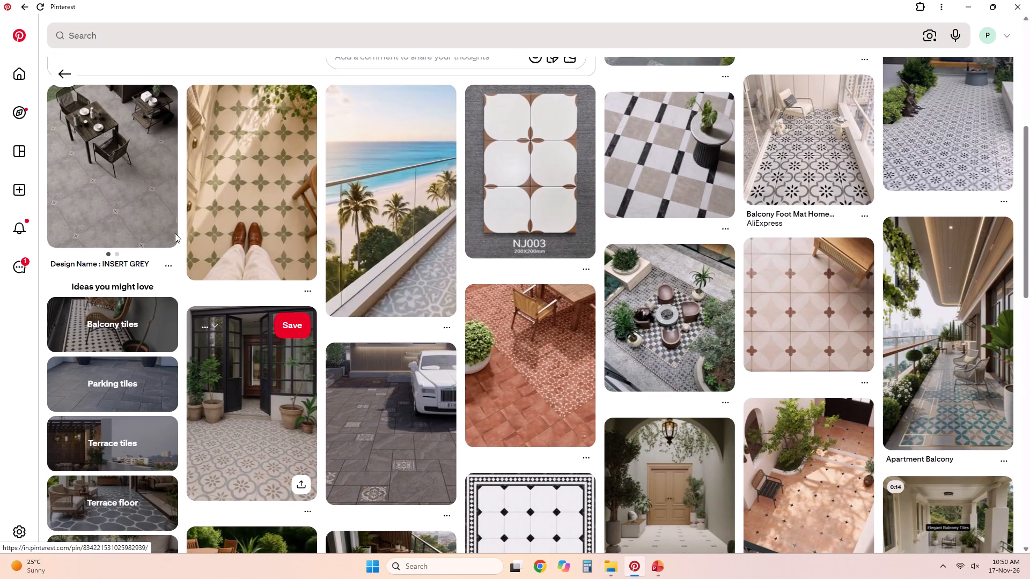
{"action": "scroll", "coordinate": [175, 233], "scroll_direction": "up", "scroll_amount": 5}
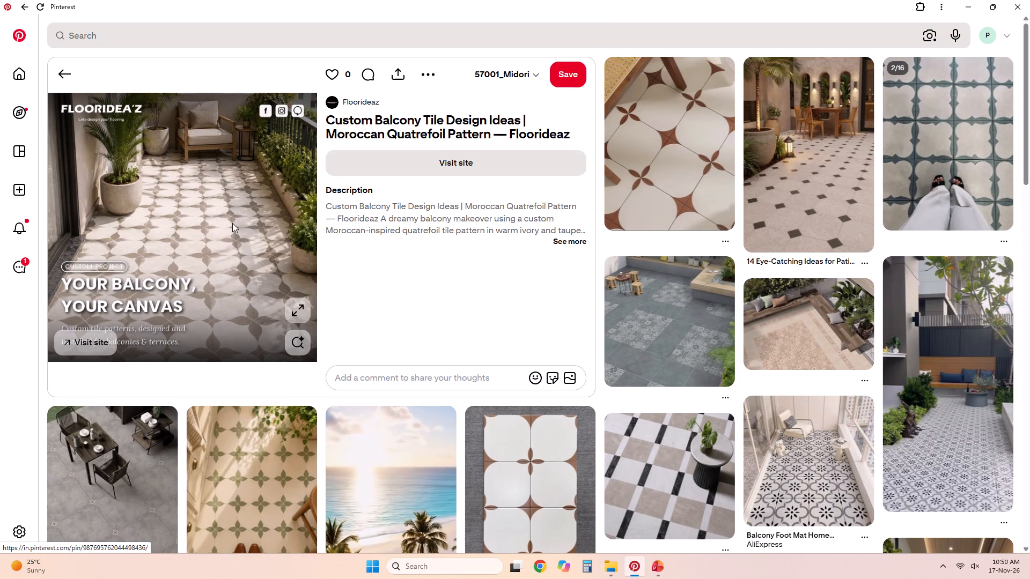
{"action": "scroll", "coordinate": [232, 223], "scroll_direction": "up", "scroll_amount": 2}
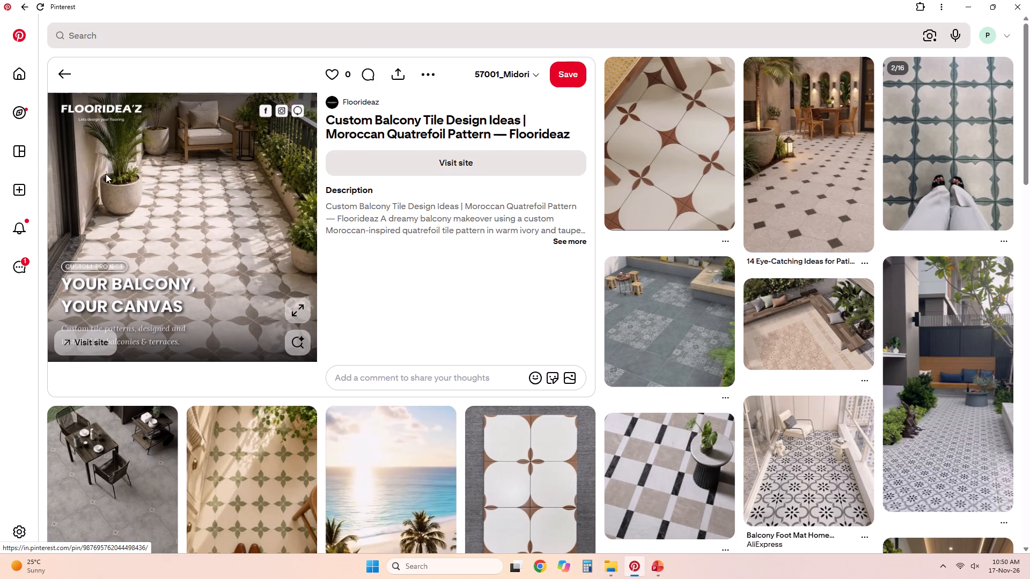
{"action": "left_click", "coordinate": [66, 70]}
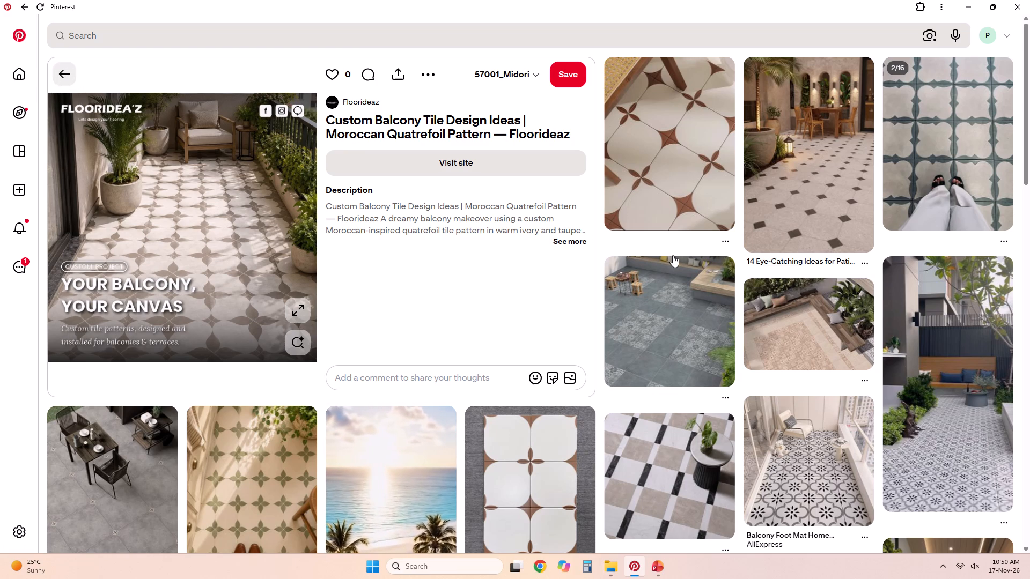
Open the 25 Open Terrace Ideas pin, look through its related terrace and paving references, and go back.
{"action": "scroll", "coordinate": [877, 296], "scroll_direction": "up", "scroll_amount": 2}
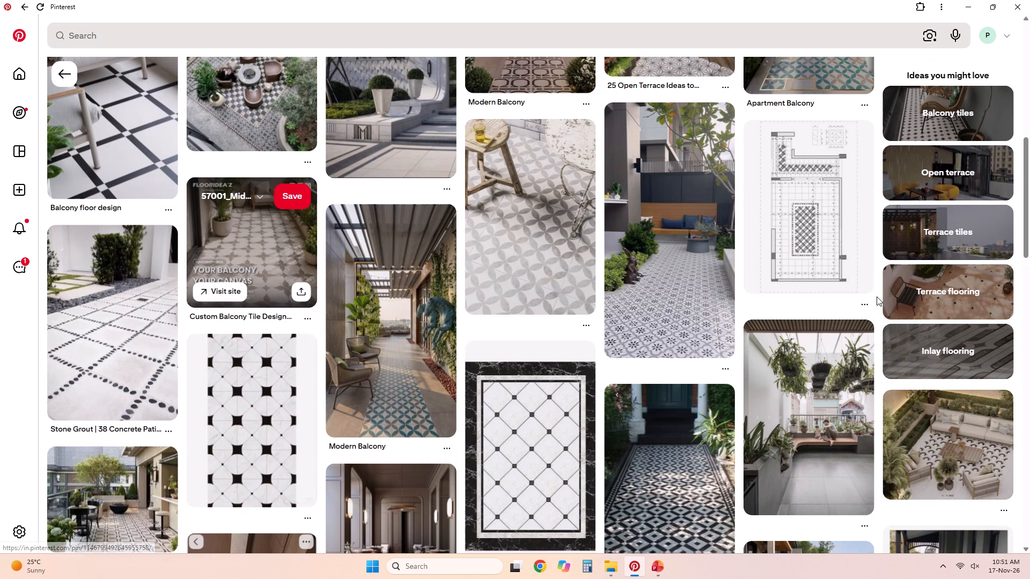
{"action": "scroll", "coordinate": [909, 409], "scroll_direction": "up", "scroll_amount": 2}
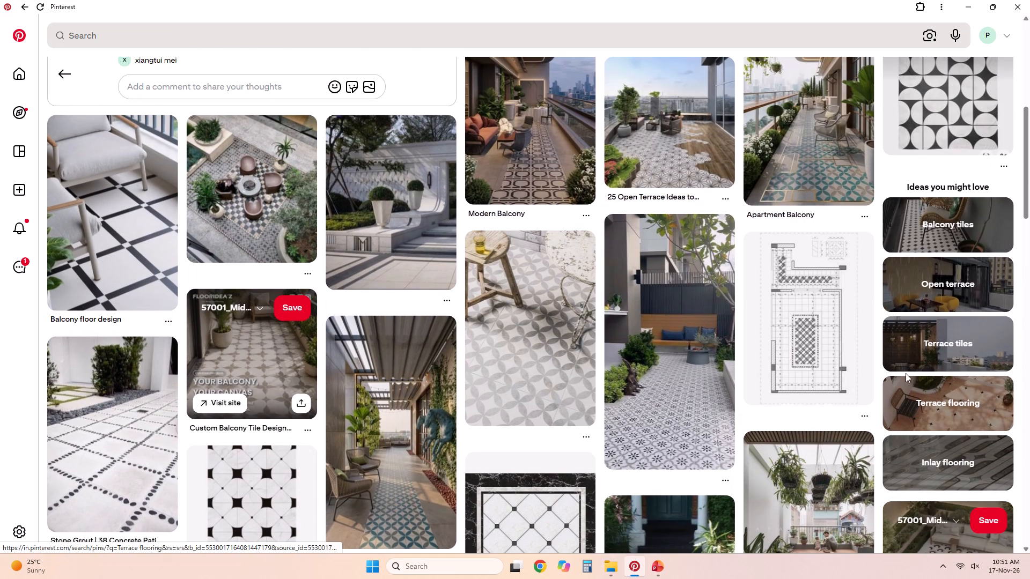
{"action": "scroll", "coordinate": [909, 339], "scroll_direction": "up", "scroll_amount": 2}
{"action": "left_click", "coordinate": [685, 248]}
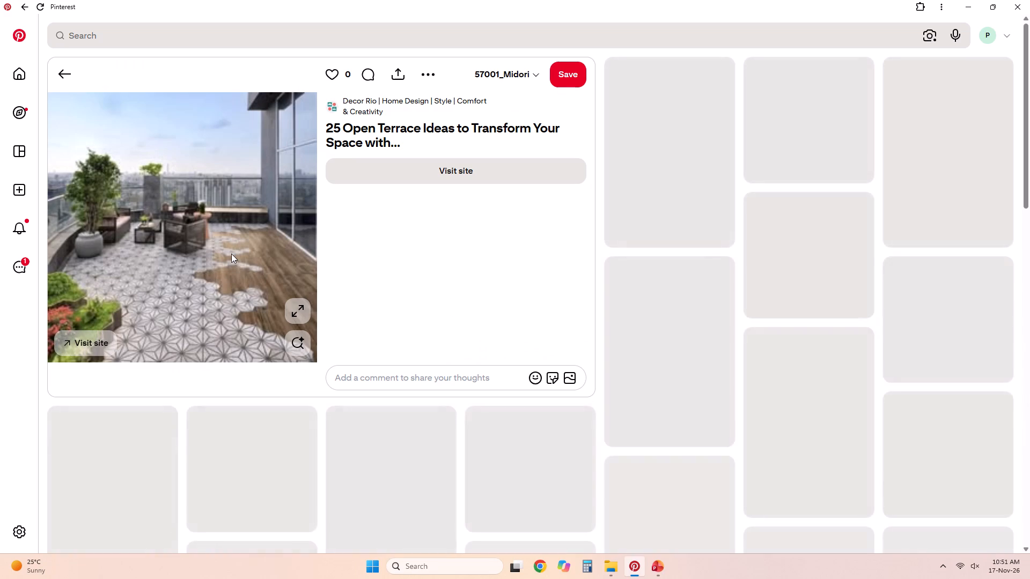
{"action": "scroll", "coordinate": [258, 244], "scroll_direction": "down", "scroll_amount": 1}
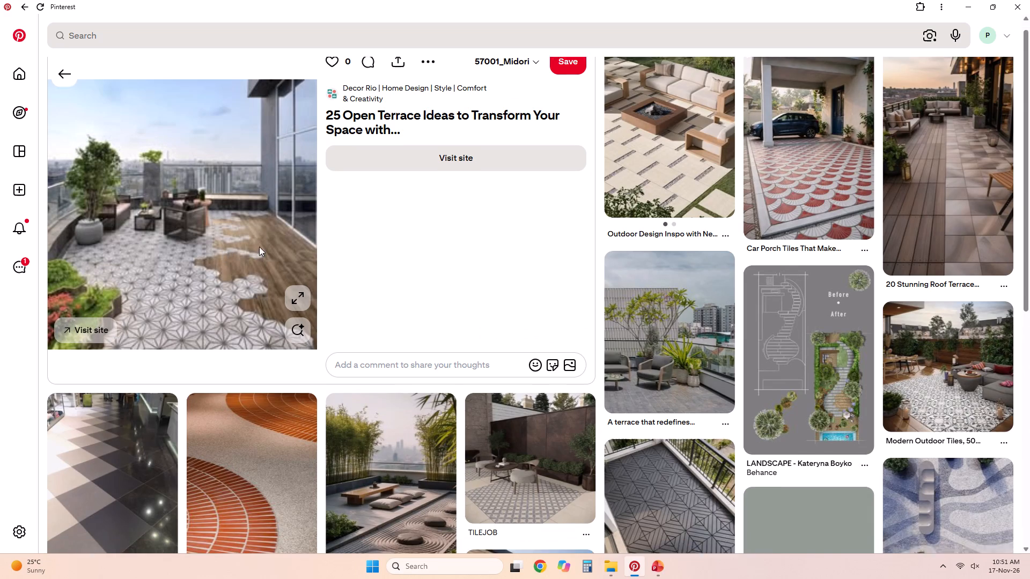
{"action": "scroll", "coordinate": [259, 247], "scroll_direction": "down", "scroll_amount": 2}
{"action": "scroll", "coordinate": [260, 251], "scroll_direction": "up", "scroll_amount": 3}
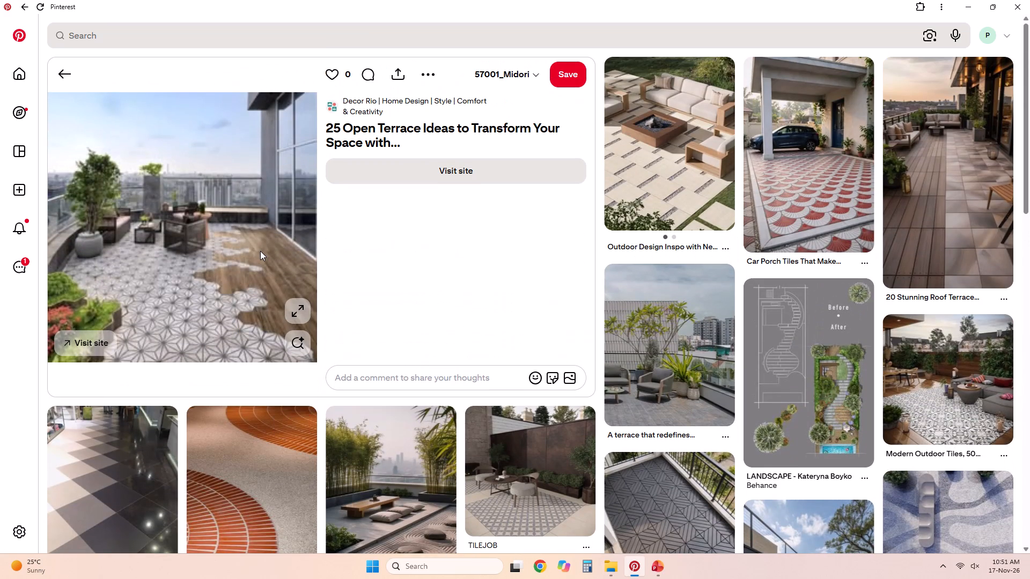
{"action": "left_click", "coordinate": [260, 251]}
{"action": "scroll", "coordinate": [194, 291], "scroll_direction": "down", "scroll_amount": 7}
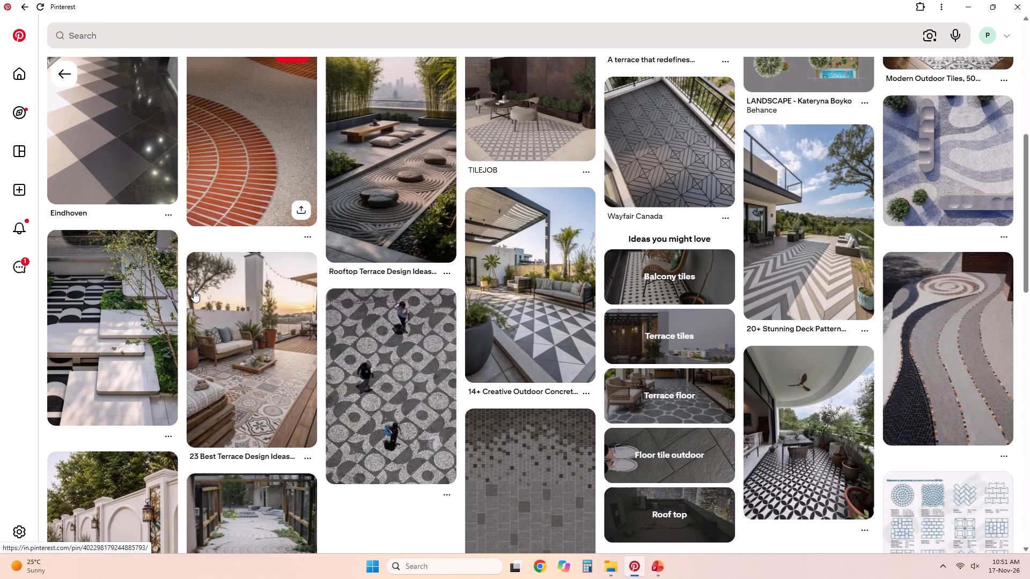
{"action": "scroll", "coordinate": [194, 291], "scroll_direction": "down", "scroll_amount": 4}
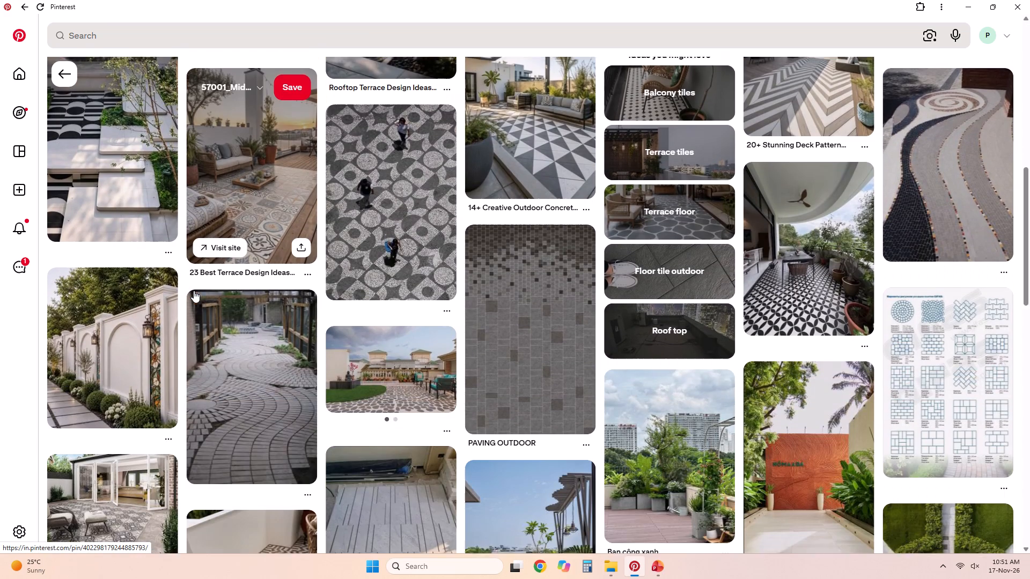
{"action": "scroll", "coordinate": [194, 291], "scroll_direction": "up", "scroll_amount": 4}
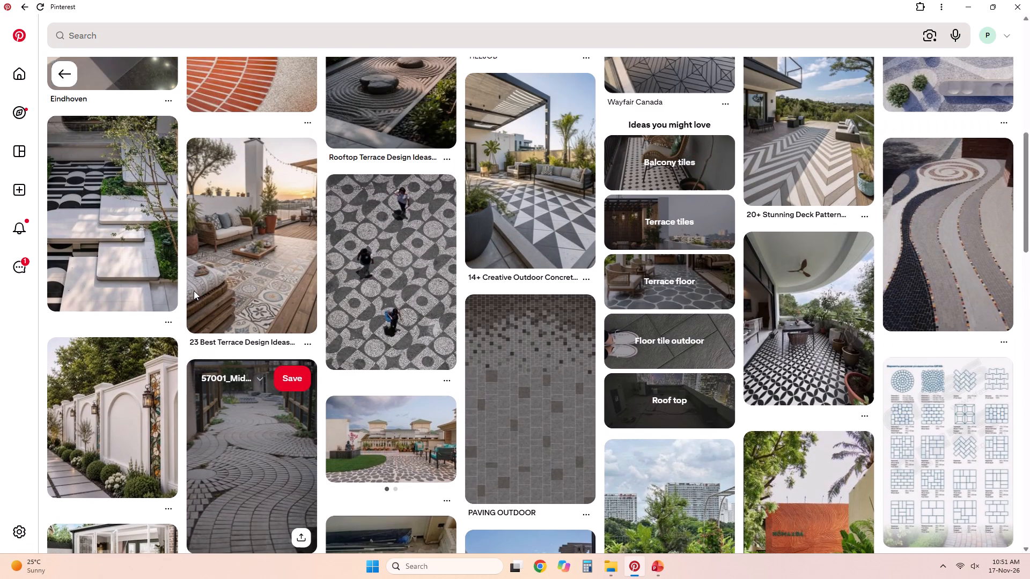
{"action": "scroll", "coordinate": [194, 291], "scroll_direction": "up", "scroll_amount": 4}
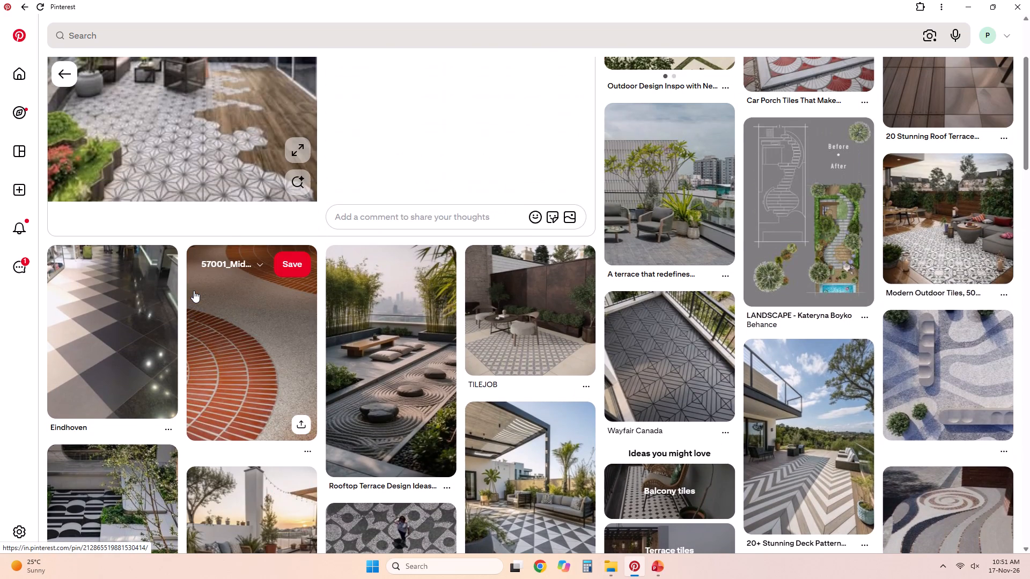
{"action": "scroll", "coordinate": [194, 291], "scroll_direction": "up", "scroll_amount": 5}
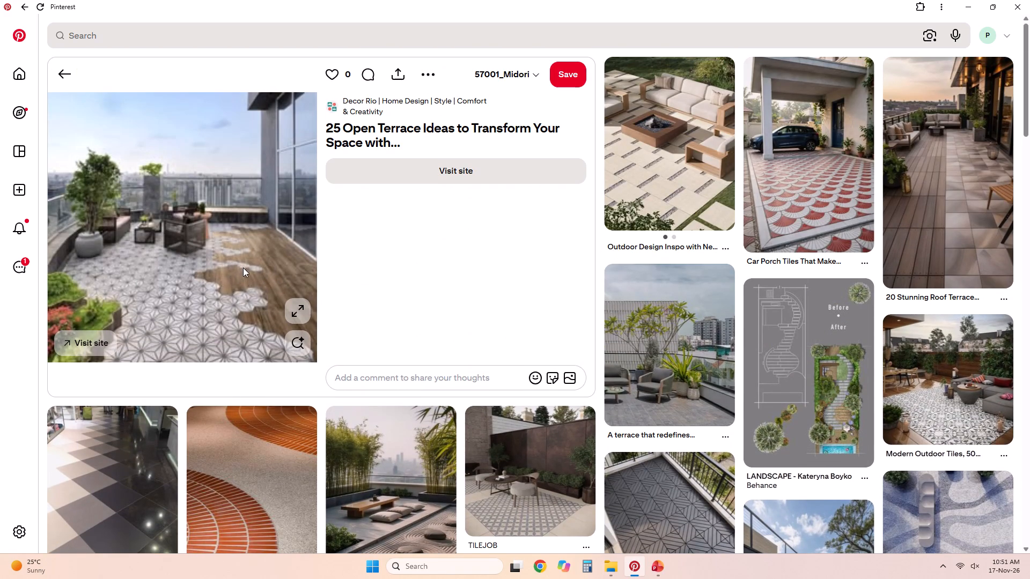
{"action": "left_click", "coordinate": [71, 80]}
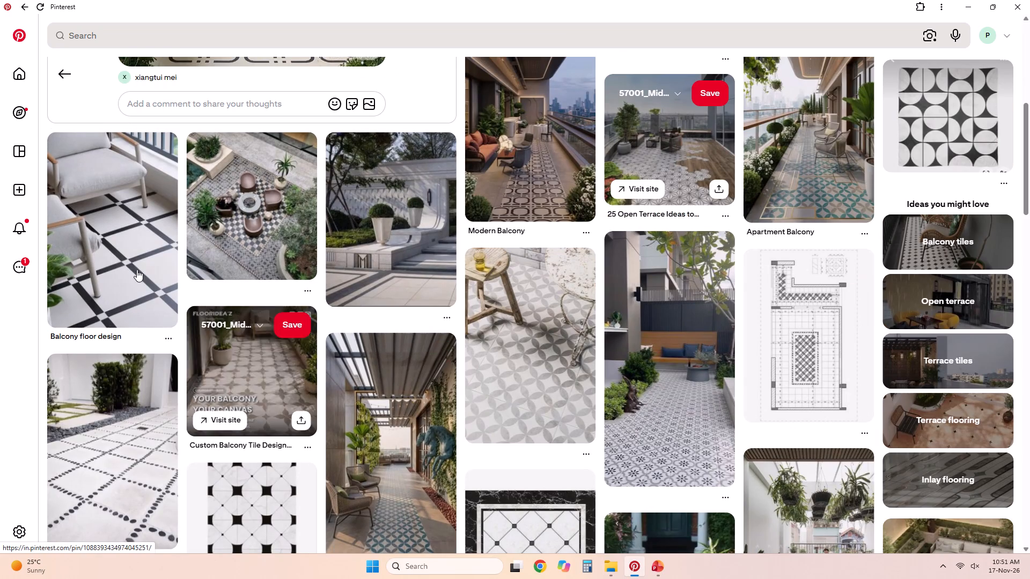
Reopen the Custom Balcony Tile Design Ideas pin with the Moroccan quatrefoil pattern and look through its related tile and terrace images.
{"action": "left_click", "coordinate": [273, 367]}
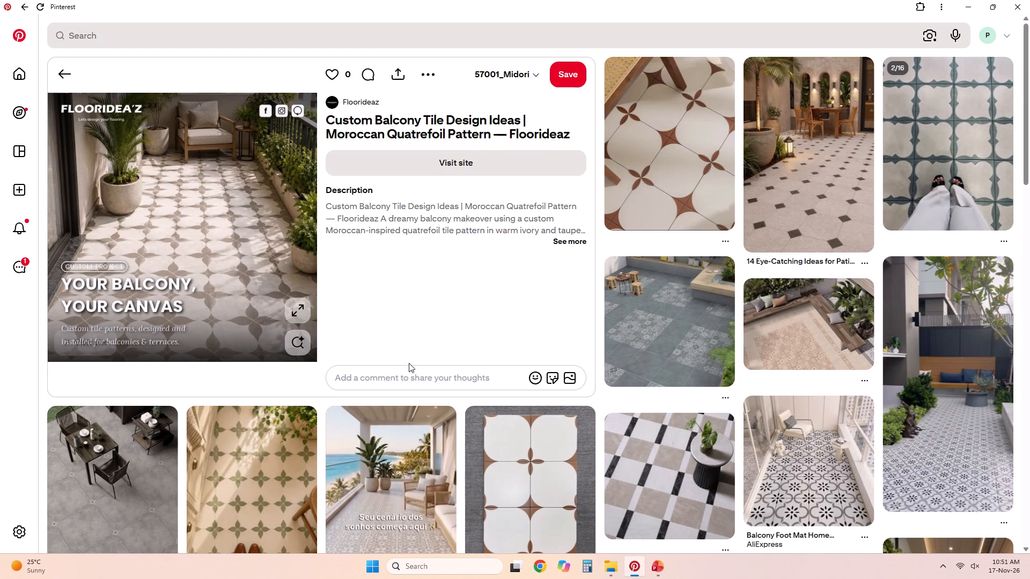
{"action": "scroll", "coordinate": [410, 371], "scroll_direction": "down", "scroll_amount": 10}
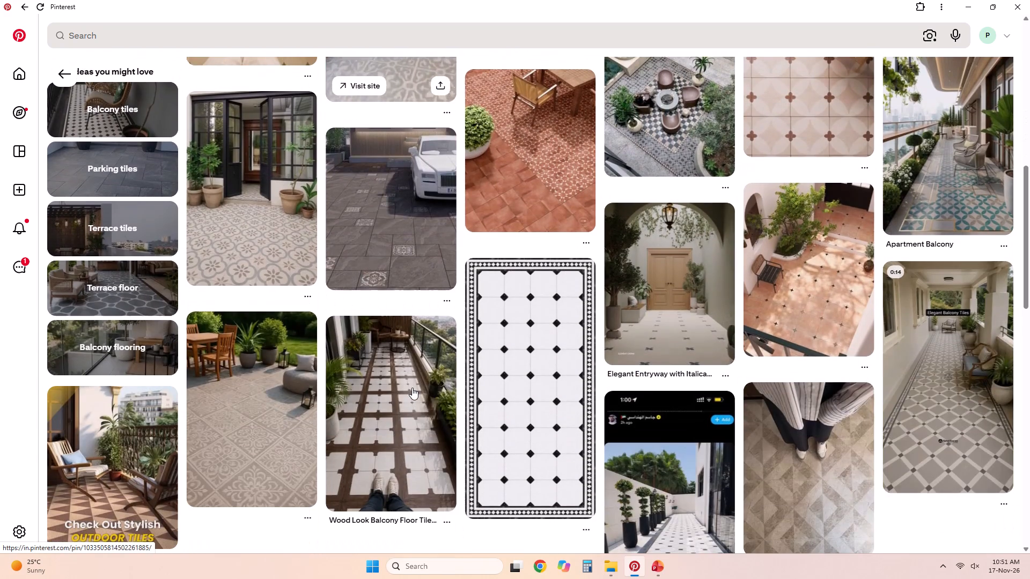
{"action": "scroll", "coordinate": [412, 388], "scroll_direction": "down", "scroll_amount": 5}
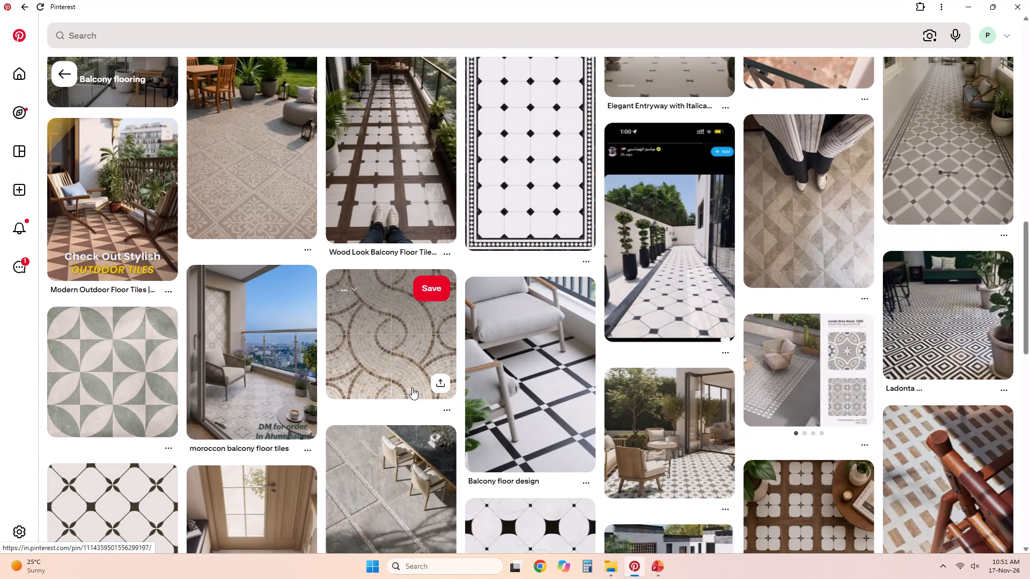
{"action": "scroll", "coordinate": [412, 388], "scroll_direction": "down", "scroll_amount": 6}
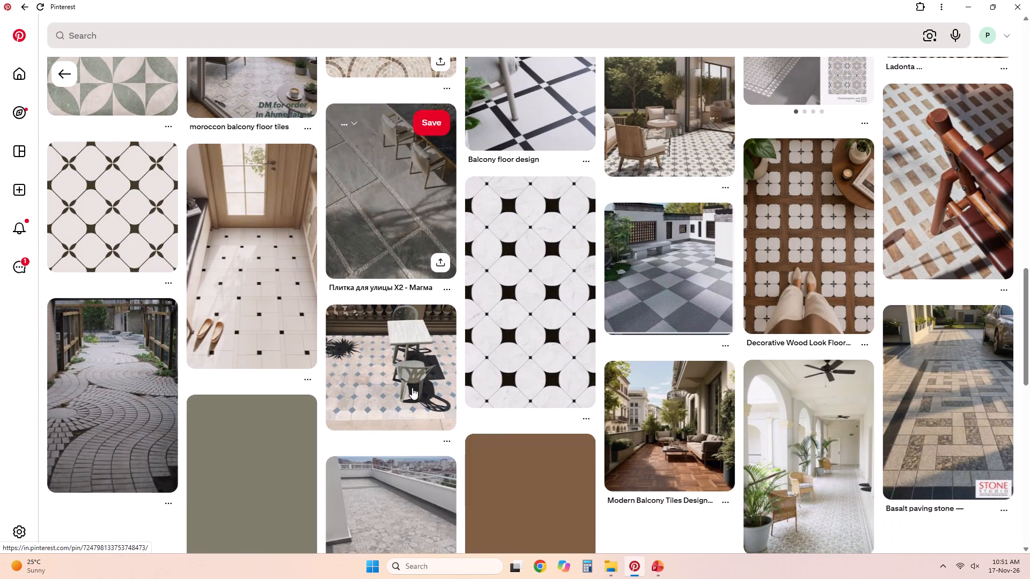
{"action": "scroll", "coordinate": [412, 388], "scroll_direction": "down", "scroll_amount": 4}
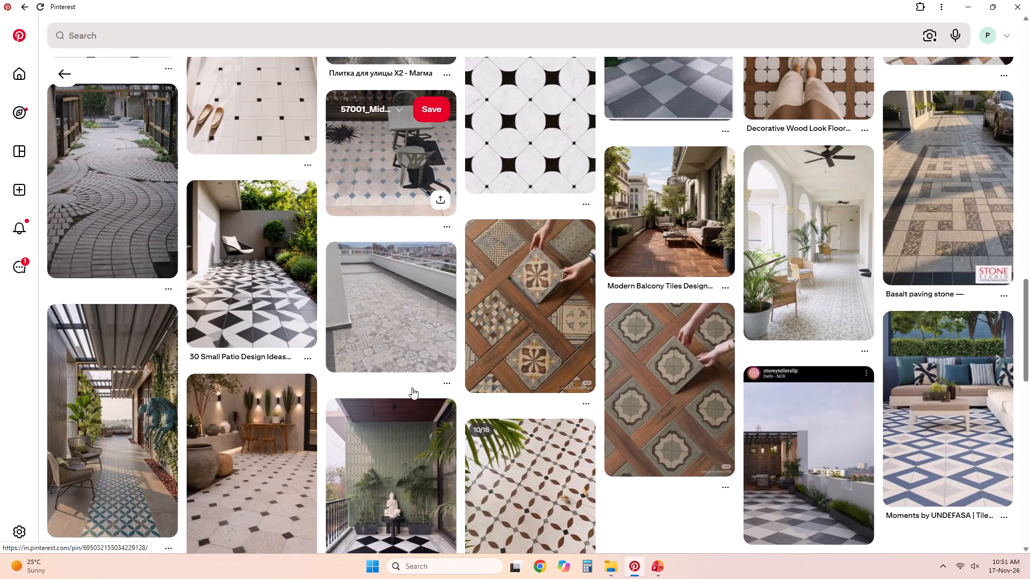
{"action": "scroll", "coordinate": [412, 388], "scroll_direction": "up", "scroll_amount": 1}
{"action": "scroll", "coordinate": [412, 388], "scroll_direction": "down", "scroll_amount": 2}
{"action": "scroll", "coordinate": [412, 388], "scroll_direction": "up", "scroll_amount": 3}
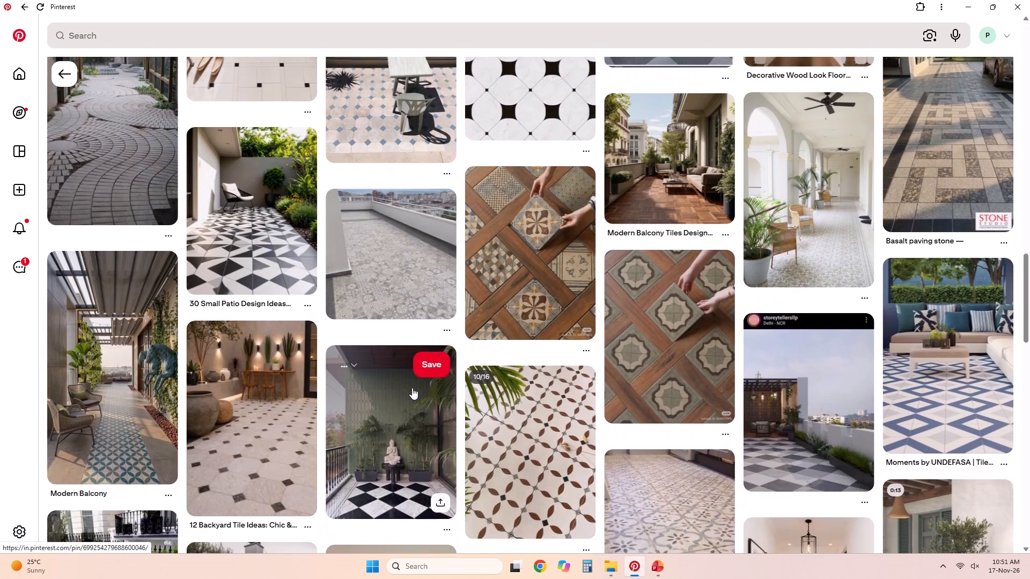
{"action": "scroll", "coordinate": [412, 388], "scroll_direction": "up", "scroll_amount": 2}
{"action": "scroll", "coordinate": [412, 388], "scroll_direction": "up", "scroll_amount": 20}
{"action": "scroll", "coordinate": [412, 388], "scroll_direction": "up", "scroll_amount": 4}
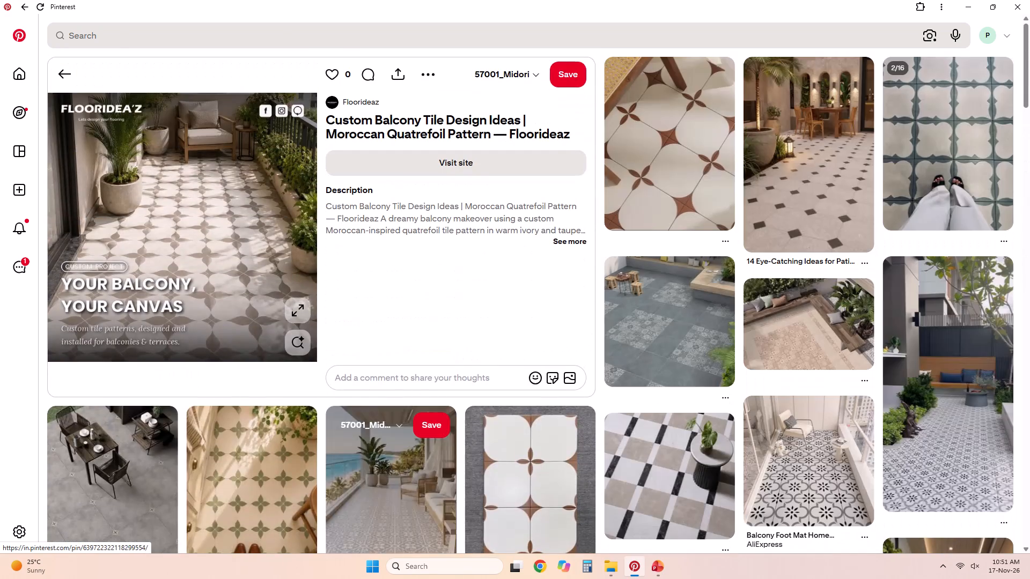
Visit the pin's linked Floorideaz Instagram profile, dismiss the sign-up prompt and browse its flooring and tile posts.
{"action": "left_click", "coordinate": [76, 344]}
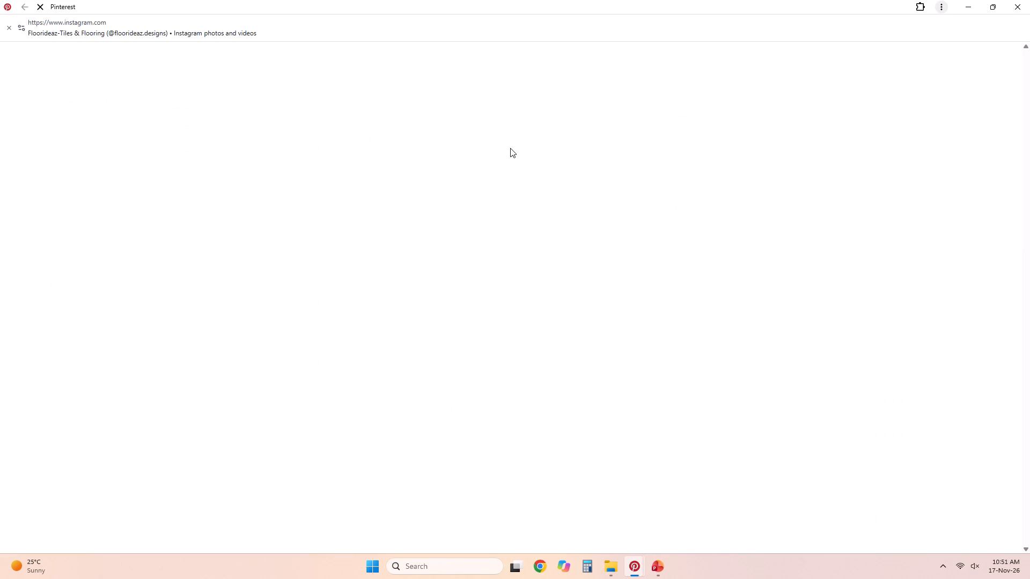
{"action": "scroll", "coordinate": [509, 215], "scroll_direction": "down", "scroll_amount": 4}
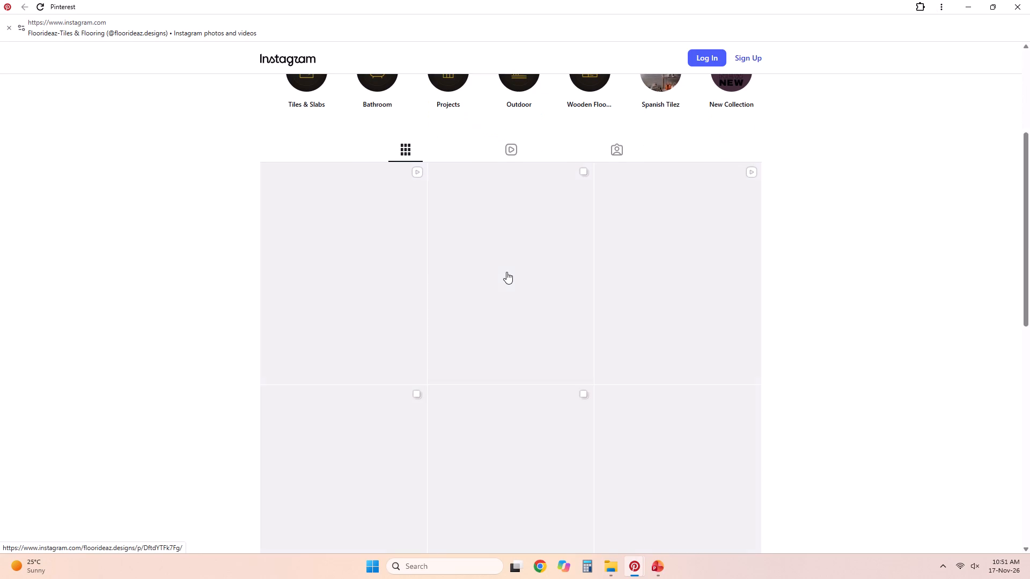
{"action": "scroll", "coordinate": [458, 309], "scroll_direction": "down", "scroll_amount": 4}
{"action": "left_click", "coordinate": [644, 194]}
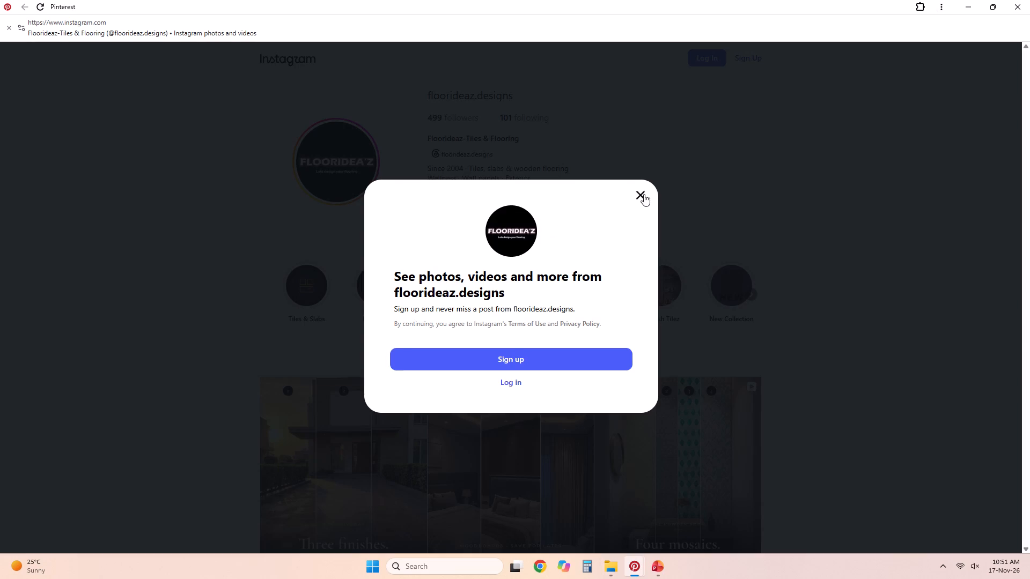
{"action": "scroll", "coordinate": [556, 235], "scroll_direction": "down", "scroll_amount": 8}
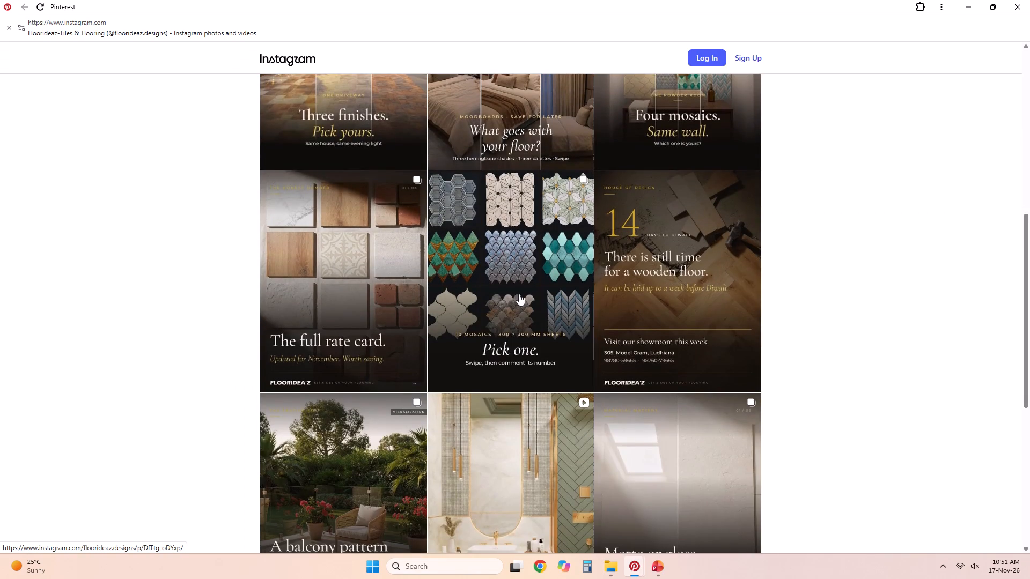
{"action": "scroll", "coordinate": [519, 294], "scroll_direction": "down", "scroll_amount": 15}
{"action": "scroll", "coordinate": [519, 294], "scroll_direction": "up", "scroll_amount": 14}
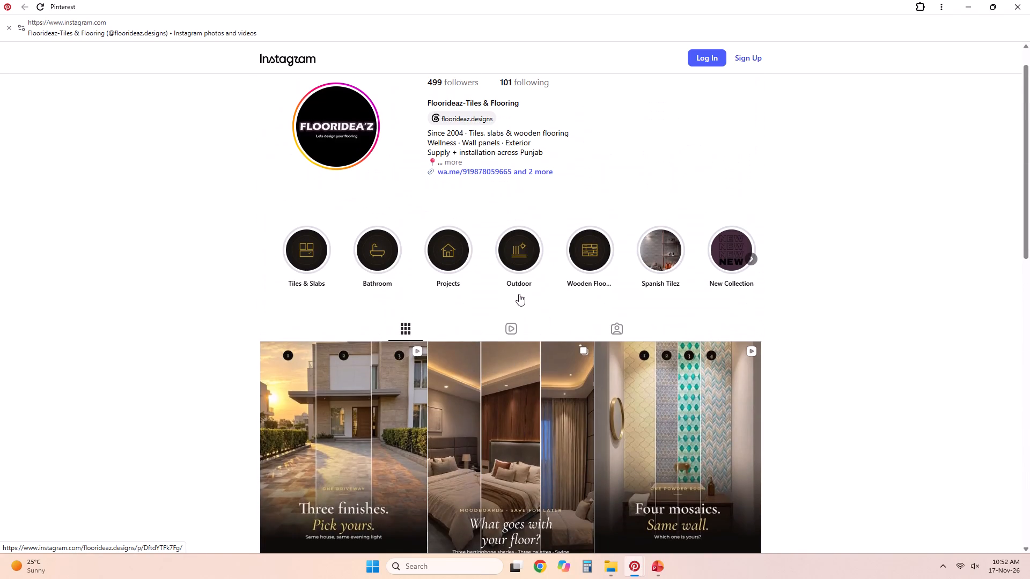
{"action": "scroll", "coordinate": [518, 392], "scroll_direction": "down", "scroll_amount": 5}
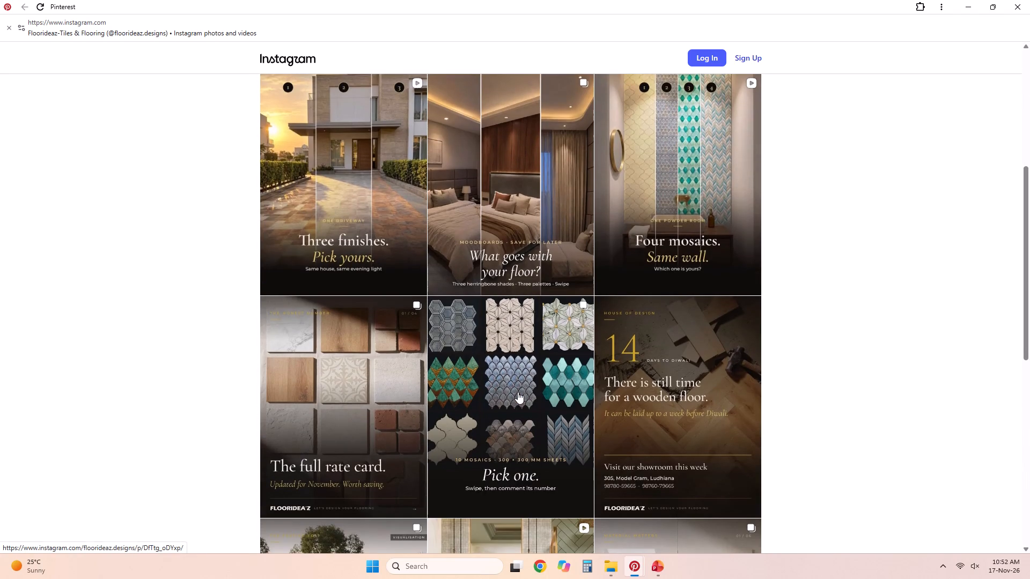
Try to open the "Pick one." mosaics post, browse the remaining Floorideaz posts, and close the Instagram window.
{"action": "left_click", "coordinate": [518, 392]}
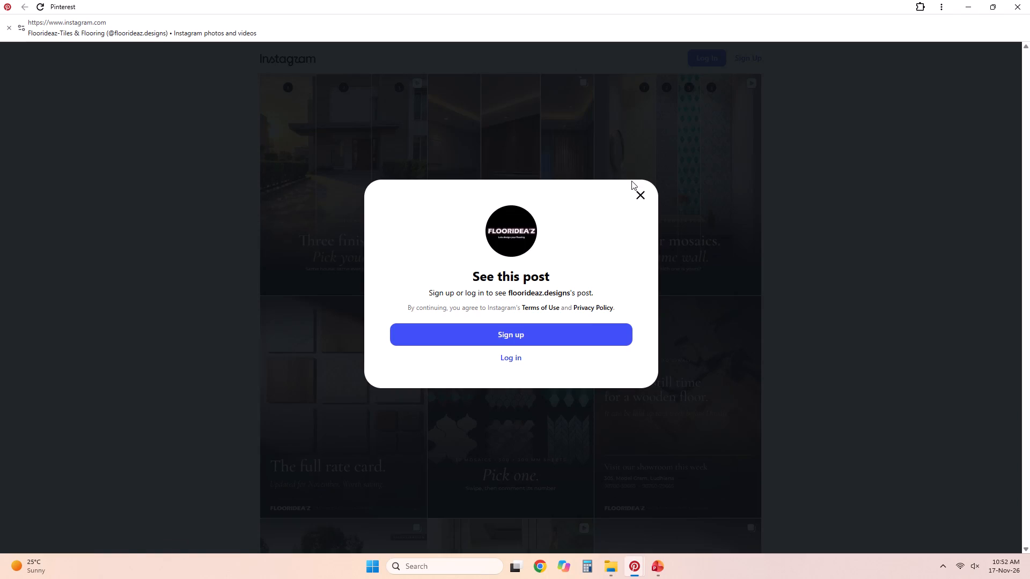
{"action": "left_click", "coordinate": [632, 193]}
{"action": "scroll", "coordinate": [546, 271], "scroll_direction": "down", "scroll_amount": 11}
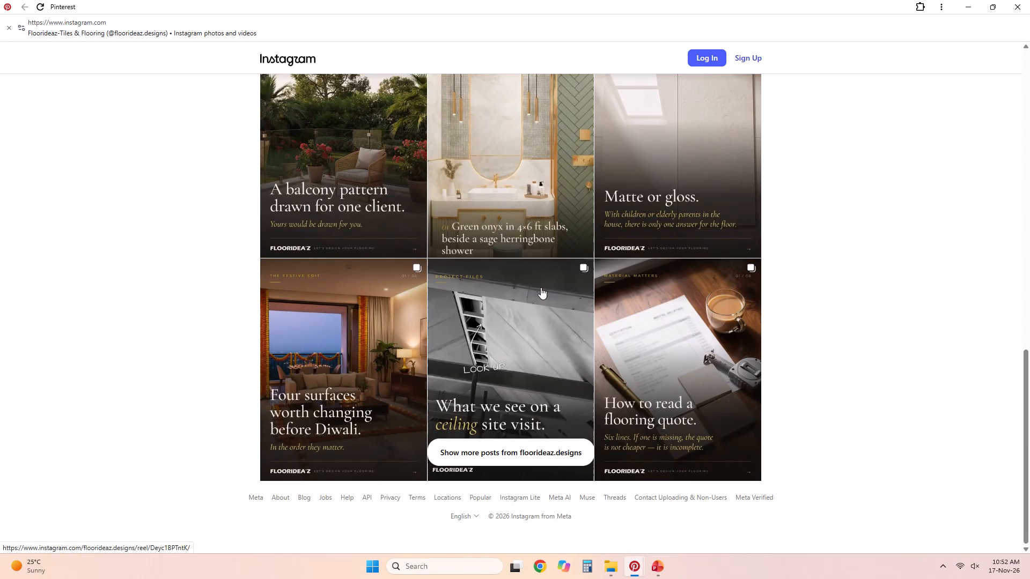
{"action": "scroll", "coordinate": [541, 287], "scroll_direction": "down", "scroll_amount": 6}
{"action": "left_click", "coordinate": [26, 4]}
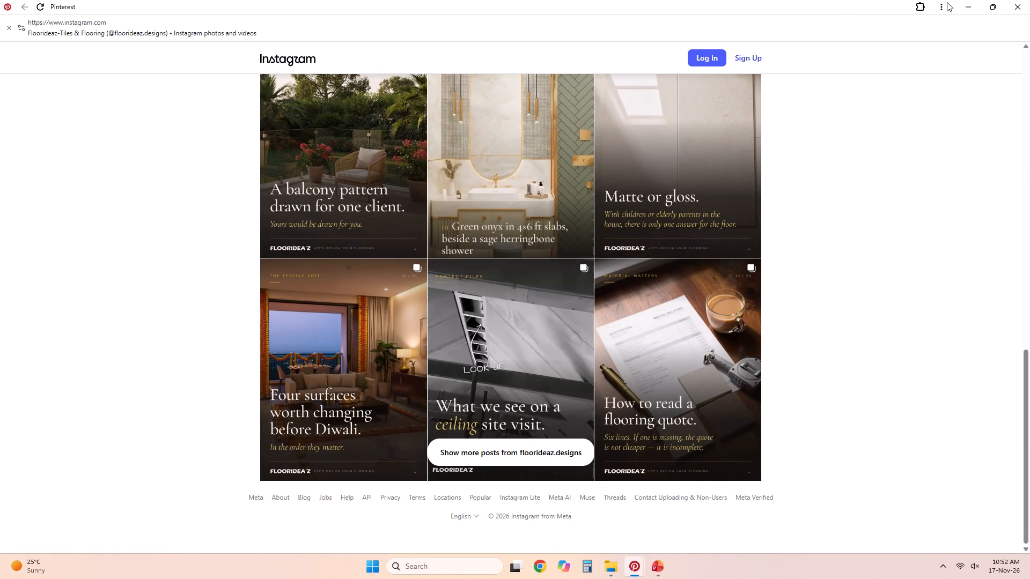
{"action": "left_click", "coordinate": [1028, 1]}
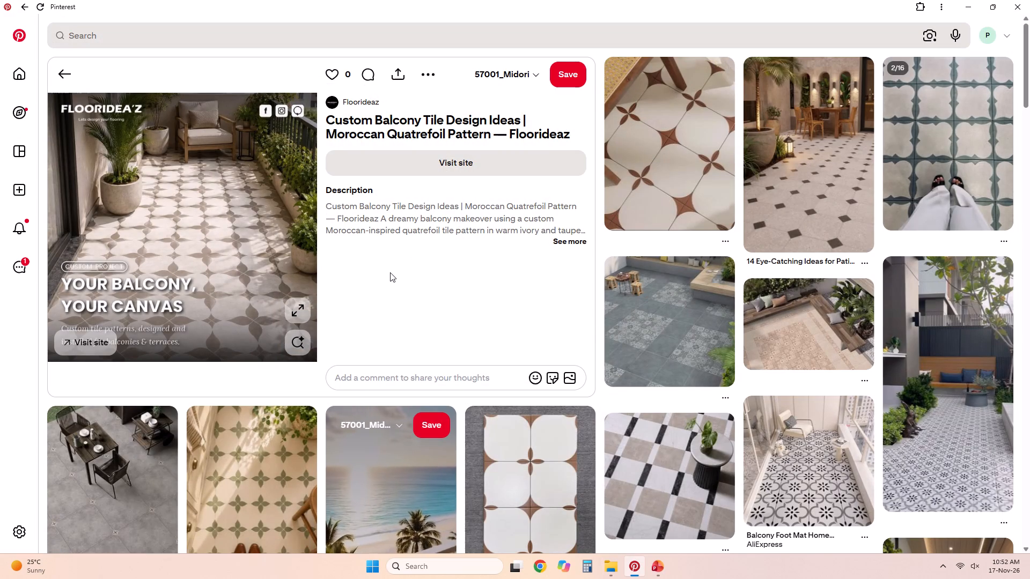
Open the cream tile pin with terracotta petal motifs, examine its related patterns, and return to the looped-floor balcony terrace pin.
{"action": "left_click", "coordinate": [703, 140]}
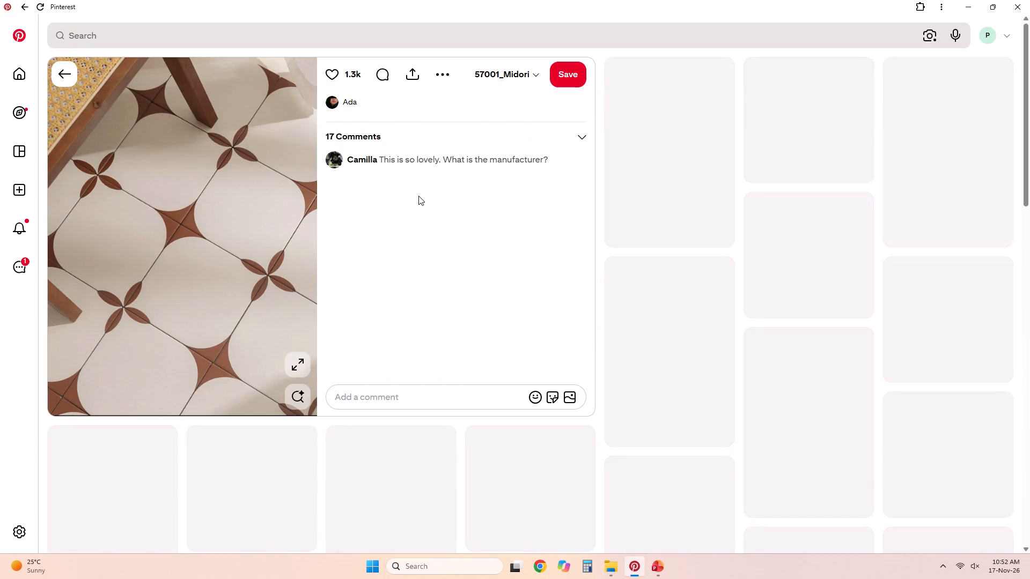
{"action": "scroll", "coordinate": [418, 196], "scroll_direction": "down", "scroll_amount": 5}
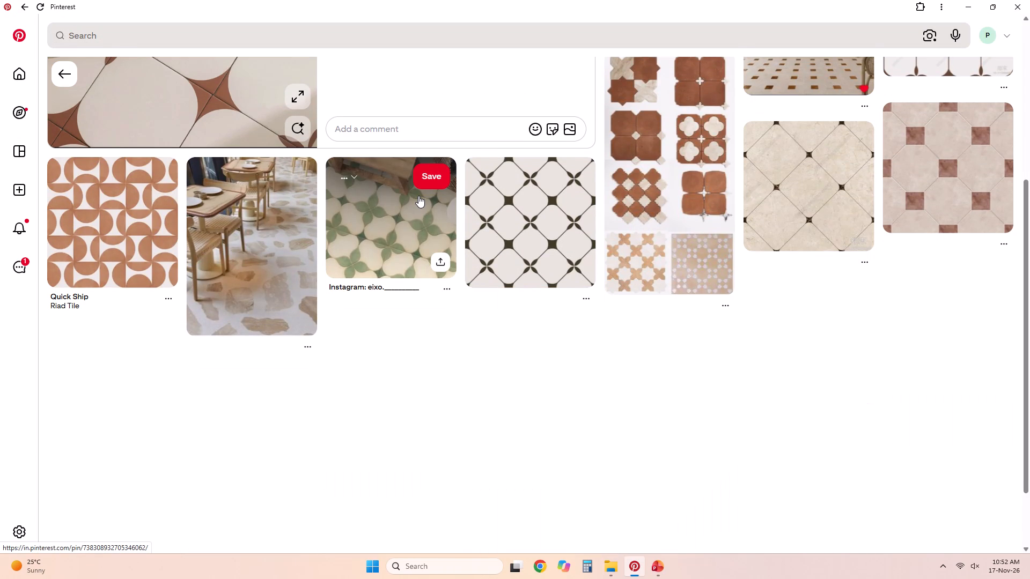
{"action": "scroll", "coordinate": [418, 196], "scroll_direction": "down", "scroll_amount": 4}
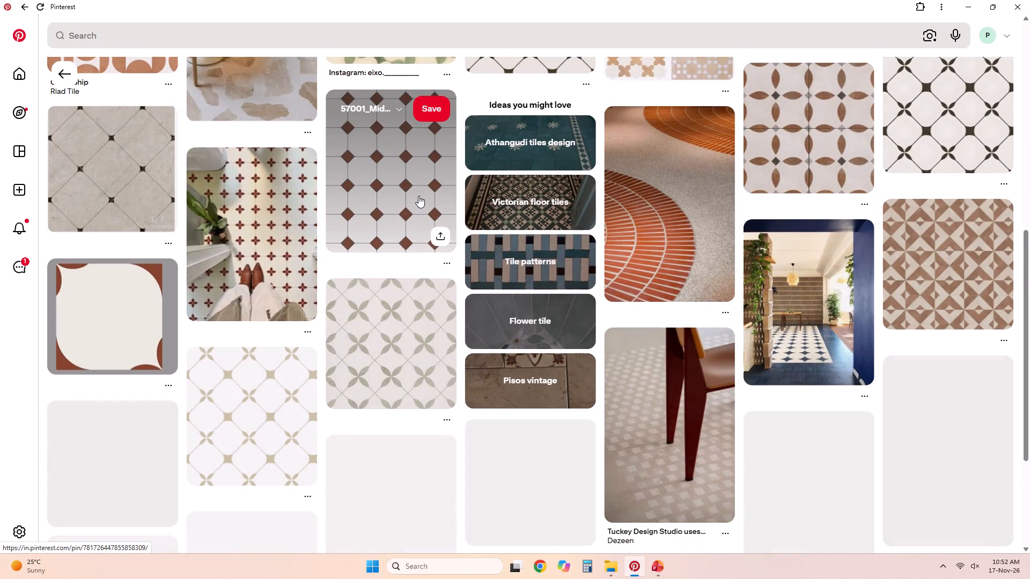
{"action": "scroll", "coordinate": [418, 196], "scroll_direction": "down", "scroll_amount": 4}
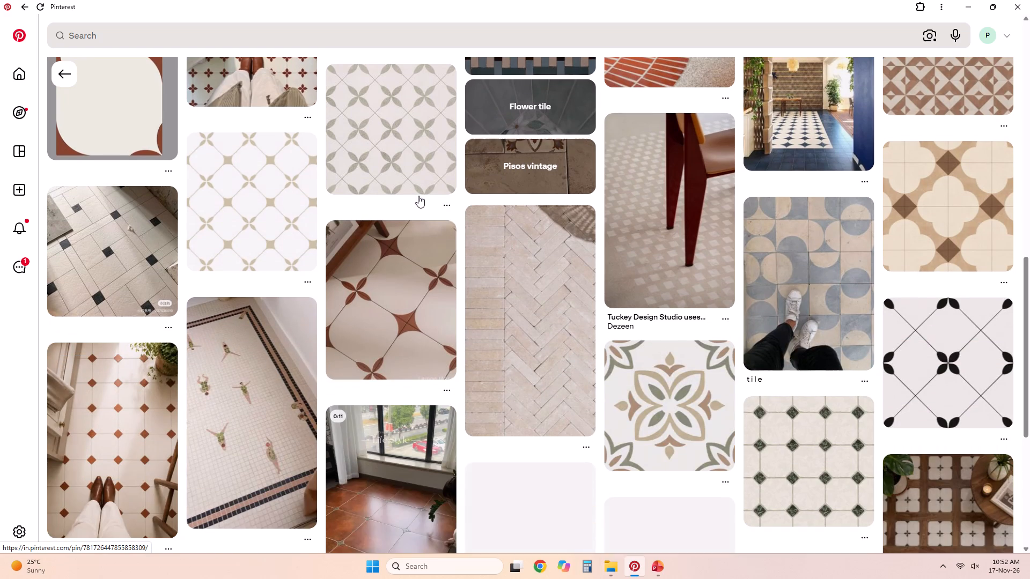
{"action": "scroll", "coordinate": [418, 196], "scroll_direction": "down", "scroll_amount": 9}
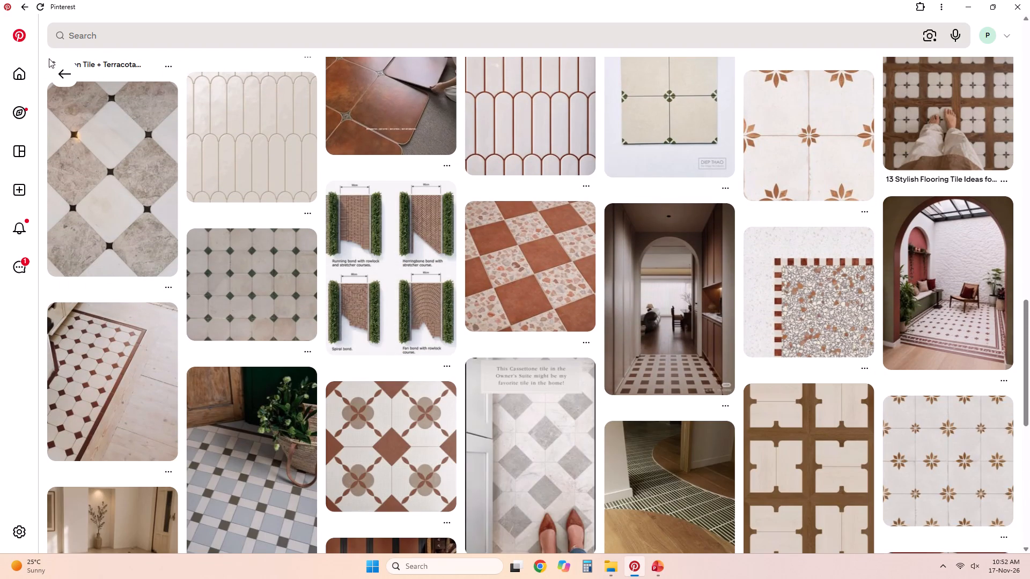
{"action": "left_click", "coordinate": [56, 70]}
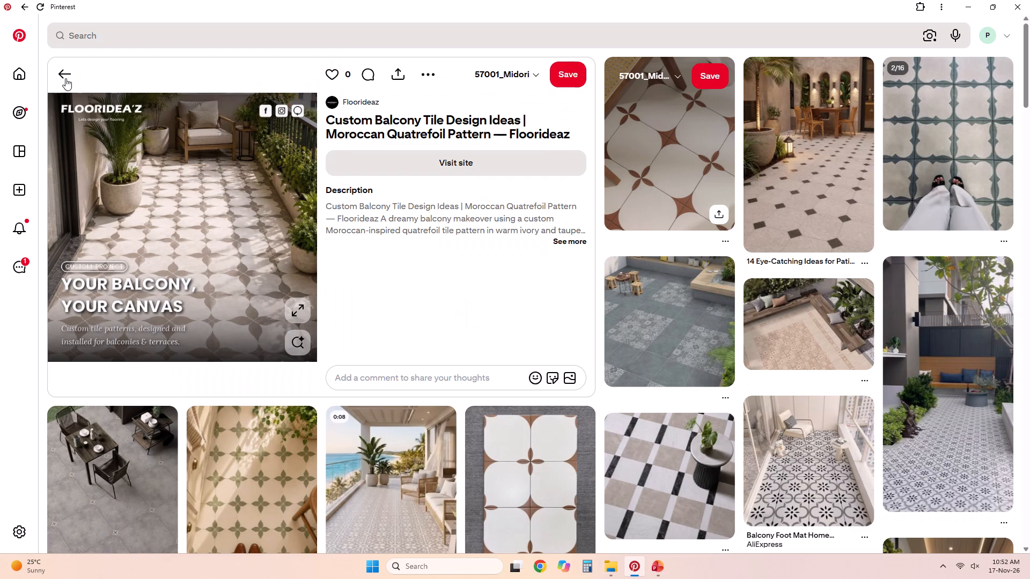
{"action": "left_click", "coordinate": [65, 78]}
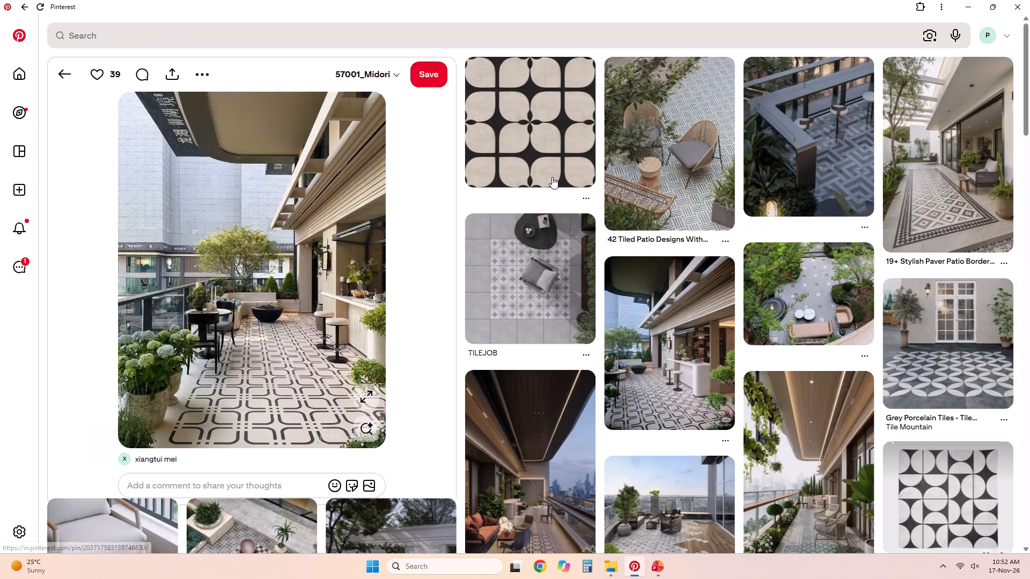
Open the warm-toned version of the looped-floor balcony terrace pin, check its related planting and terrace ideas, and go back.
{"action": "scroll", "coordinate": [555, 207], "scroll_direction": "down", "scroll_amount": 4}
{"action": "scroll", "coordinate": [568, 266], "scroll_direction": "down", "scroll_amount": 4}
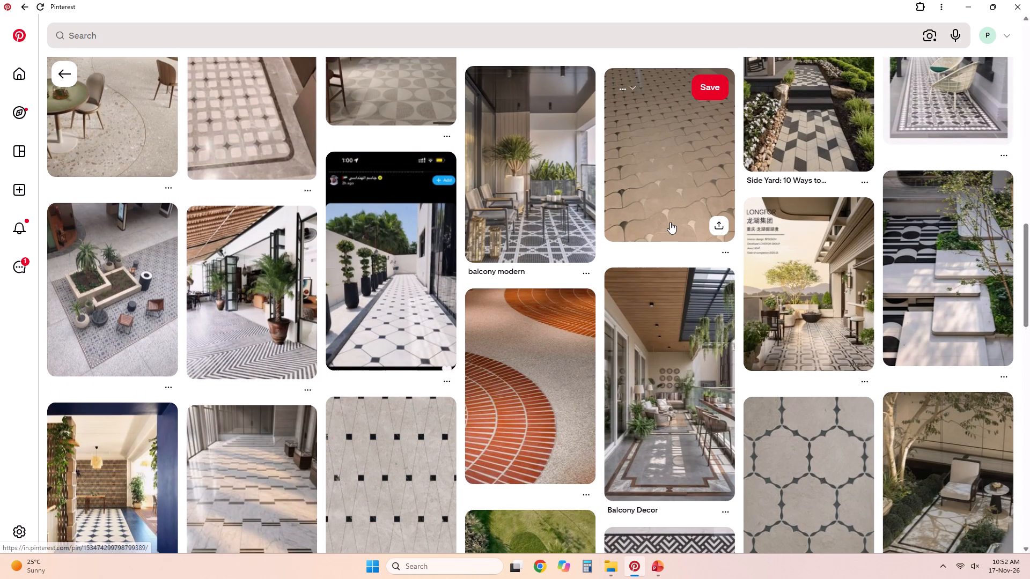
{"action": "left_click", "coordinate": [782, 339]}
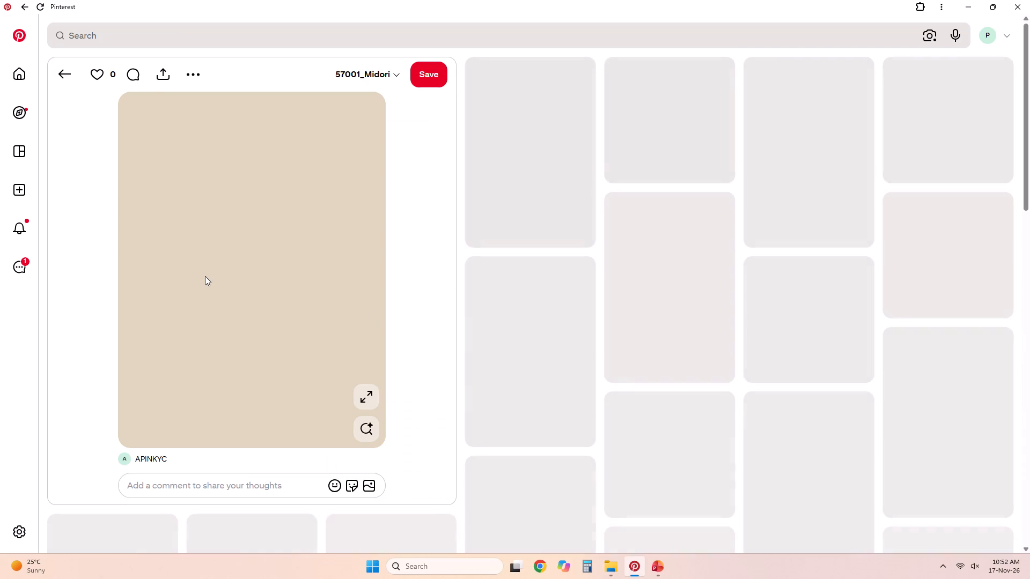
{"action": "scroll", "coordinate": [205, 276], "scroll_direction": "down", "scroll_amount": 4}
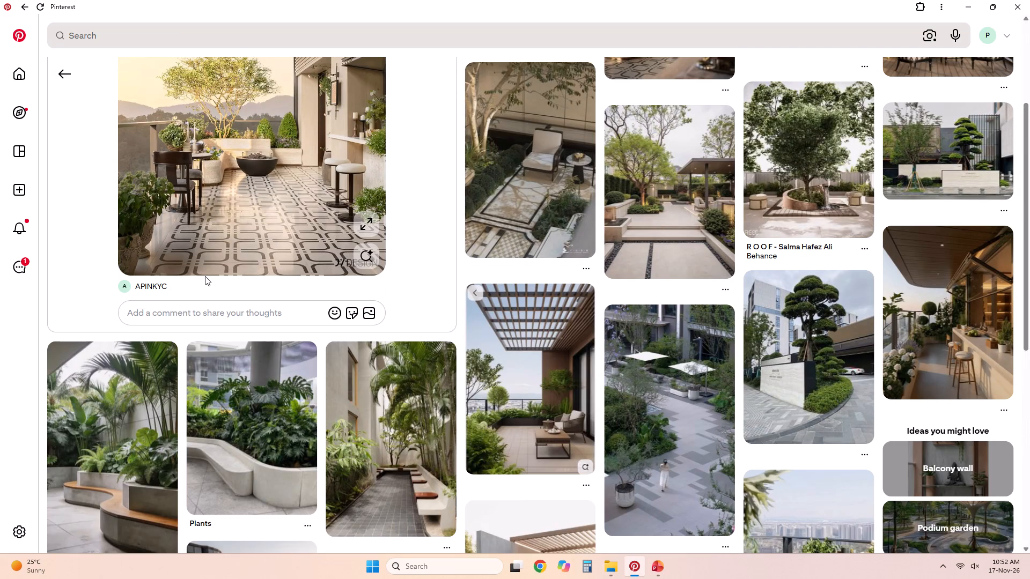
{"action": "left_click", "coordinate": [64, 79]}
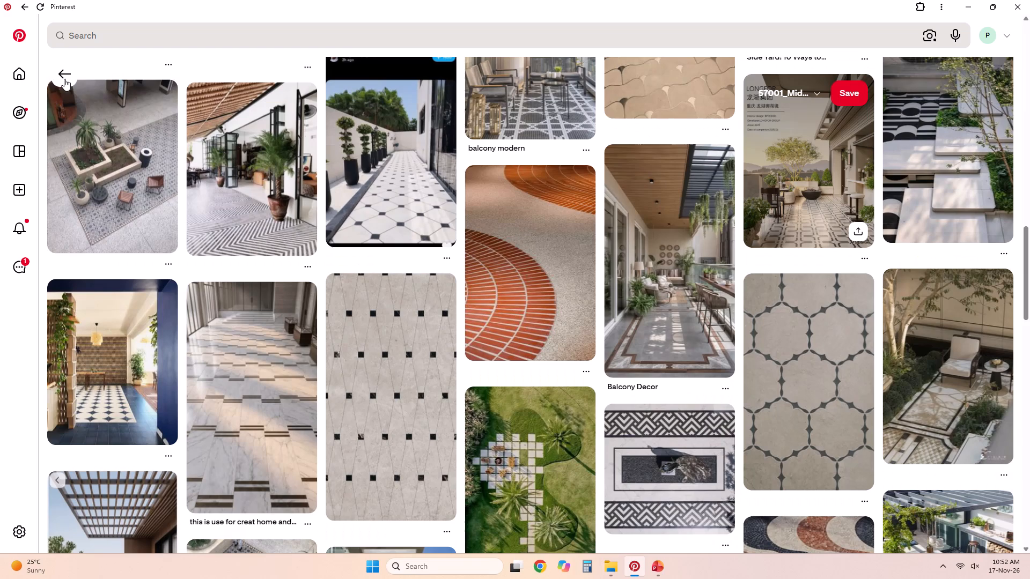
Open the balcony pin with potted plants on black-and-white patterned tiles and look through its related balcony floor references.
{"action": "scroll", "coordinate": [202, 301], "scroll_direction": "down", "scroll_amount": 11}
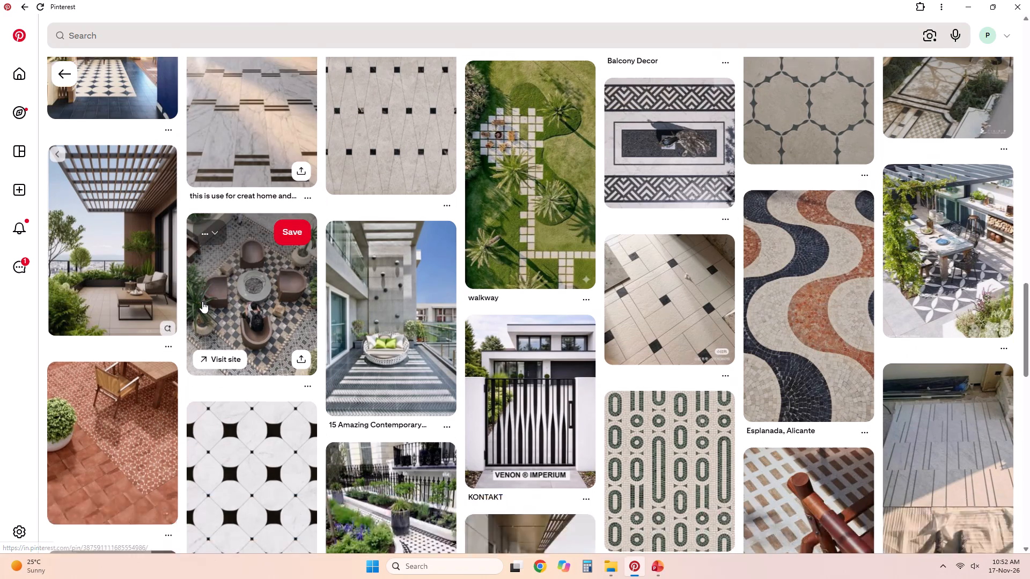
{"action": "scroll", "coordinate": [202, 301], "scroll_direction": "down", "scroll_amount": 5}
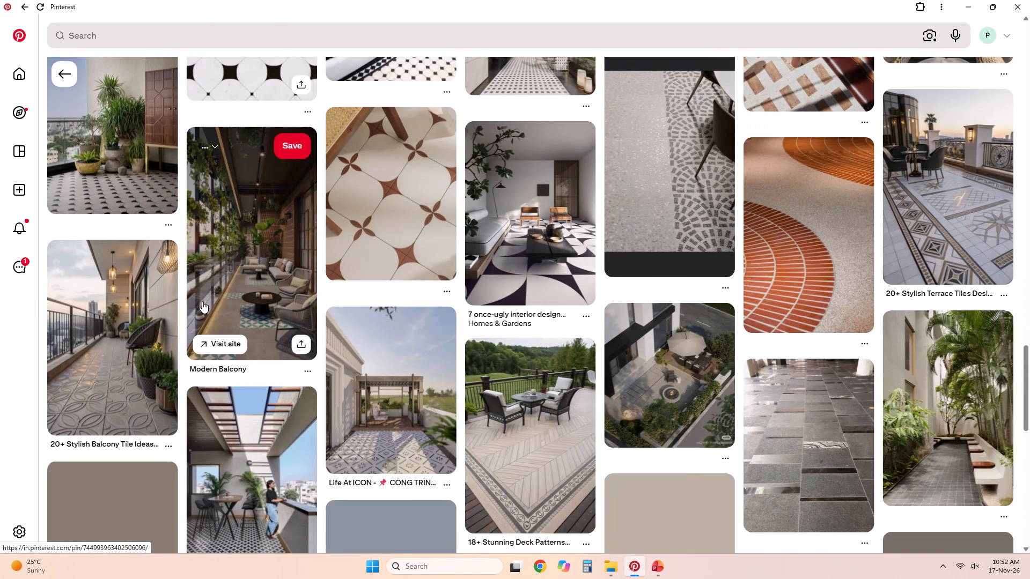
{"action": "scroll", "coordinate": [202, 301], "scroll_direction": "down", "scroll_amount": 1}
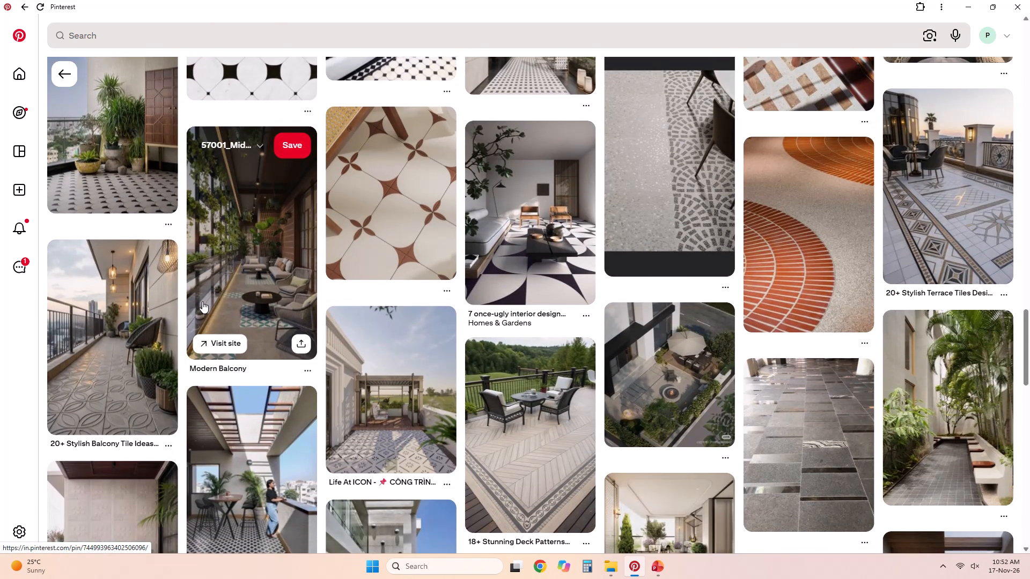
{"action": "left_click", "coordinate": [130, 147]}
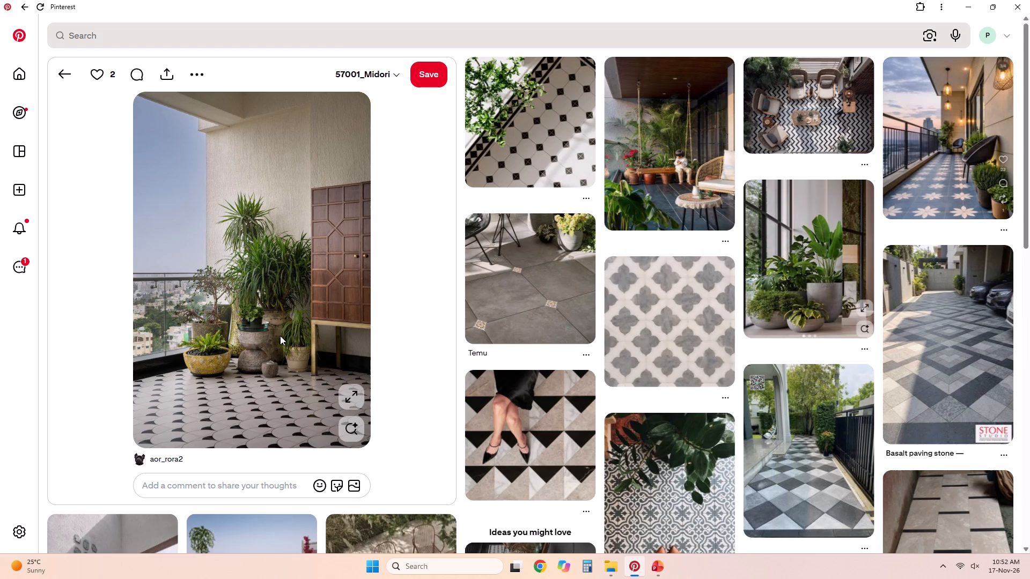
{"action": "scroll", "coordinate": [590, 314], "scroll_direction": "down", "scroll_amount": 3}
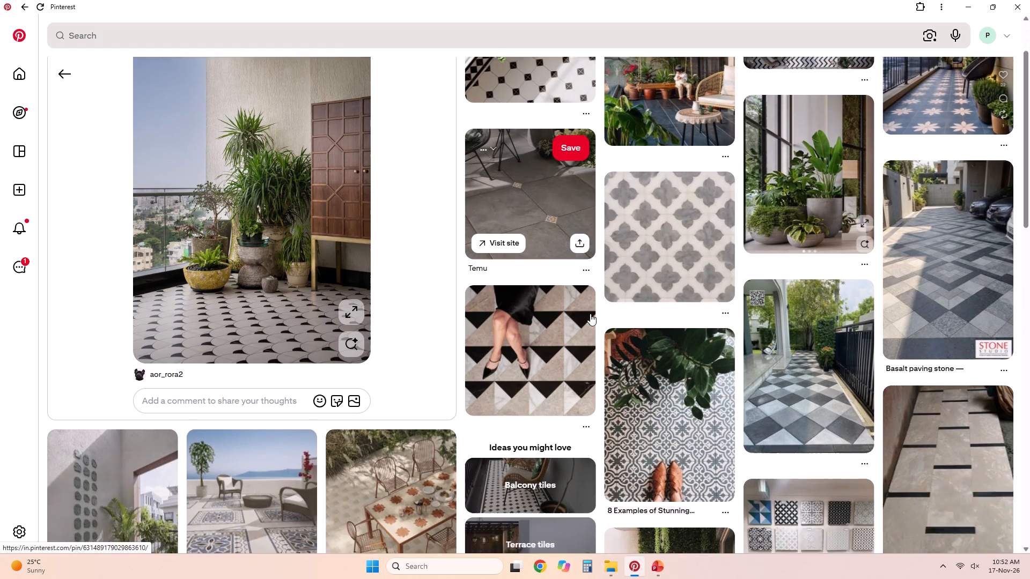
{"action": "scroll", "coordinate": [590, 314], "scroll_direction": "down", "scroll_amount": 1}
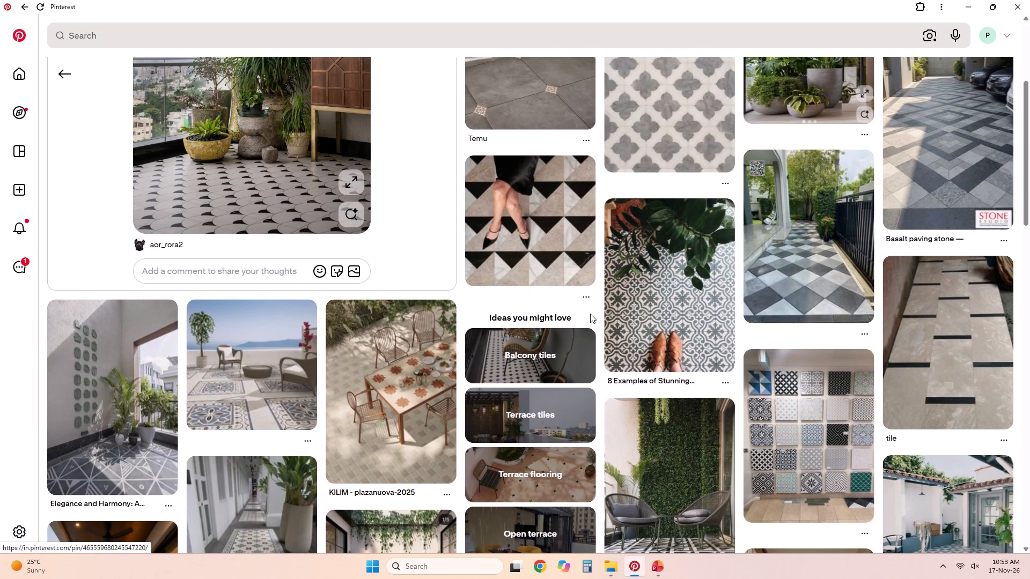
{"action": "scroll", "coordinate": [590, 314], "scroll_direction": "down", "scroll_amount": 4}
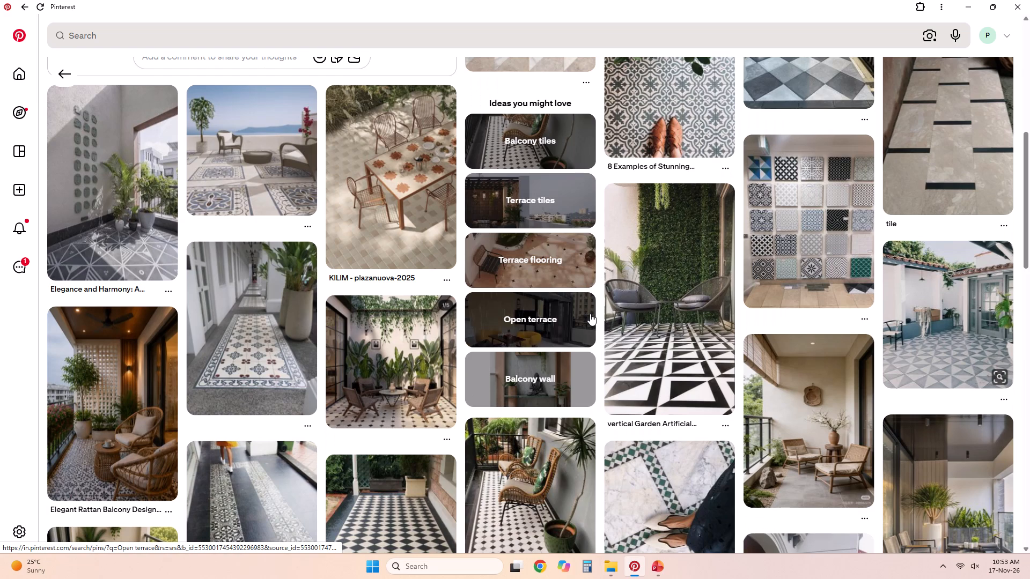
{"action": "scroll", "coordinate": [590, 314], "scroll_direction": "down", "scroll_amount": 4}
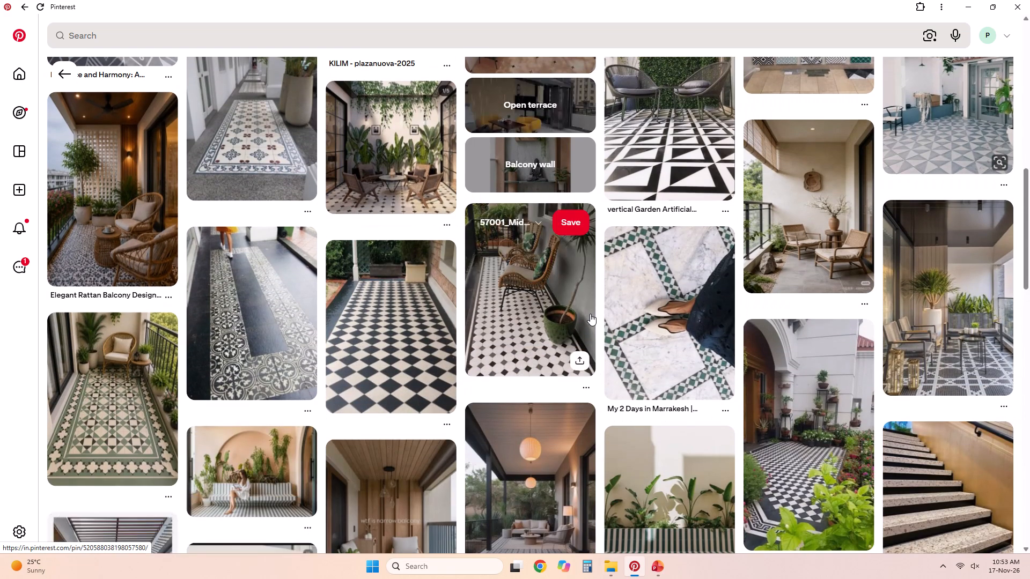
{"action": "scroll", "coordinate": [590, 314], "scroll_direction": "down", "scroll_amount": 4}
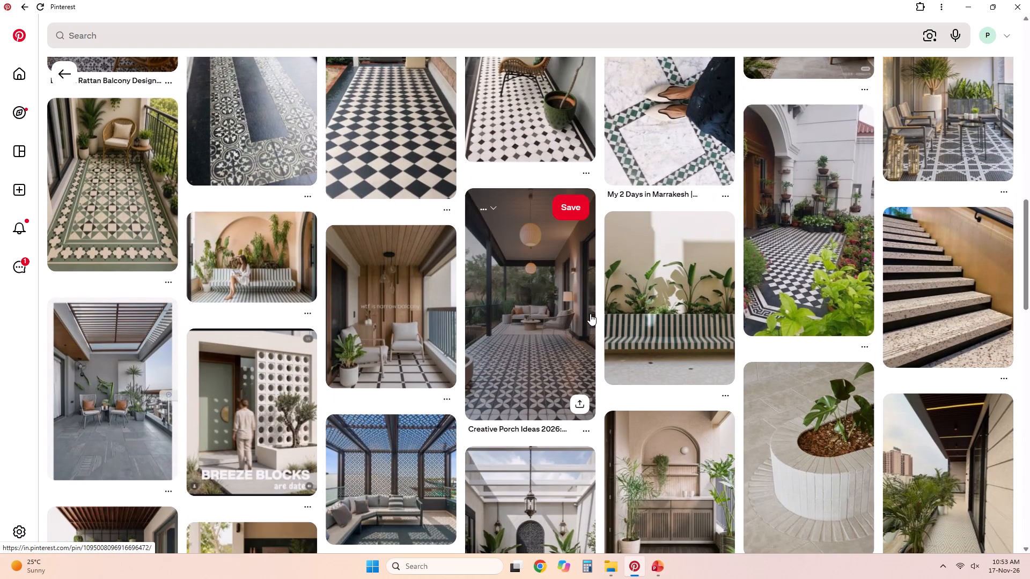
{"action": "scroll", "coordinate": [590, 314], "scroll_direction": "down", "scroll_amount": 4}
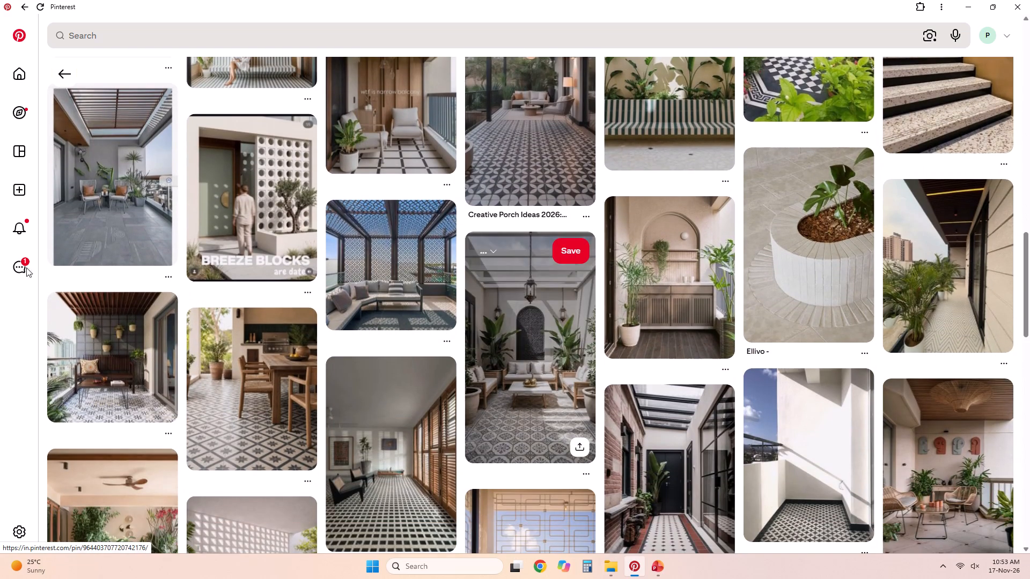
Open the grey stone-floored terrace pin with the slatted pergola, look through its related terrace references, and go back.
{"action": "left_click", "coordinate": [99, 209]}
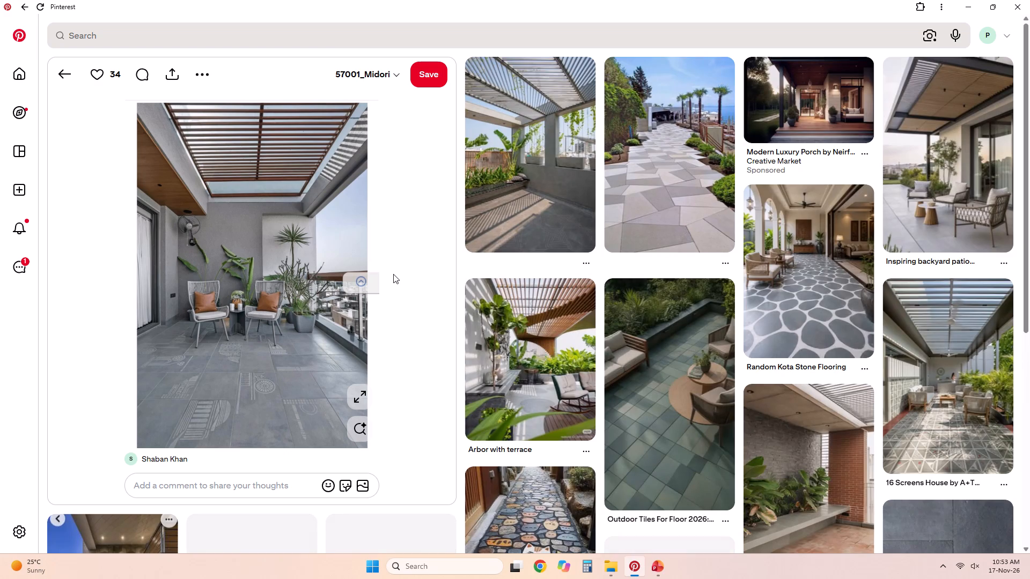
{"action": "scroll", "coordinate": [393, 274], "scroll_direction": "down", "scroll_amount": 4}
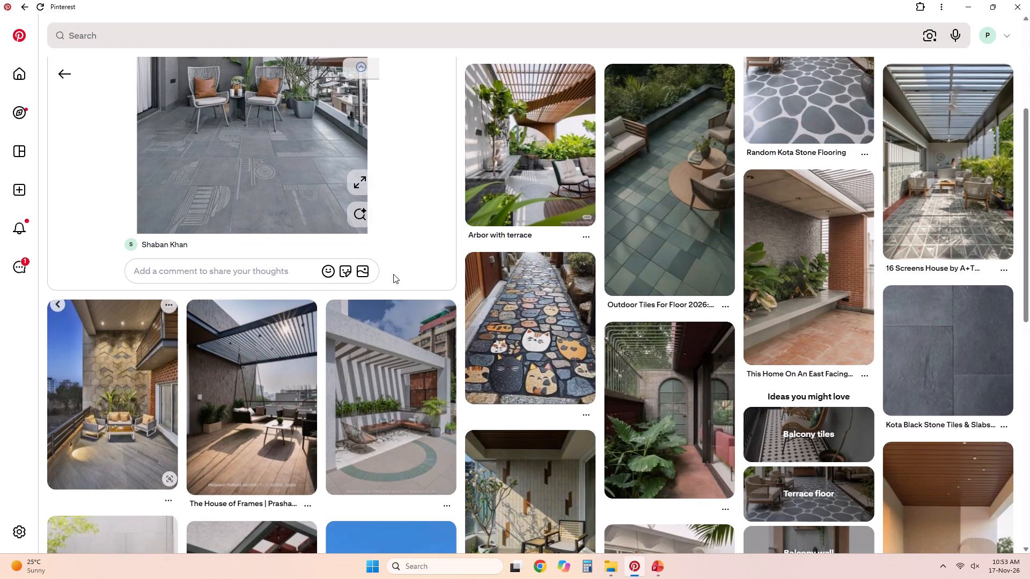
{"action": "scroll", "coordinate": [393, 274], "scroll_direction": "down", "scroll_amount": 10}
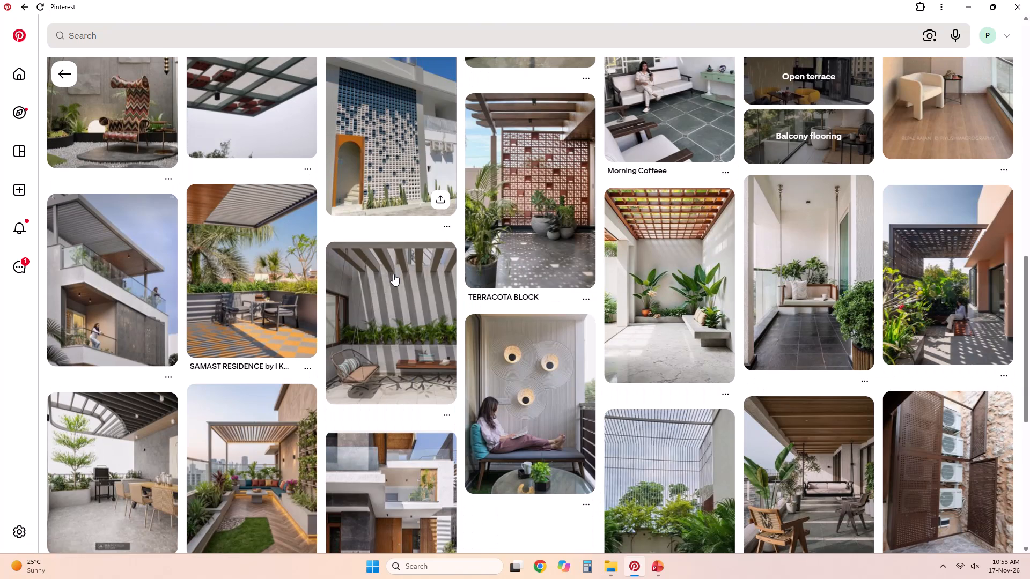
{"action": "scroll", "coordinate": [393, 274], "scroll_direction": "down", "scroll_amount": 3}
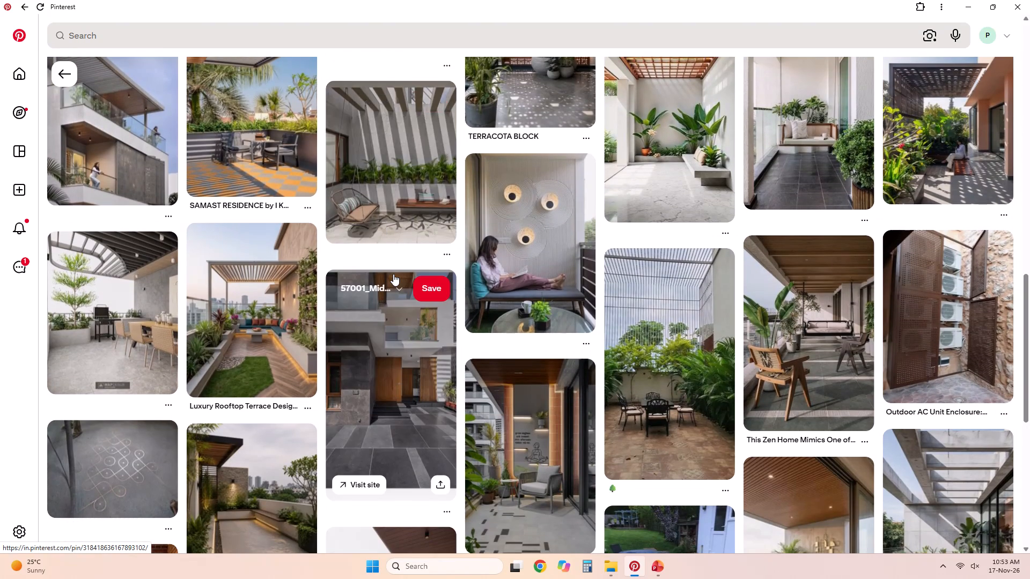
{"action": "scroll", "coordinate": [393, 274], "scroll_direction": "down", "scroll_amount": 5}
{"action": "left_click", "coordinate": [65, 64]}
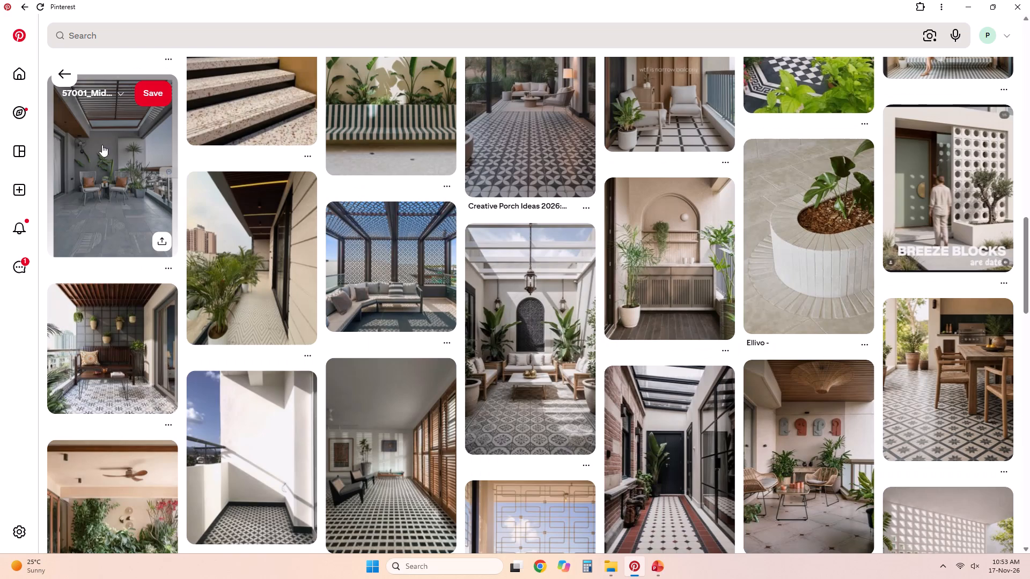
Recheck the balcony pin with potted plants on black-and-white patterned tiles and go back to the previous references.
{"action": "scroll", "coordinate": [240, 303], "scroll_direction": "up", "scroll_amount": 11}
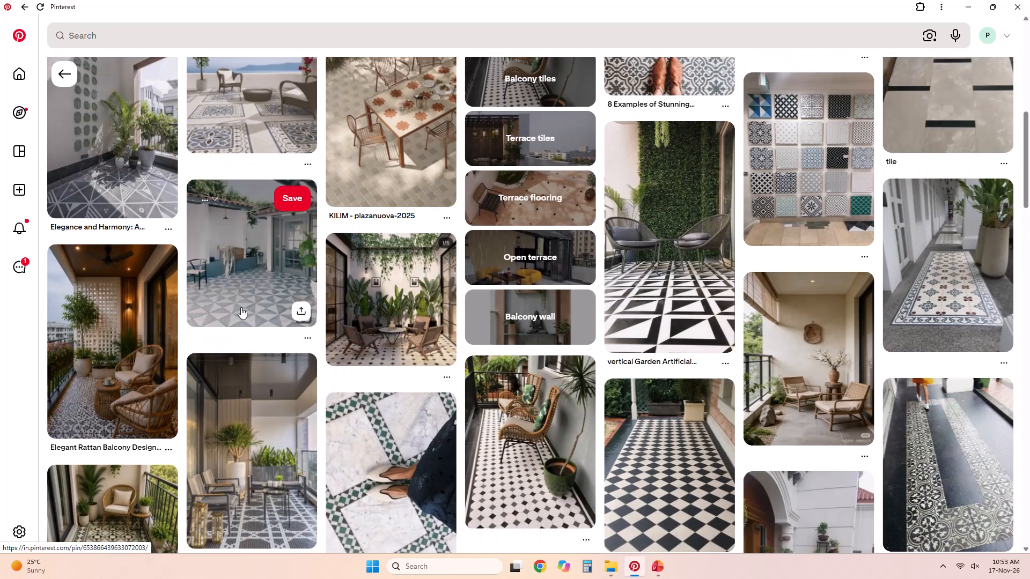
{"action": "scroll", "coordinate": [241, 307], "scroll_direction": "up", "scroll_amount": 11}
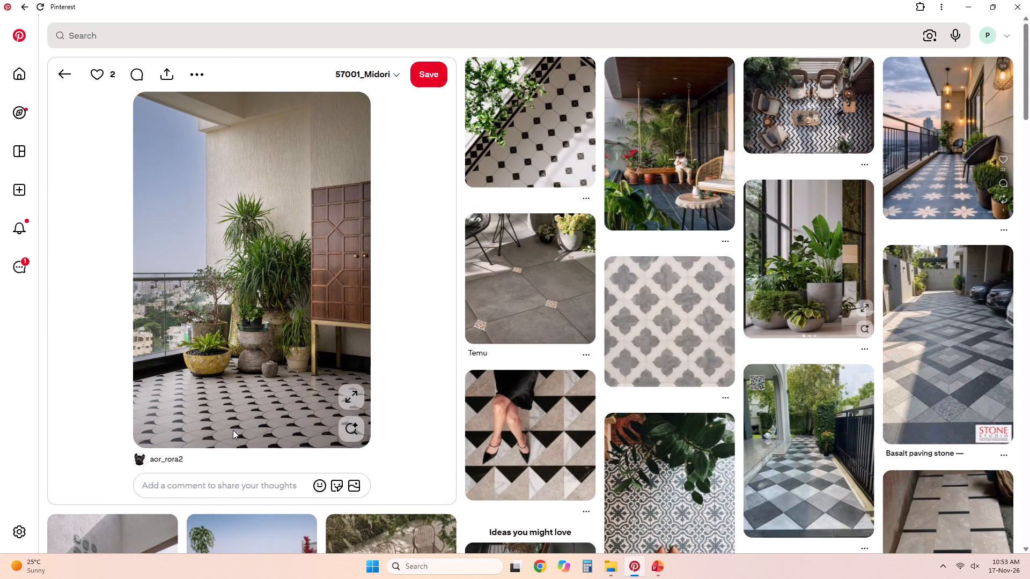
{"action": "scroll", "coordinate": [163, 240], "scroll_direction": "up", "scroll_amount": 3}
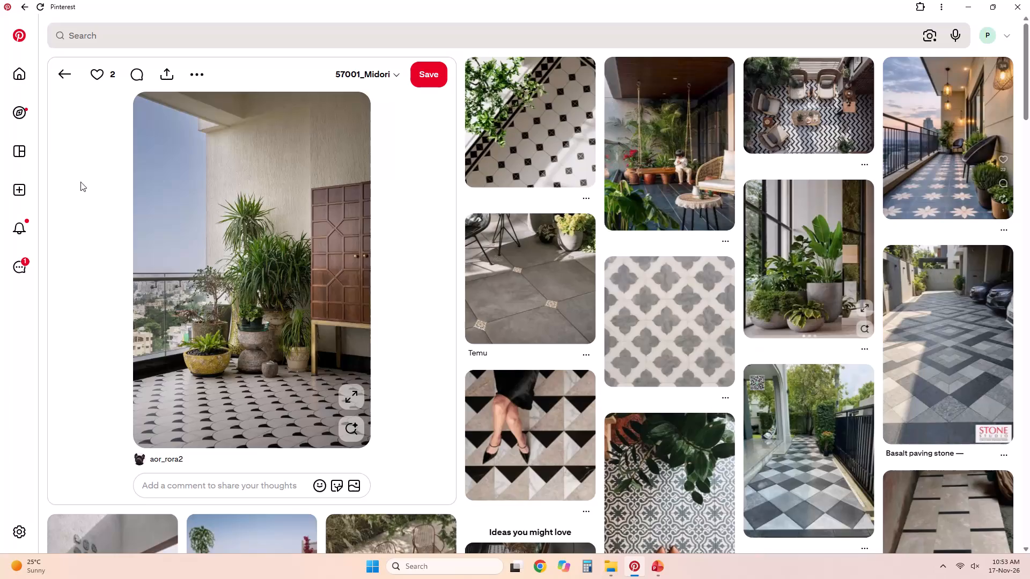
{"action": "left_click", "coordinate": [53, 75]}
Look through the related balcony and terrace floor references and open the rooftop terrace pin with grey-and-white checkered paving.
{"action": "scroll", "coordinate": [395, 344], "scroll_direction": "down", "scroll_amount": 4}
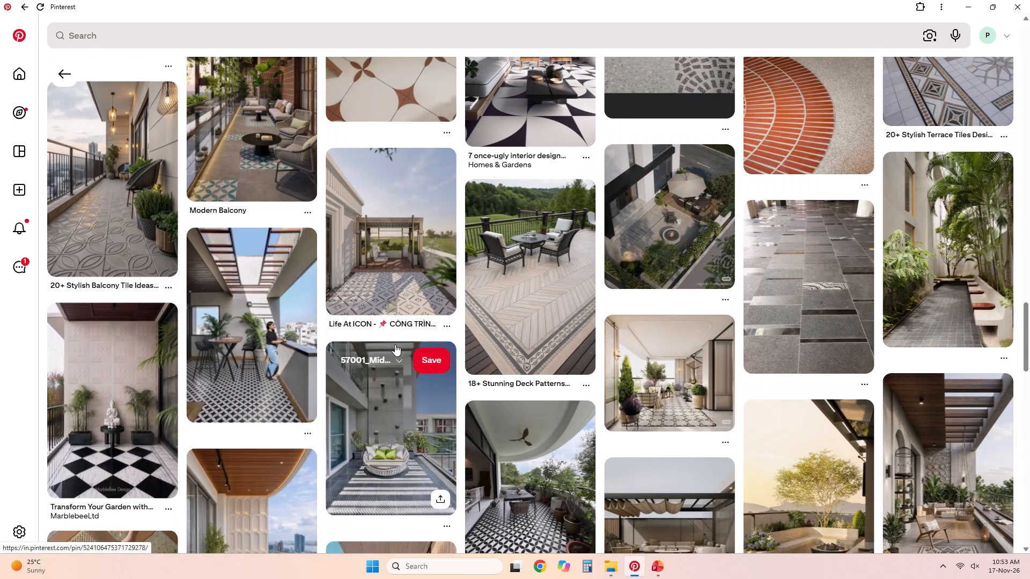
{"action": "scroll", "coordinate": [395, 344], "scroll_direction": "down", "scroll_amount": 5}
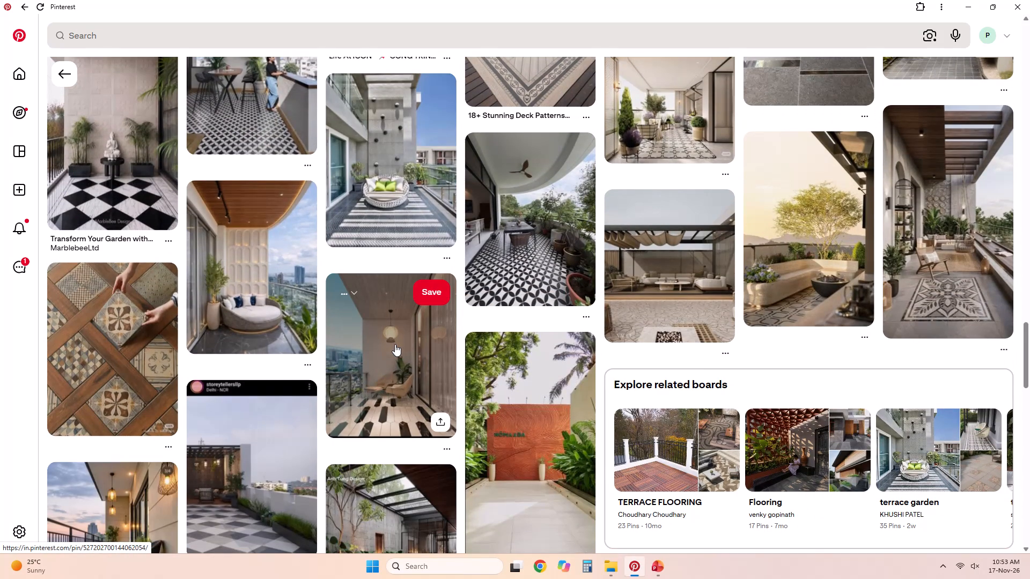
{"action": "scroll", "coordinate": [395, 344], "scroll_direction": "down", "scroll_amount": 3}
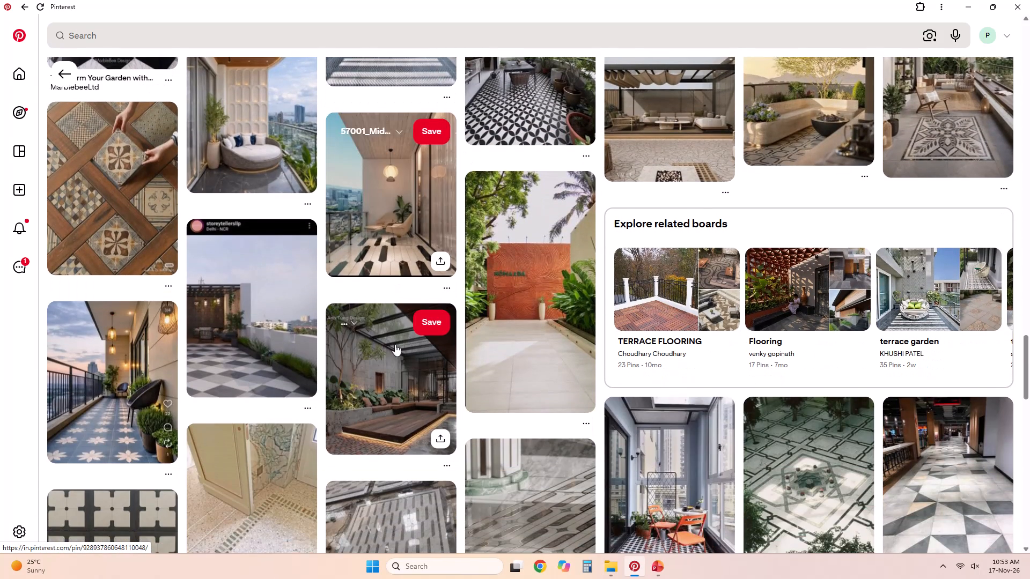
{"action": "scroll", "coordinate": [395, 344], "scroll_direction": "down", "scroll_amount": 5}
{"action": "scroll", "coordinate": [395, 344], "scroll_direction": "up", "scroll_amount": 2}
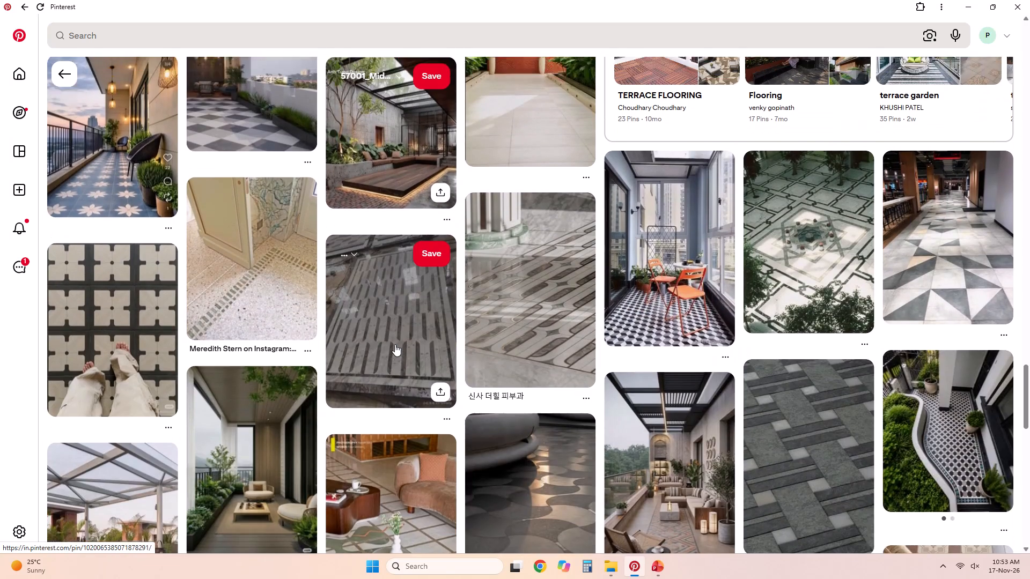
{"action": "scroll", "coordinate": [395, 344], "scroll_direction": "up", "scroll_amount": 1}
{"action": "left_click", "coordinate": [236, 261]}
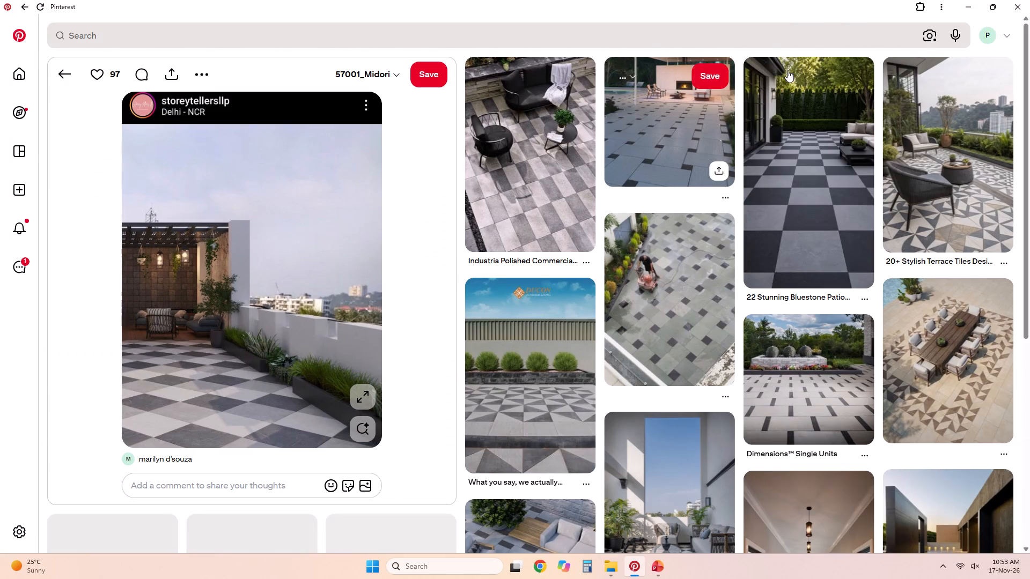
Open the 20+ Stylish Terrace Tiles Design Ideas pin with triangular-patterned tiles and check its related paving references.
{"action": "left_click", "coordinate": [967, 181]}
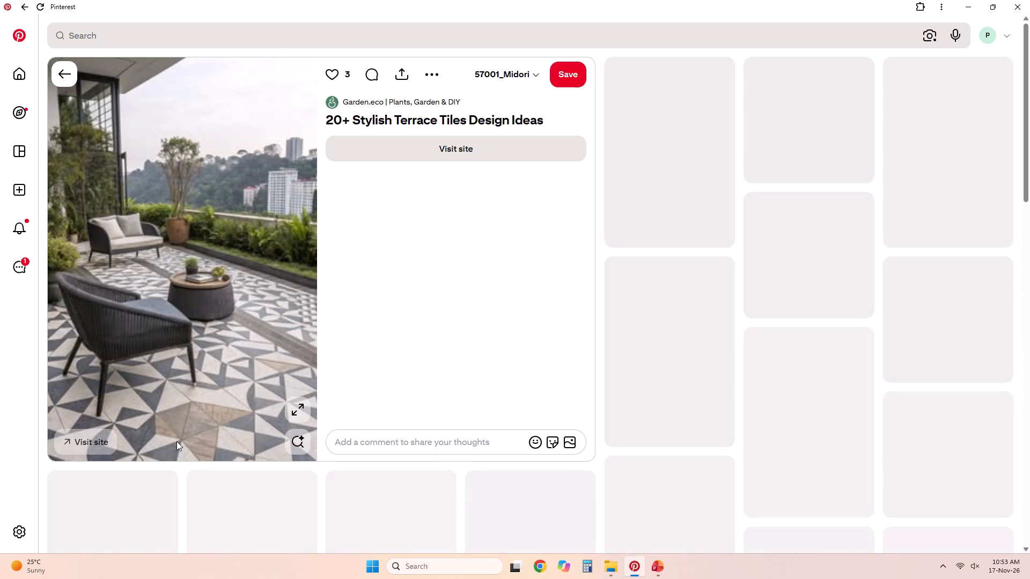
{"action": "scroll", "coordinate": [278, 200], "scroll_direction": "down", "scroll_amount": 4}
{"action": "scroll", "coordinate": [278, 200], "scroll_direction": "up", "scroll_amount": 4}
{"action": "scroll", "coordinate": [278, 200], "scroll_direction": "down", "scroll_amount": 7}
{"action": "scroll", "coordinate": [455, 324], "scroll_direction": "up", "scroll_amount": 4}
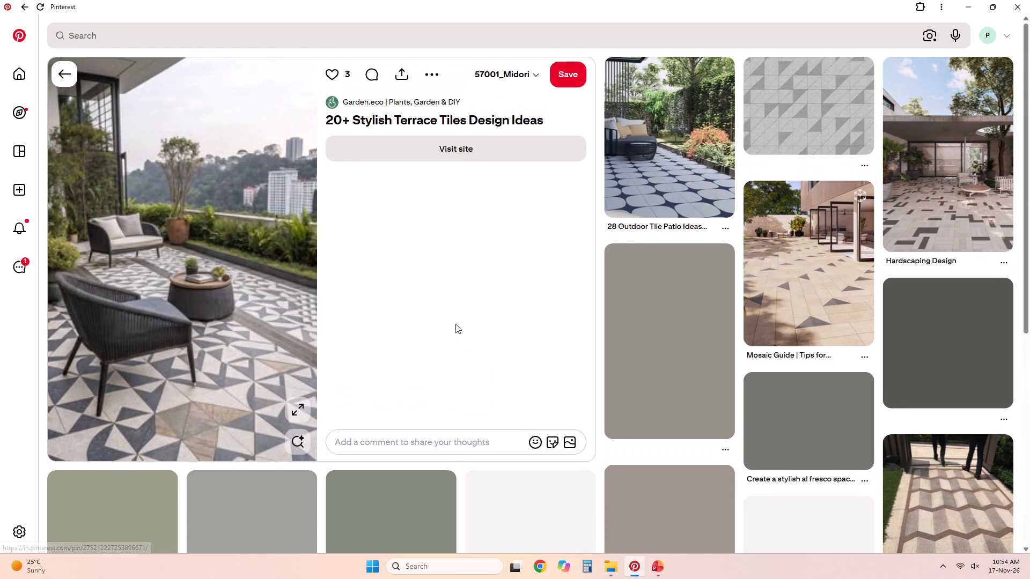
{"action": "scroll", "coordinate": [298, 311], "scroll_direction": "up", "scroll_amount": 3}
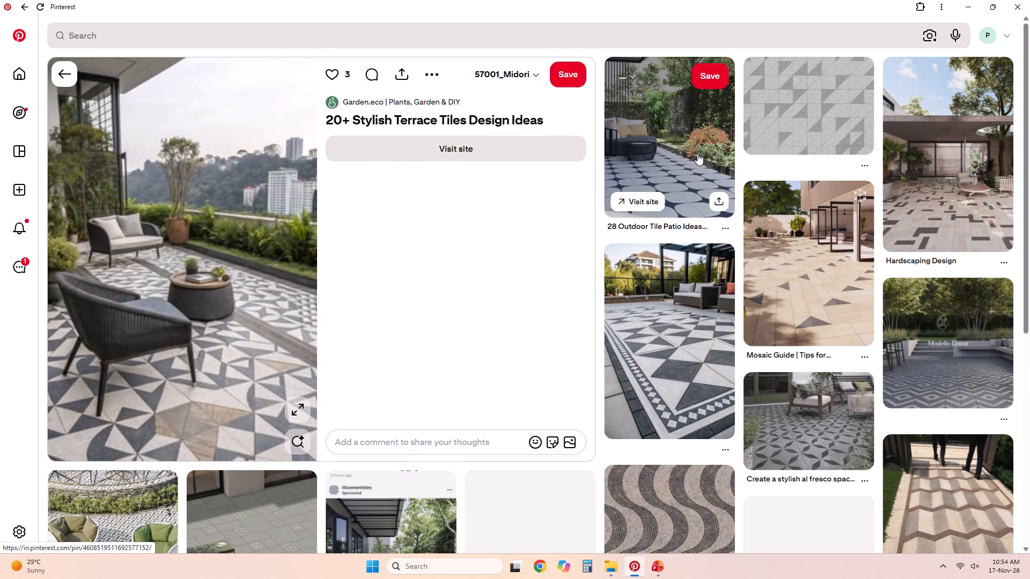
Open the 28 Outdoor Tile Patio Ideas pin with rounded blue-and-white tiles and examine its closest related tile references.
{"action": "left_click", "coordinate": [697, 153]}
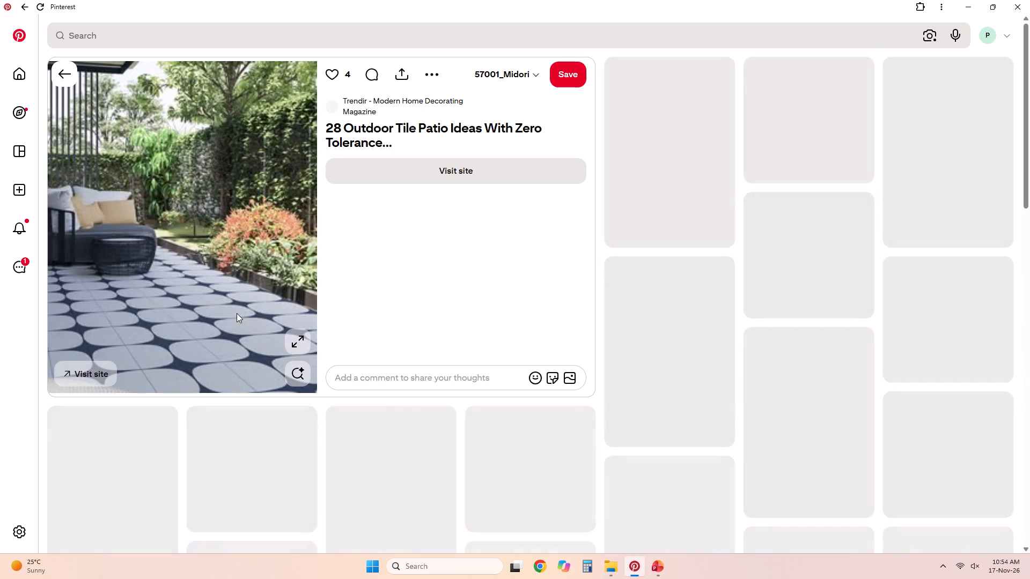
{"action": "scroll", "coordinate": [237, 313], "scroll_direction": "up", "scroll_amount": 3}
{"action": "scroll", "coordinate": [354, 217], "scroll_direction": "down", "scroll_amount": 3}
{"action": "scroll", "coordinate": [354, 217], "scroll_direction": "up", "scroll_amount": 4}
{"action": "scroll", "coordinate": [519, 296], "scroll_direction": "up", "scroll_amount": 3}
{"action": "scroll", "coordinate": [519, 296], "scroll_direction": "down", "scroll_amount": 4}
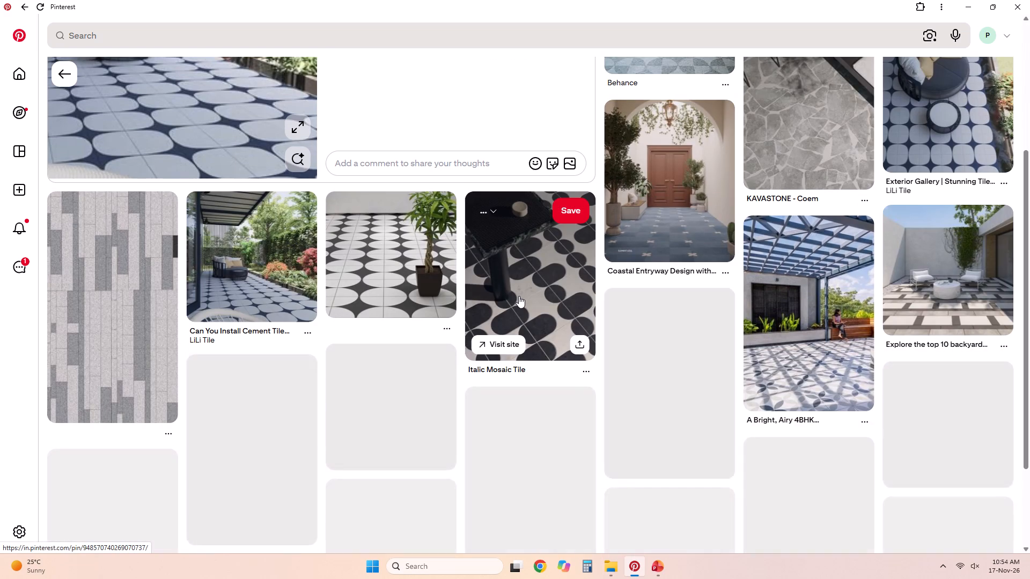
{"action": "scroll", "coordinate": [519, 296], "scroll_direction": "up", "scroll_amount": 4}
{"action": "scroll", "coordinate": [519, 296], "scroll_direction": "down", "scroll_amount": 2}
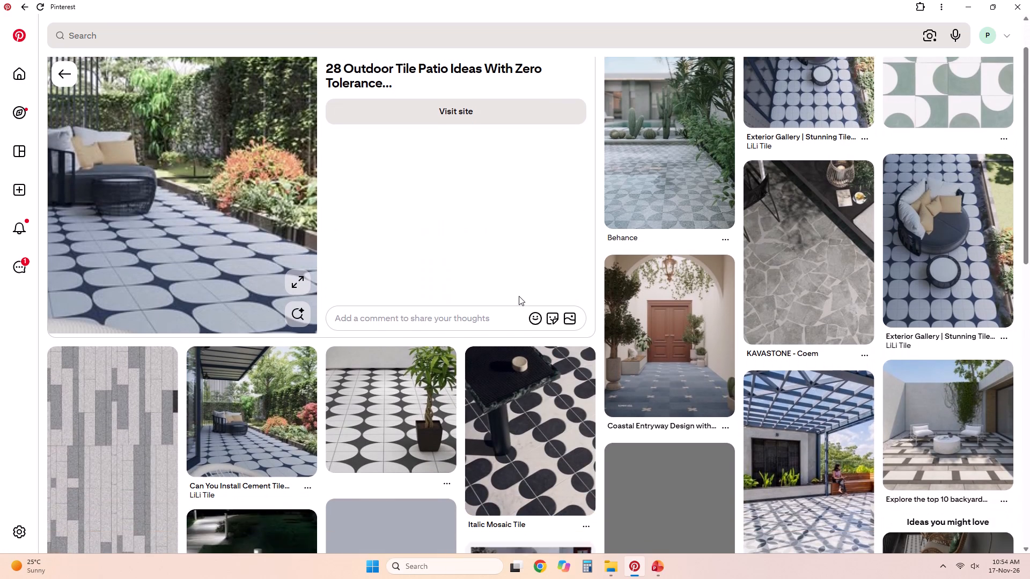
{"action": "scroll", "coordinate": [519, 296], "scroll_direction": "down", "scroll_amount": 1}
{"action": "scroll", "coordinate": [519, 296], "scroll_direction": "up", "scroll_amount": 3}
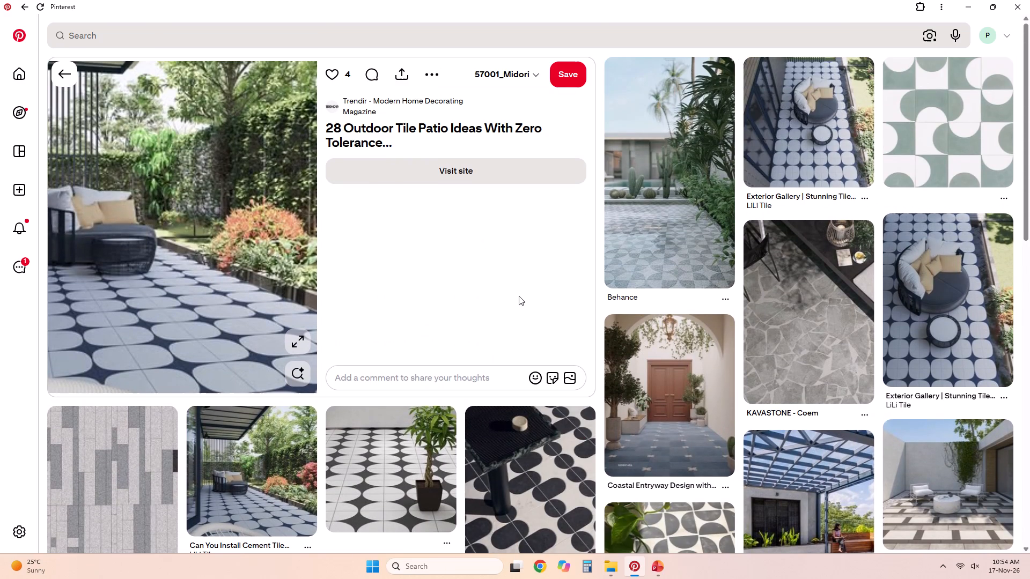
Look further through the patio pin's related outdoor tile and paving patterns, and return to its first related references.
{"action": "scroll", "coordinate": [519, 296], "scroll_direction": "down", "scroll_amount": 3}
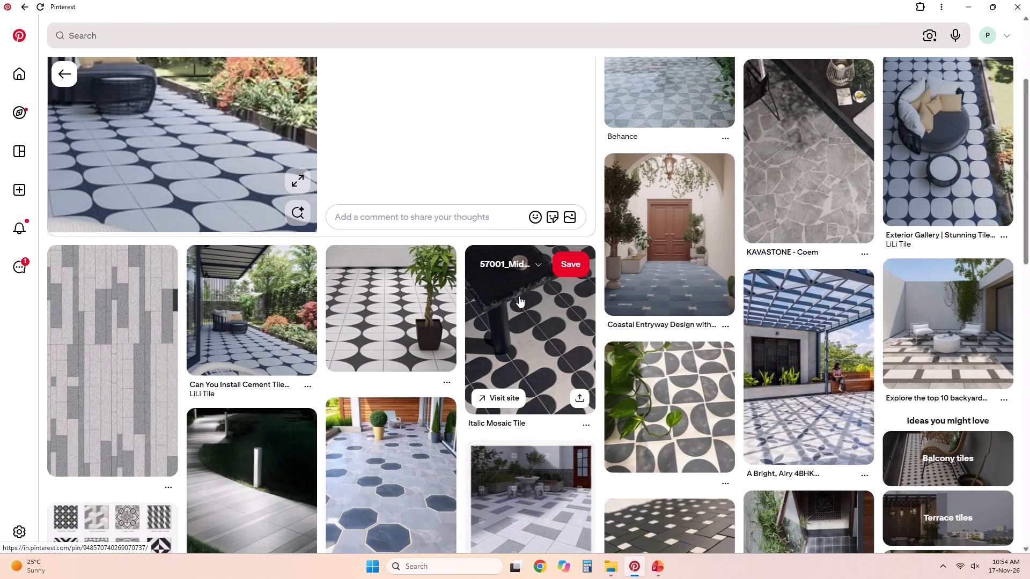
{"action": "scroll", "coordinate": [519, 296], "scroll_direction": "down", "scroll_amount": 2}
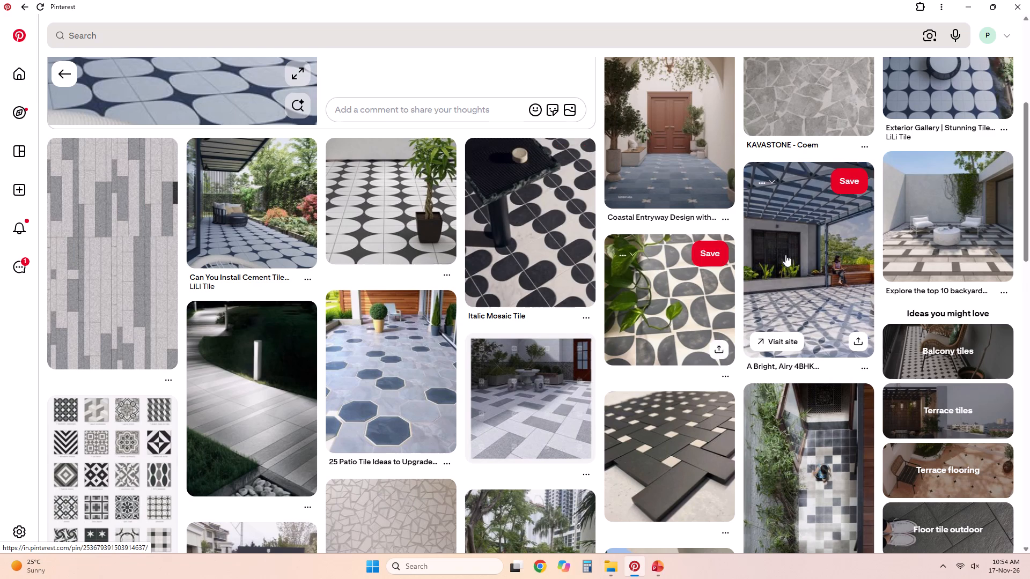
{"action": "scroll", "coordinate": [516, 253], "scroll_direction": "down", "scroll_amount": 3}
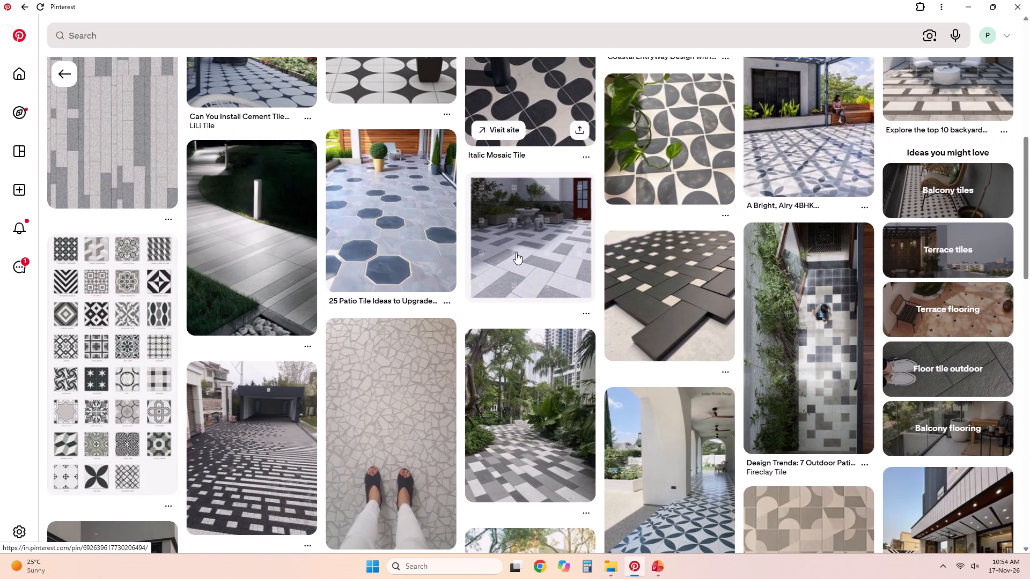
{"action": "scroll", "coordinate": [516, 253], "scroll_direction": "down", "scroll_amount": 3}
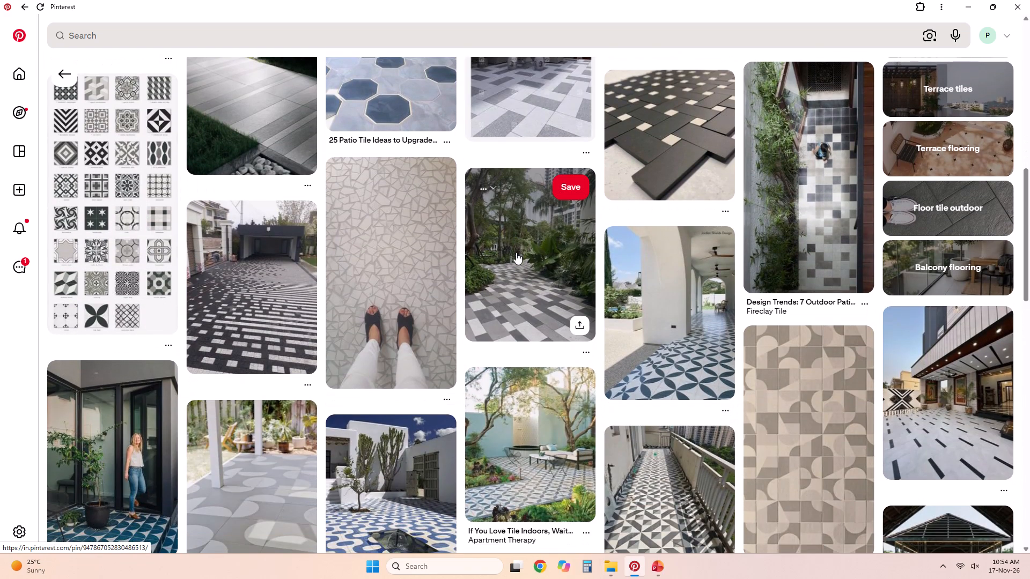
{"action": "scroll", "coordinate": [516, 253], "scroll_direction": "down", "scroll_amount": 3}
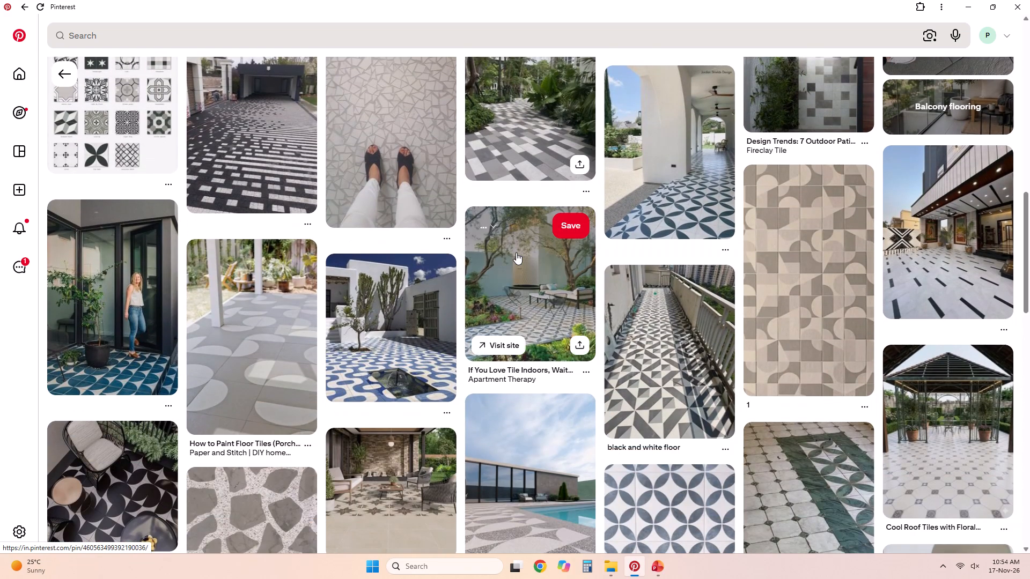
{"action": "scroll", "coordinate": [516, 253], "scroll_direction": "down", "scroll_amount": 6}
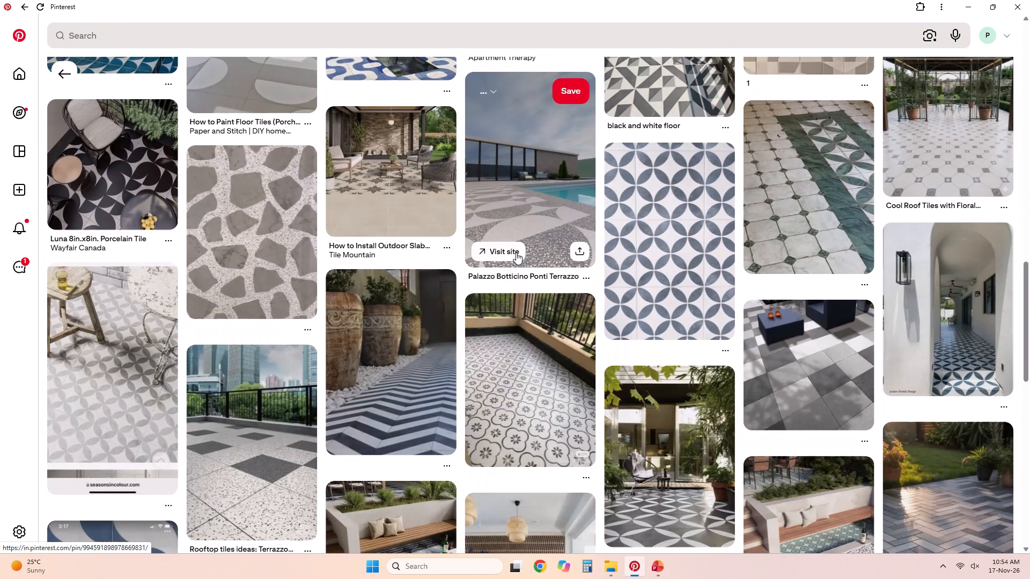
{"action": "scroll", "coordinate": [516, 253], "scroll_direction": "down", "scroll_amount": 3}
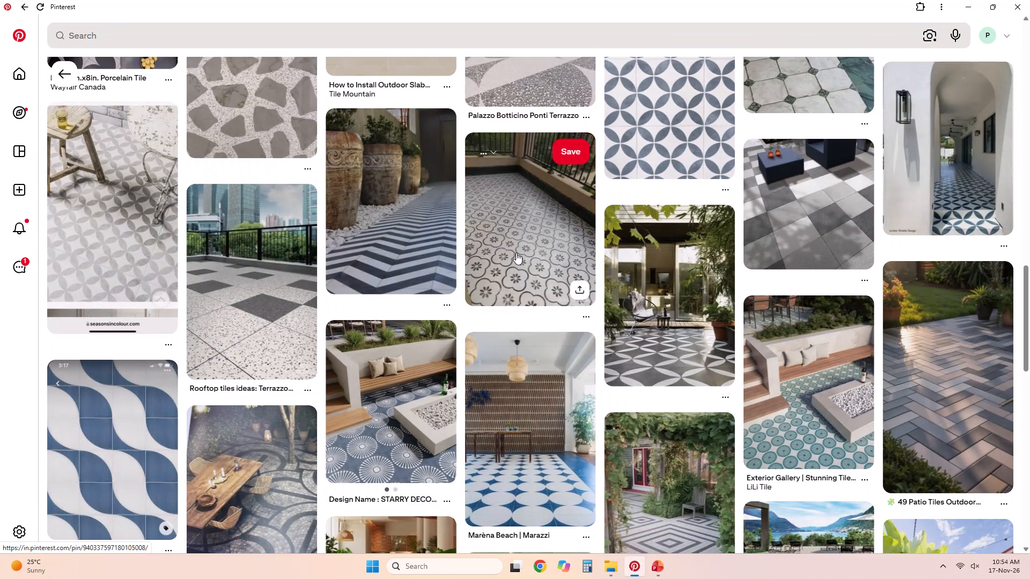
{"action": "scroll", "coordinate": [516, 253], "scroll_direction": "down", "scroll_amount": 6}
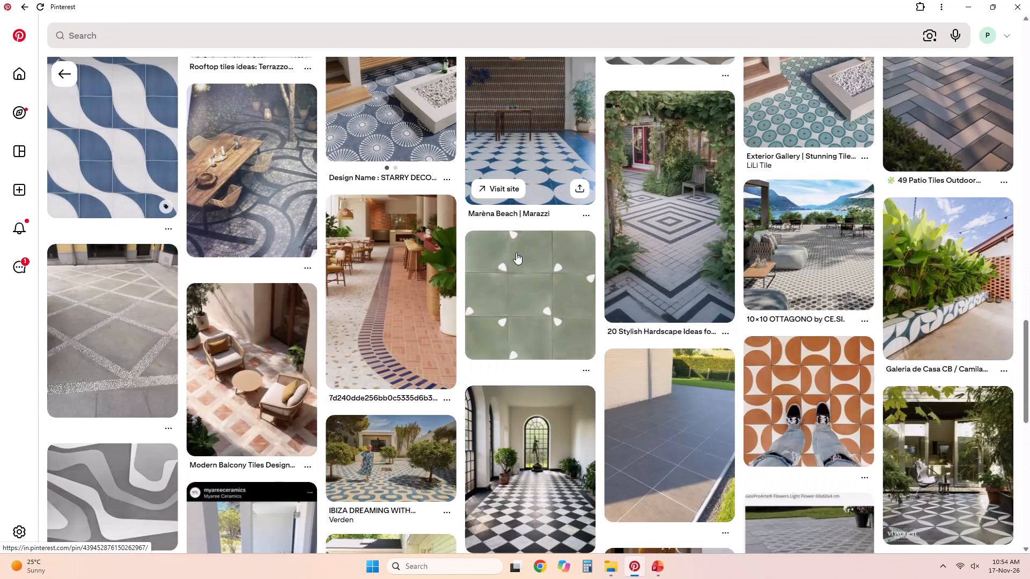
{"action": "scroll", "coordinate": [516, 253], "scroll_direction": "down", "scroll_amount": 3}
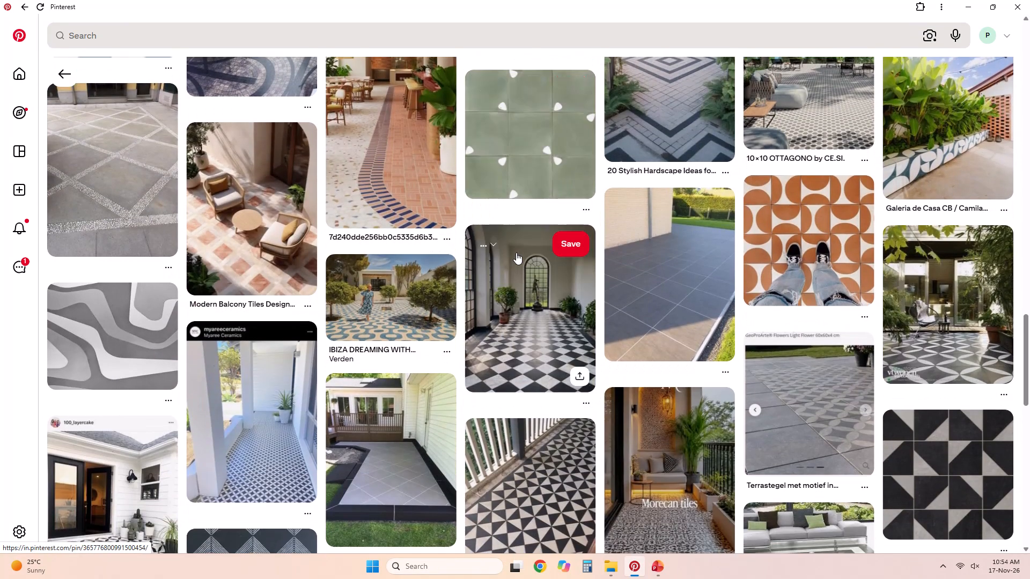
{"action": "scroll", "coordinate": [516, 253], "scroll_direction": "down", "scroll_amount": 6}
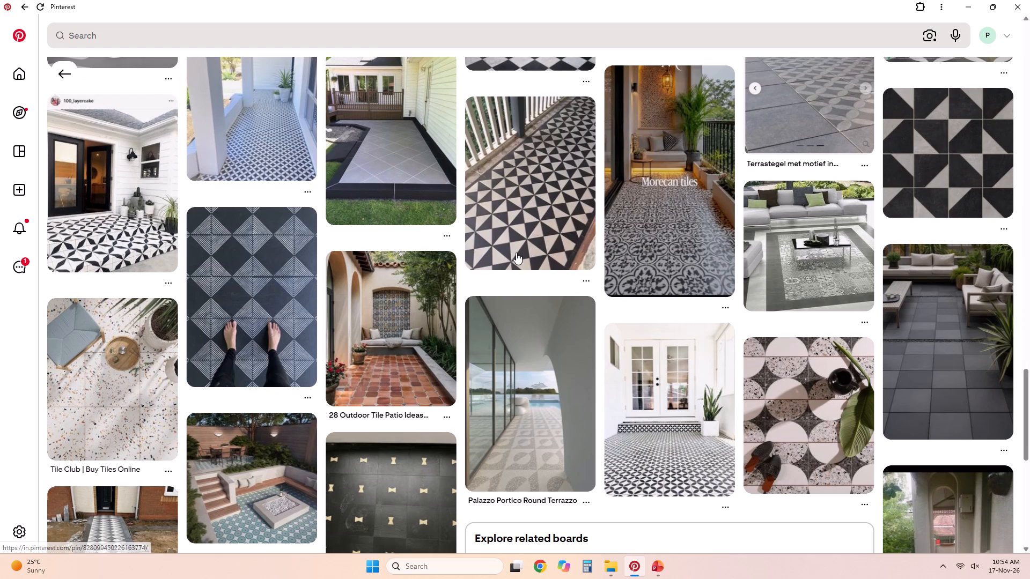
{"action": "scroll", "coordinate": [516, 253], "scroll_direction": "up", "scroll_amount": 12}
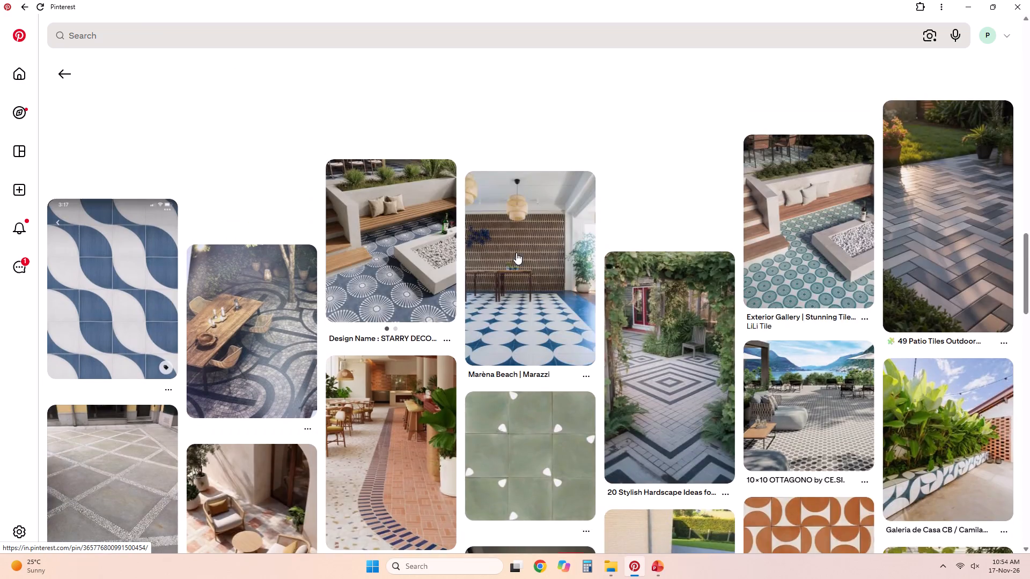
{"action": "scroll", "coordinate": [516, 253], "scroll_direction": "up", "scroll_amount": 20}
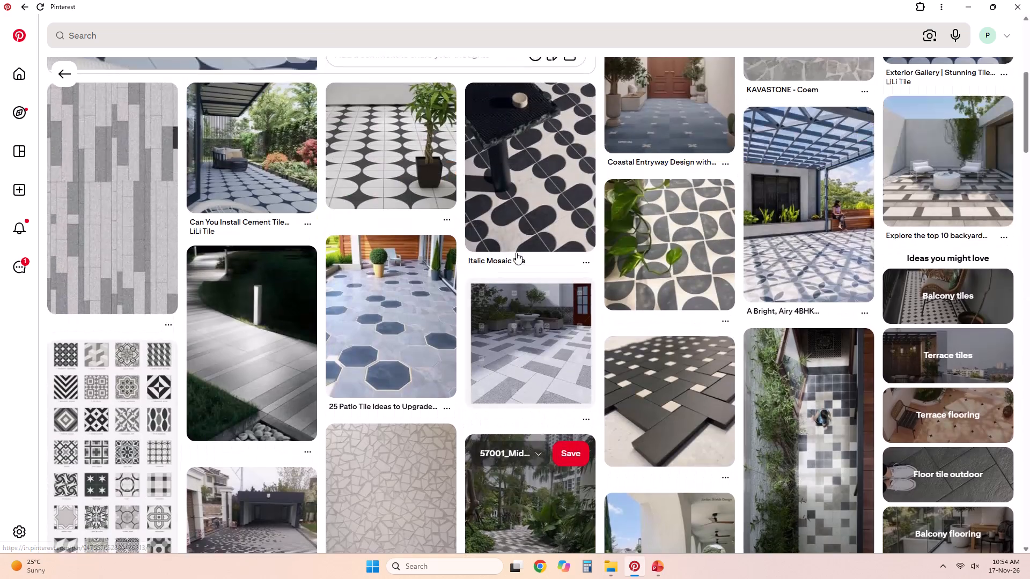
{"action": "scroll", "coordinate": [516, 253], "scroll_direction": "up", "scroll_amount": 3}
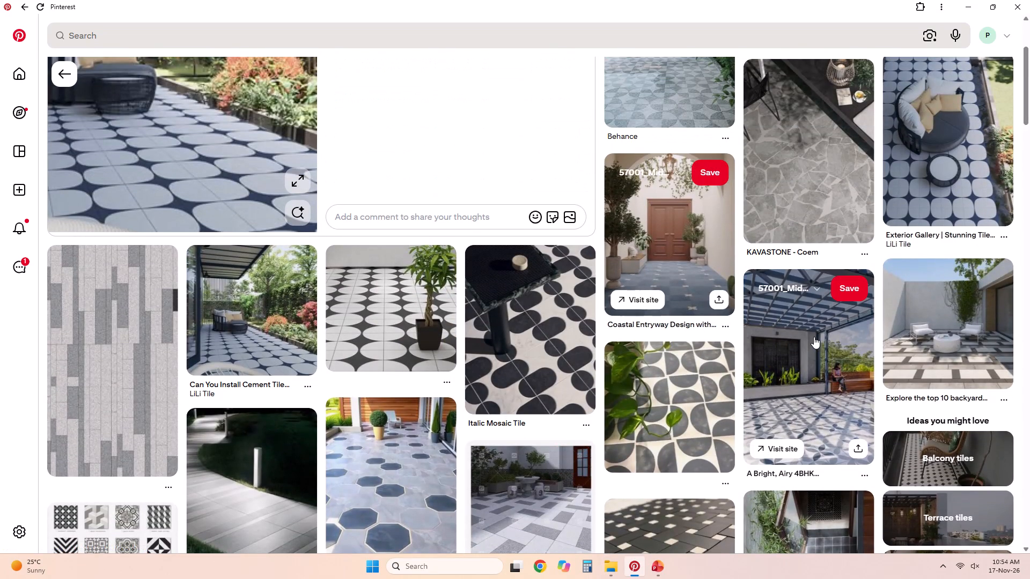
Open the A Bright, Airy 4BHK Contemporary Home pin with petal-patterned terrace tiles and check its related references.
{"action": "left_click", "coordinate": [814, 337]}
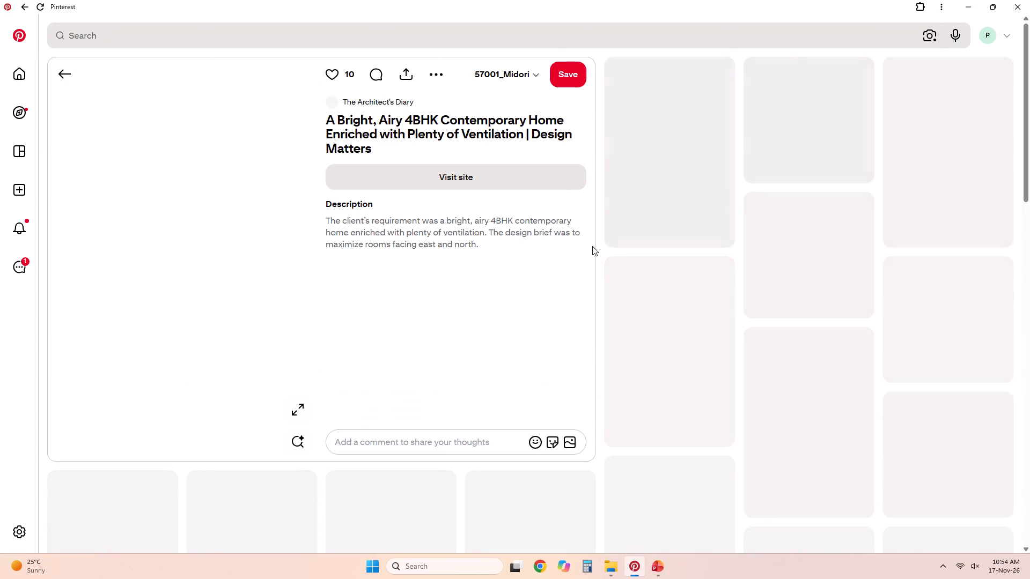
{"action": "scroll", "coordinate": [592, 246], "scroll_direction": "down", "scroll_amount": 2}
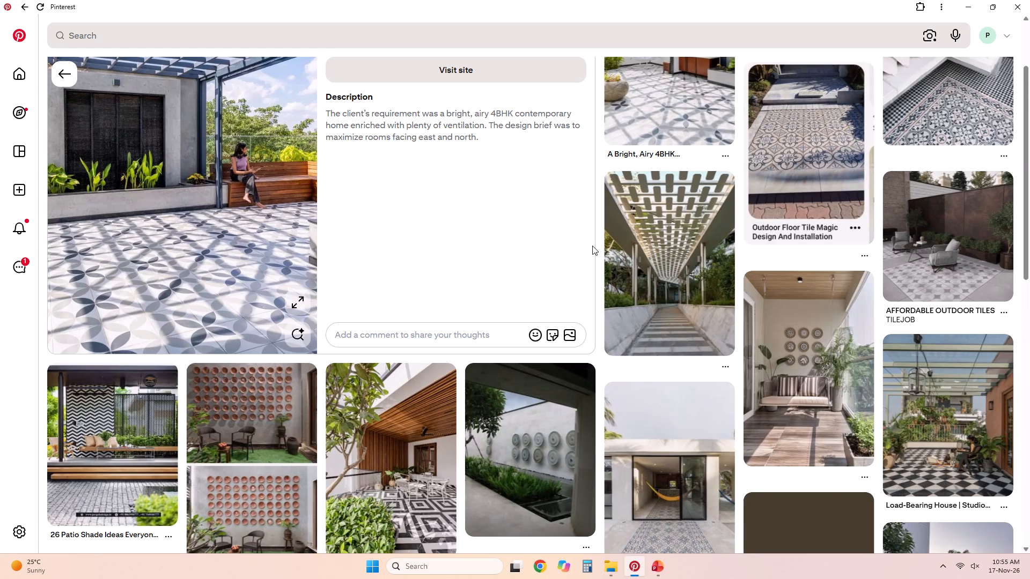
{"action": "scroll", "coordinate": [600, 246], "scroll_direction": "down", "scroll_amount": 4}
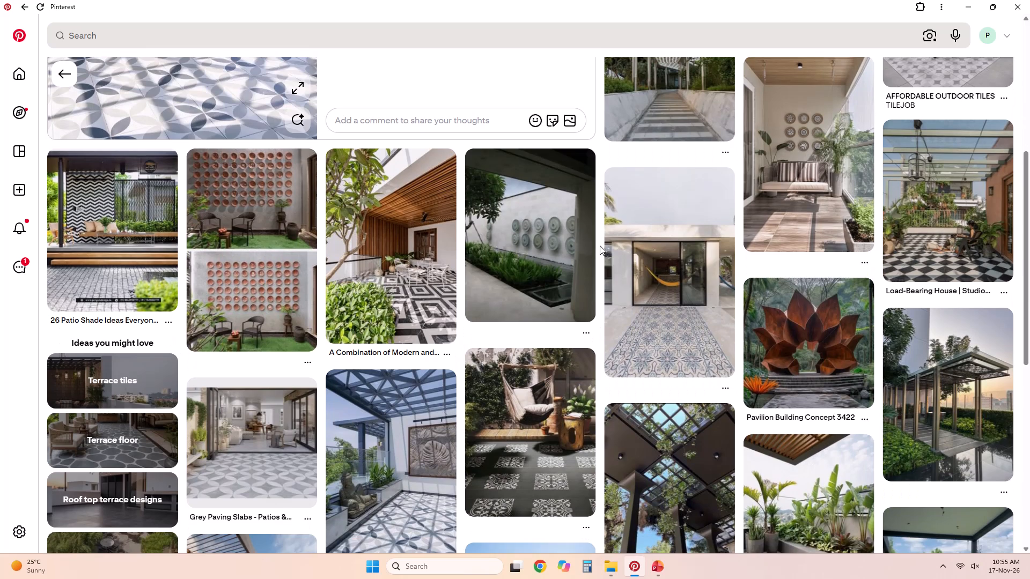
Open the A Combination of Modern and Contemporary Designs pin with black-and-white geometric paving and look through its related references.
{"action": "left_click", "coordinate": [448, 281]}
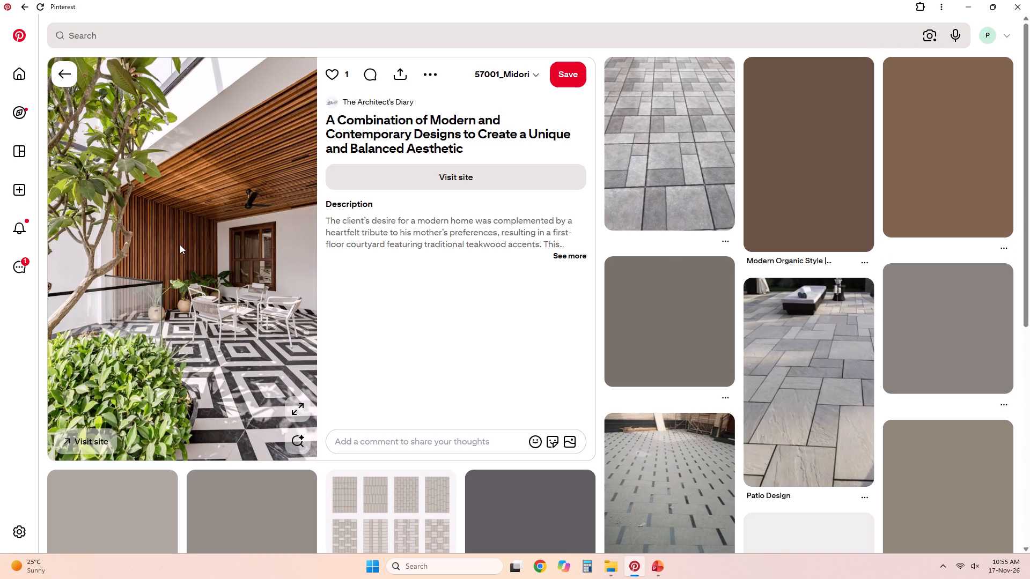
{"action": "scroll", "coordinate": [180, 244], "scroll_direction": "down", "scroll_amount": 3}
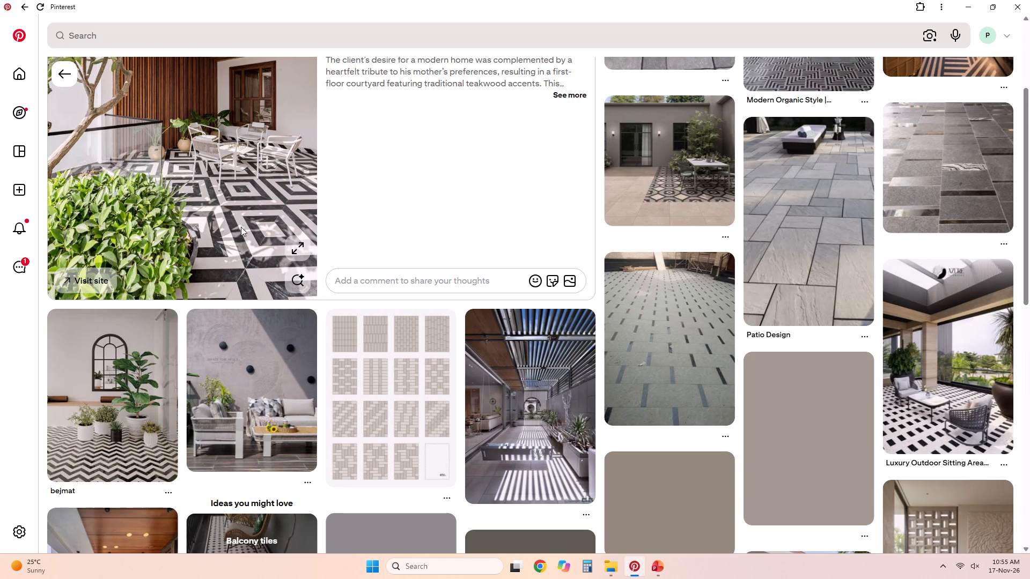
{"action": "scroll", "coordinate": [256, 226], "scroll_direction": "down", "scroll_amount": 4}
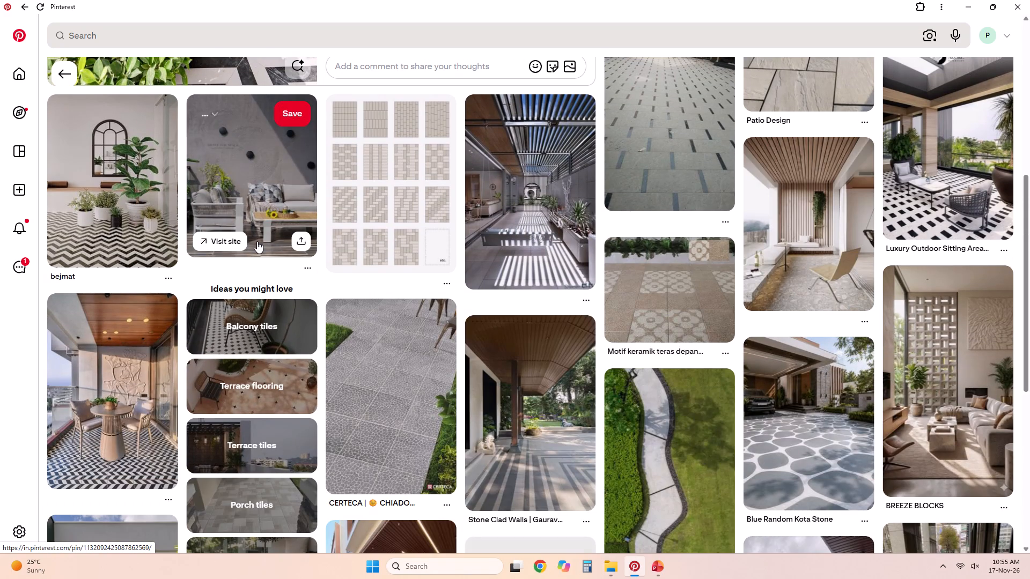
{"action": "scroll", "coordinate": [301, 232], "scroll_direction": "down", "scroll_amount": 5}
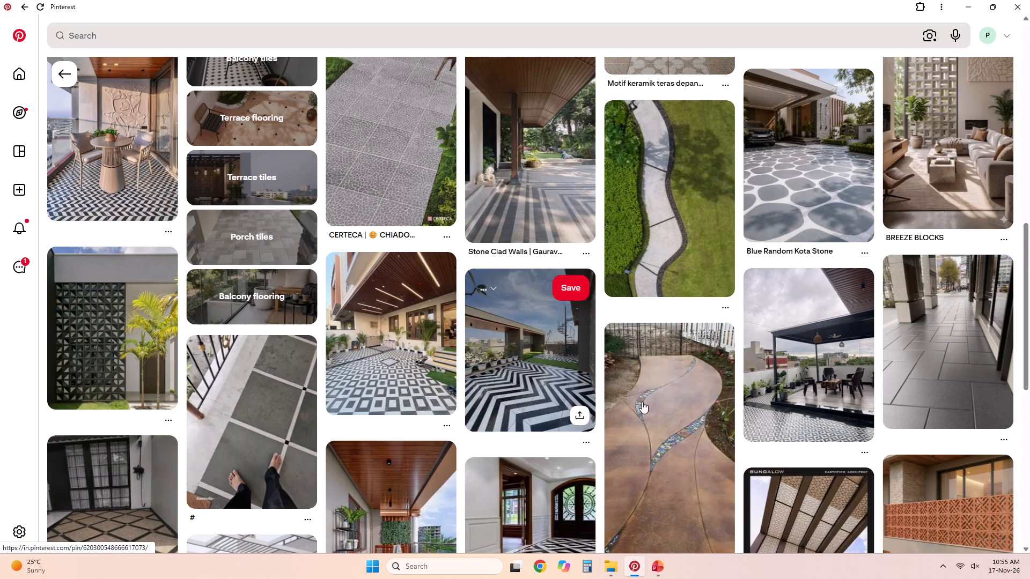
Open the rooftop pergola pin with black chairs and patterned tiles and examine its closest related terrace references.
{"action": "left_click", "coordinate": [805, 389]}
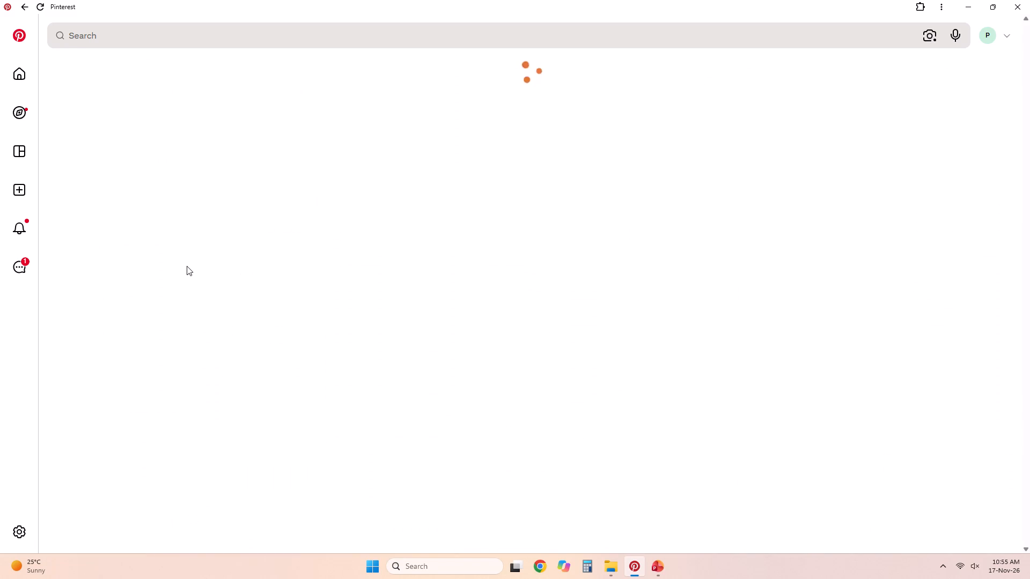
{"action": "scroll", "coordinate": [187, 266], "scroll_direction": "down", "scroll_amount": 1}
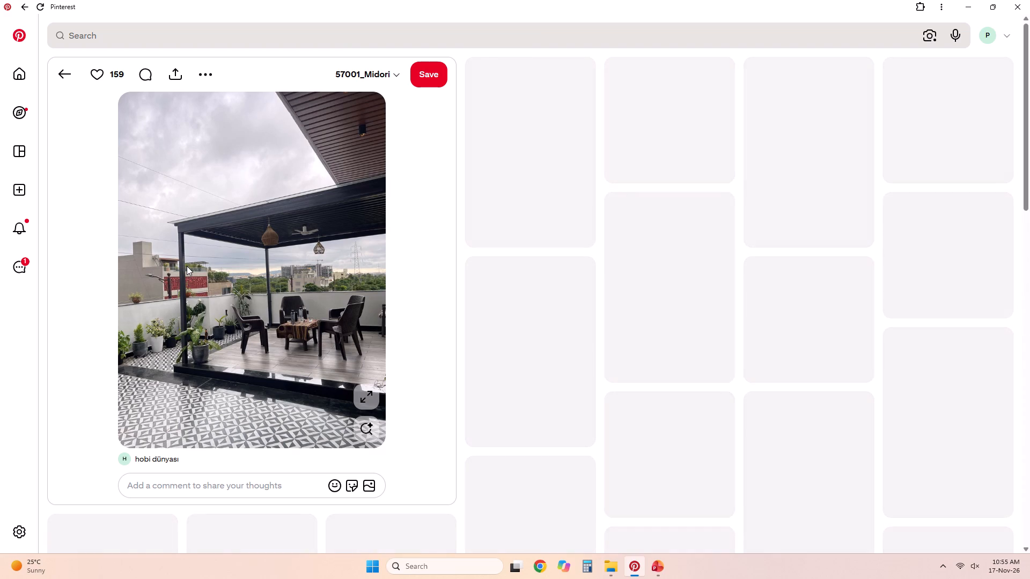
{"action": "scroll", "coordinate": [745, 350], "scroll_direction": "down", "scroll_amount": 2}
{"action": "scroll", "coordinate": [483, 306], "scroll_direction": "down", "scroll_amount": 4}
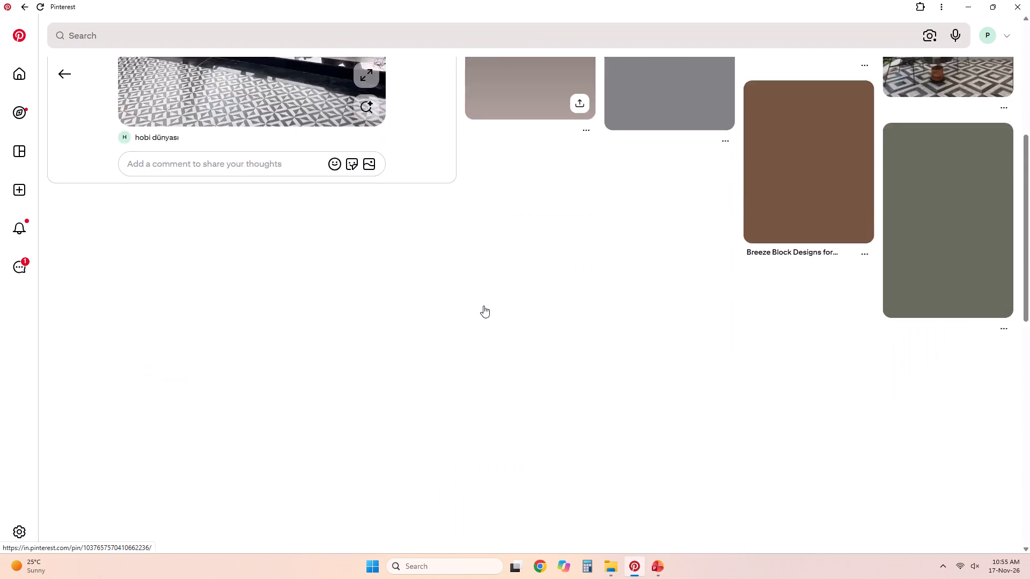
{"action": "scroll", "coordinate": [483, 306], "scroll_direction": "up", "scroll_amount": 5}
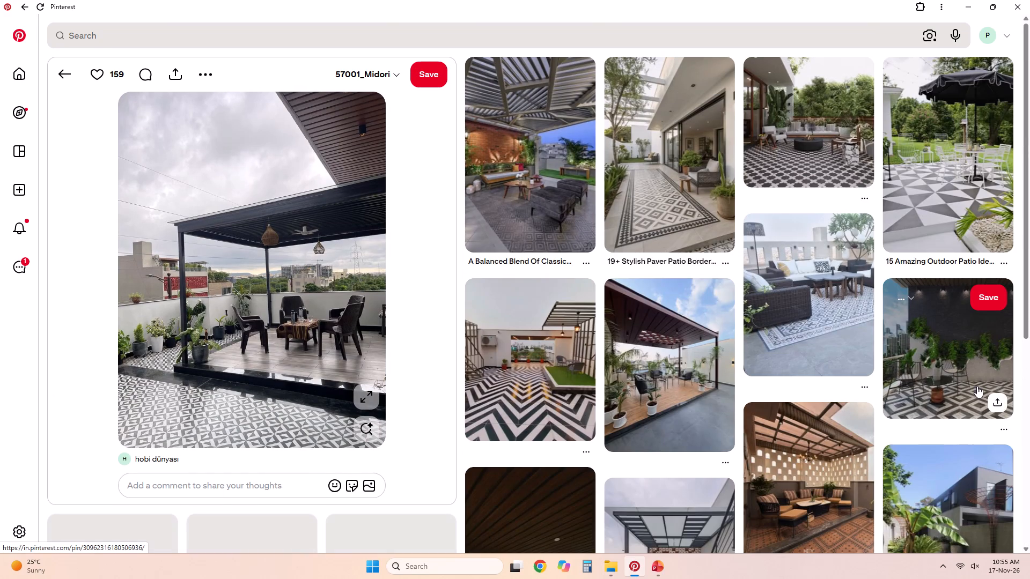
Copy the image of the fire-pit patio pin with star-patterned tiles and paste it onto slide 5, Pots With Plants, in PowerPoint.
{"action": "left_click", "coordinate": [794, 159]}
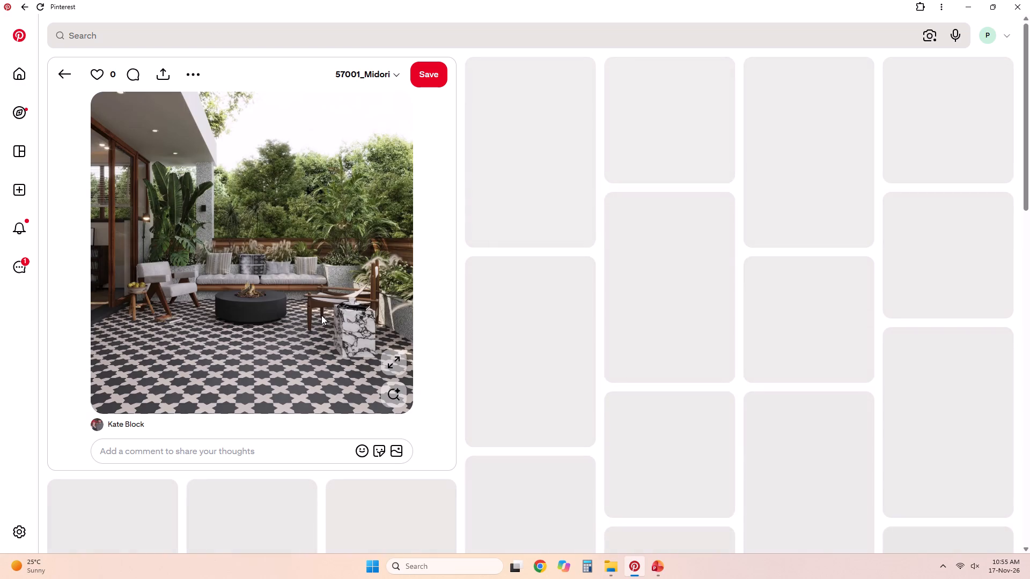
{"action": "right_click", "coordinate": [291, 328]}
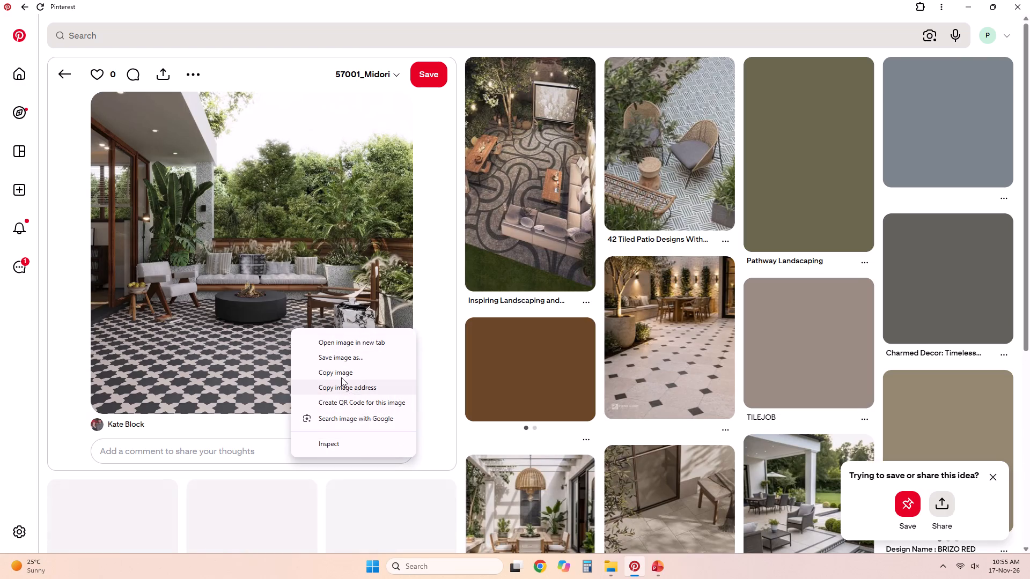
{"action": "left_click", "coordinate": [345, 367]}
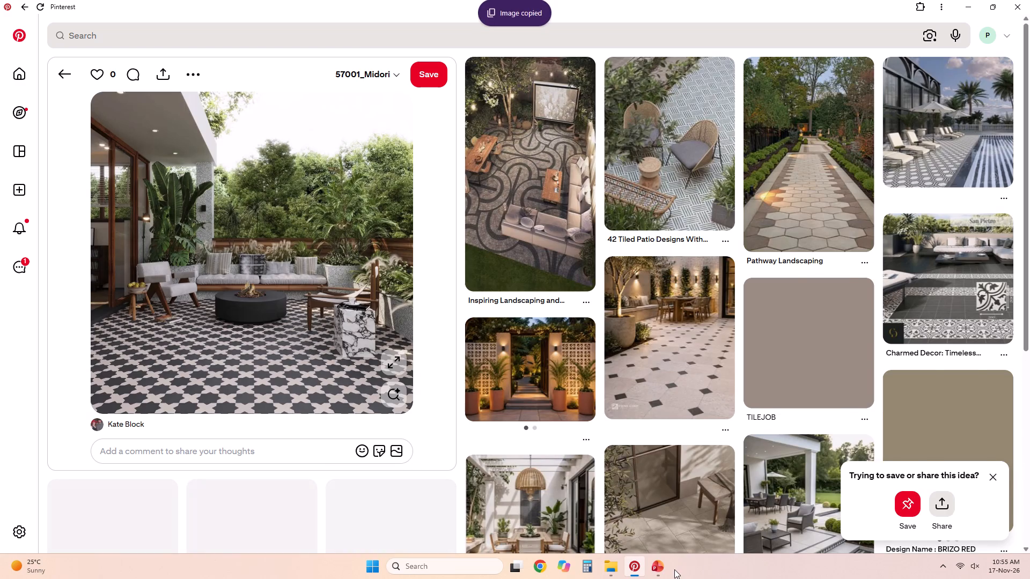
{"action": "left_click", "coordinate": [662, 567]}
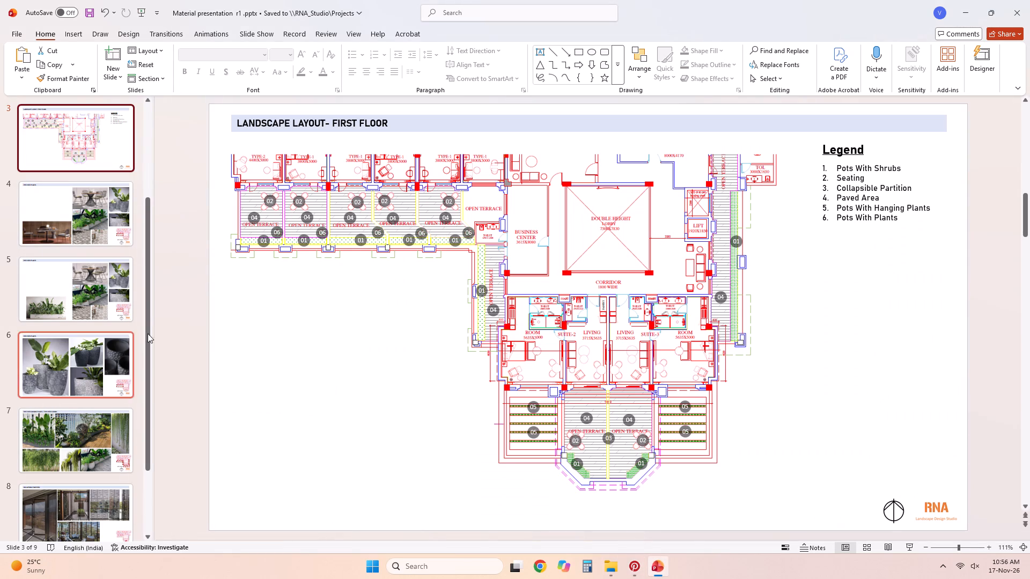
{"action": "left_click", "coordinate": [70, 309]}
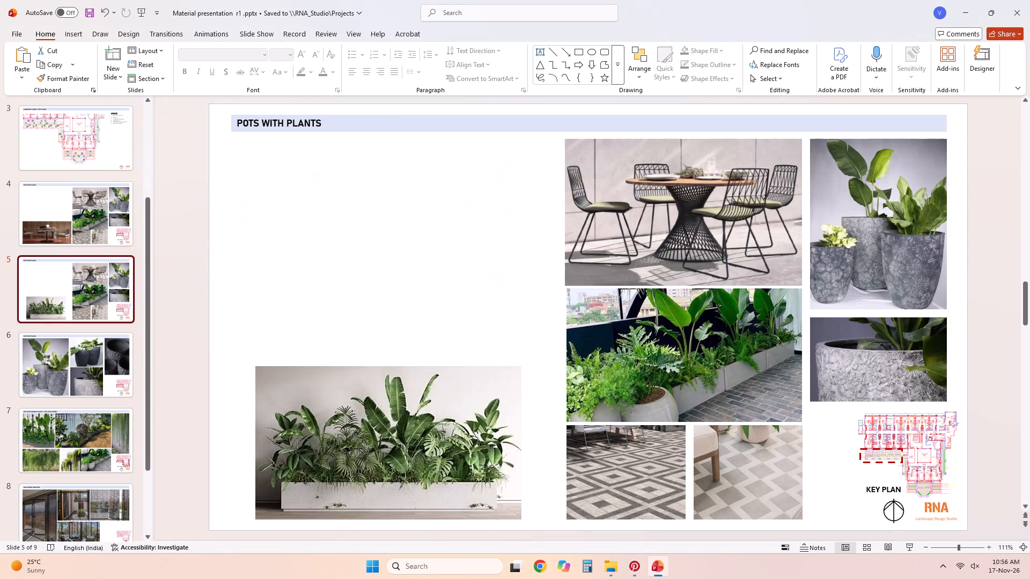
{"action": "key", "text": "ctrl+v"}
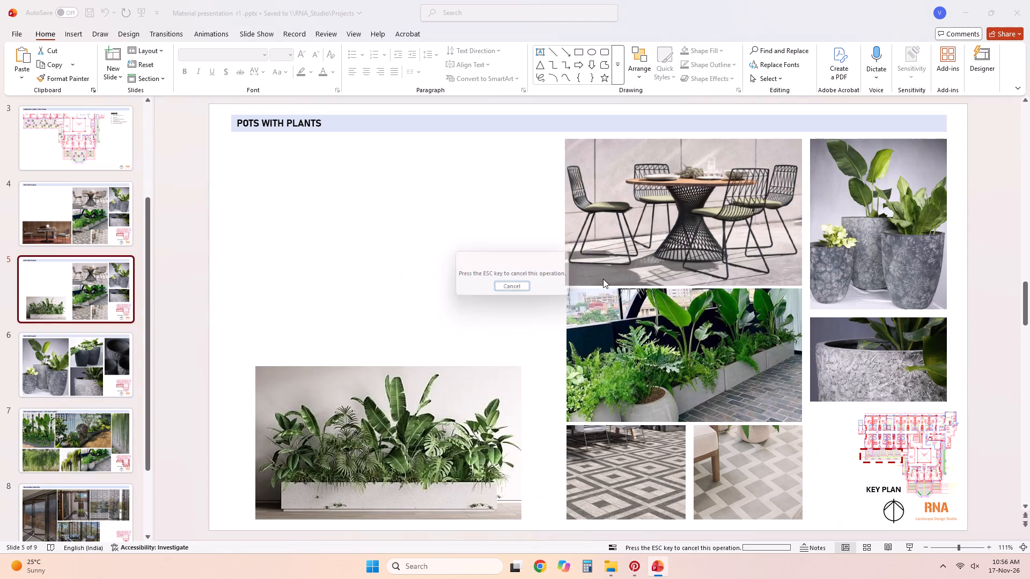
{"action": "left_click", "coordinate": [516, 290]}
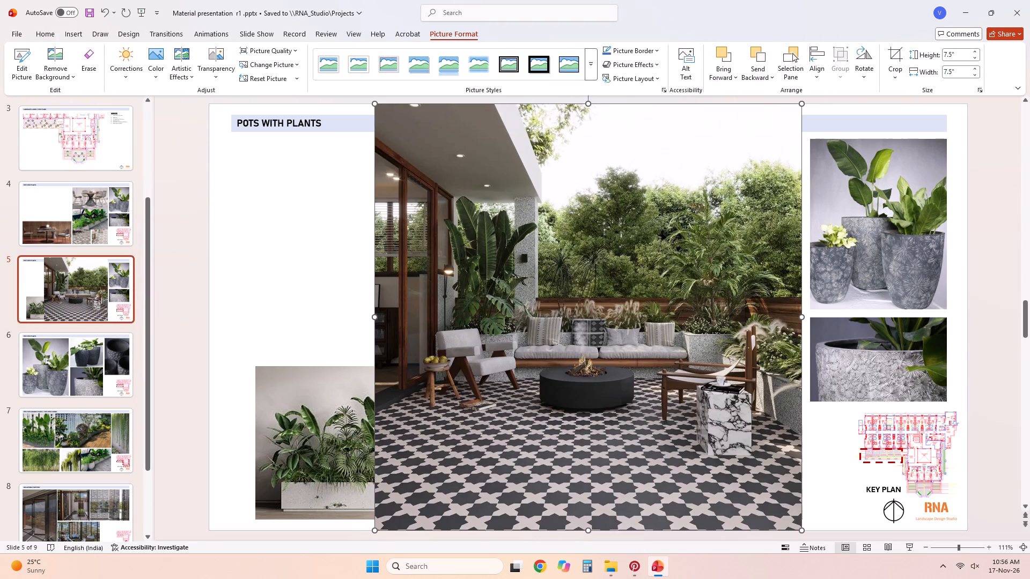
Crop the upper part off the pasted patio picture, keeping the seating and tiled floor at 4" high.
{"action": "right_click", "coordinate": [764, 189]}
{"action": "left_click", "coordinate": [817, 170]}
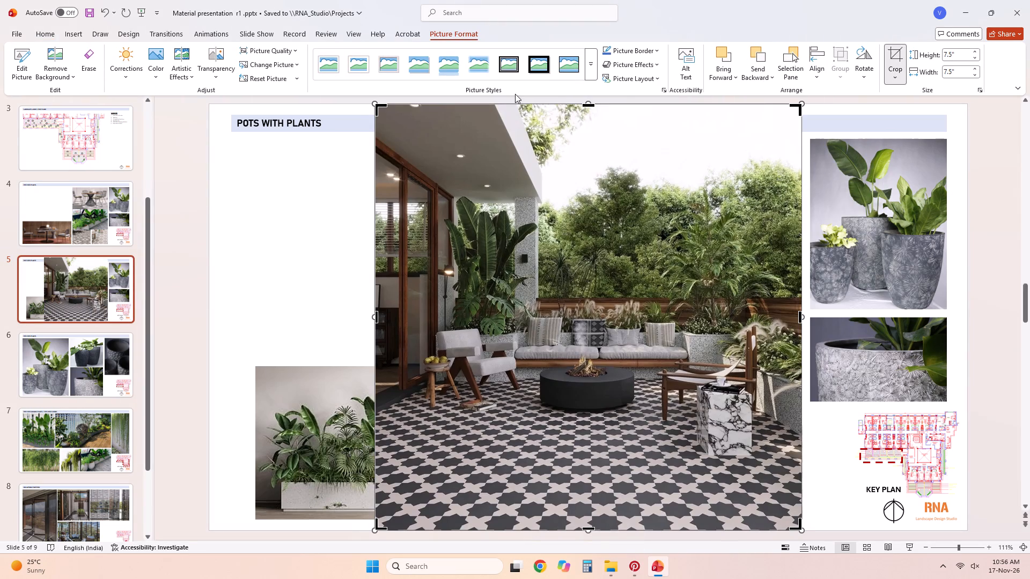
{"action": "left_click_drag", "start_coordinate": [592, 105], "coordinate": [590, 126]}
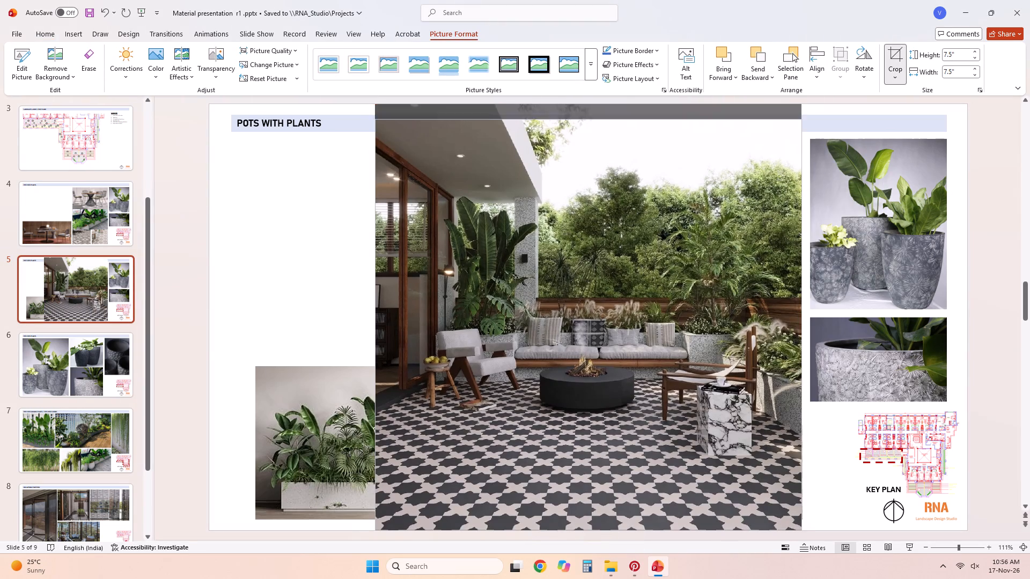
{"action": "left_click_drag", "start_coordinate": [590, 126], "coordinate": [580, 305]}
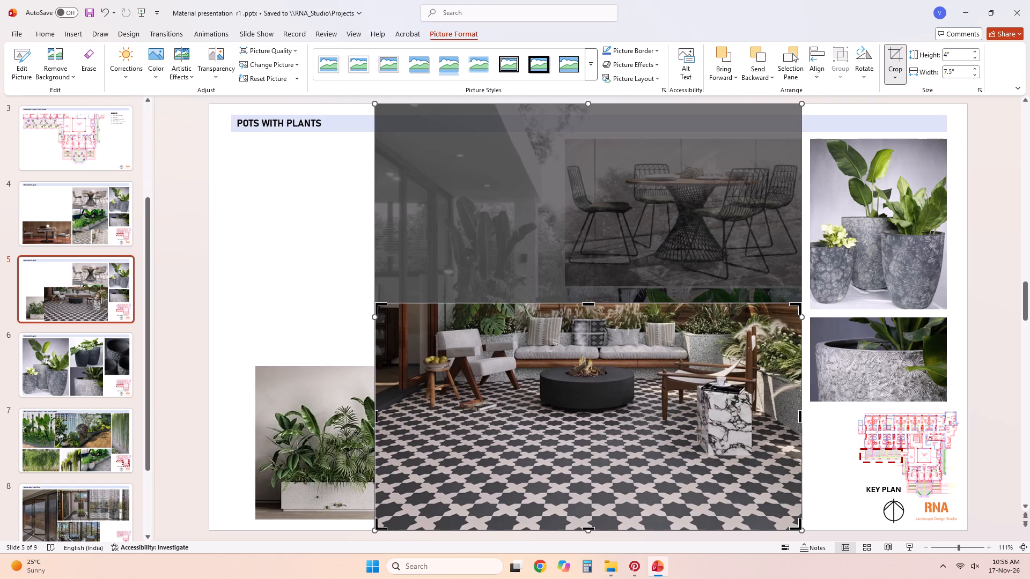
{"action": "left_click", "coordinate": [823, 488]}
{"action": "left_click", "coordinate": [798, 309]}
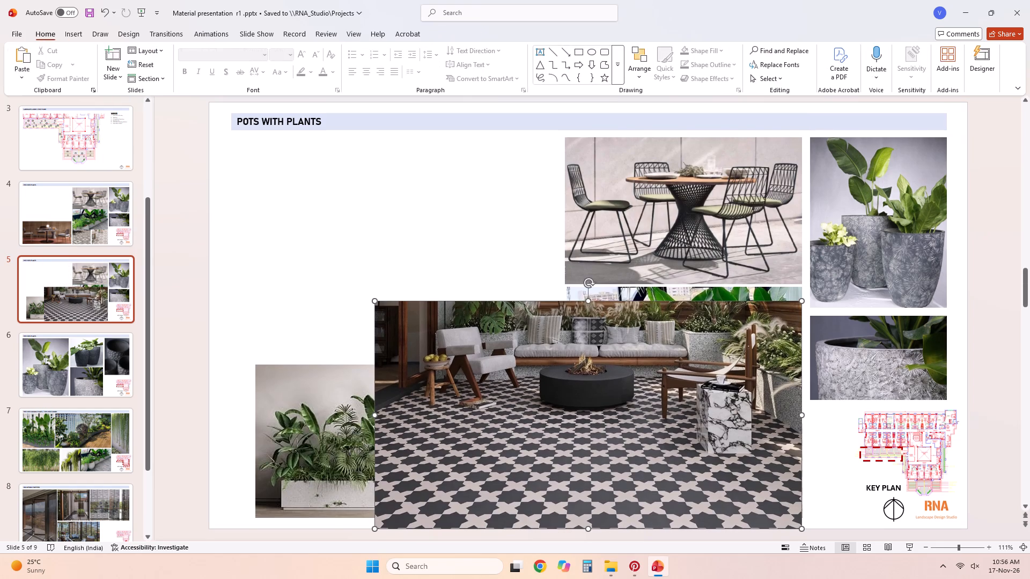
Shrink the cropped patio picture to about 2.69" by 1.43" and move it to the blank area above the white planter picture.
{"action": "left_click_drag", "start_coordinate": [799, 302], "coordinate": [410, 446]}
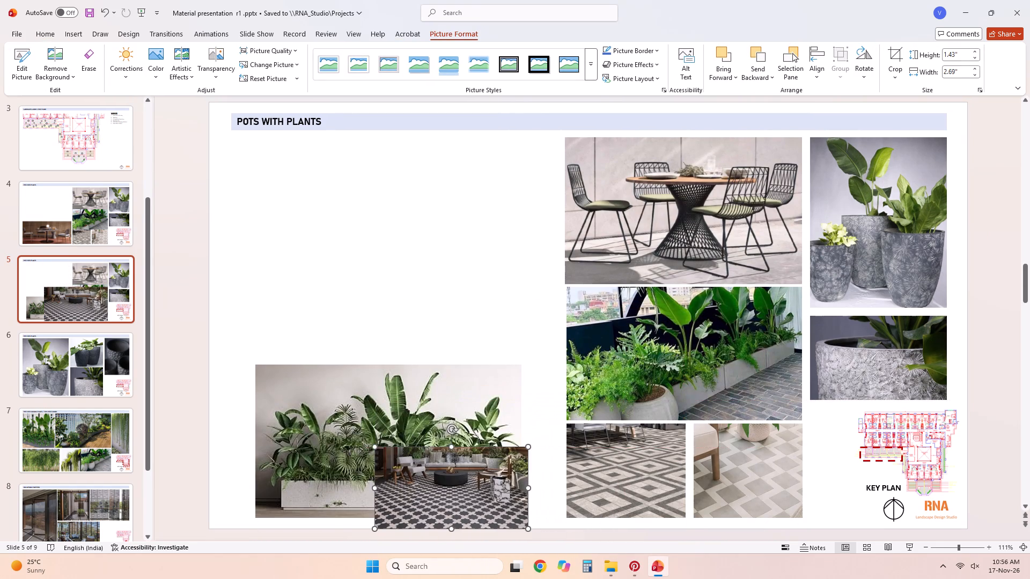
{"action": "left_click_drag", "start_coordinate": [460, 488], "coordinate": [473, 290]}
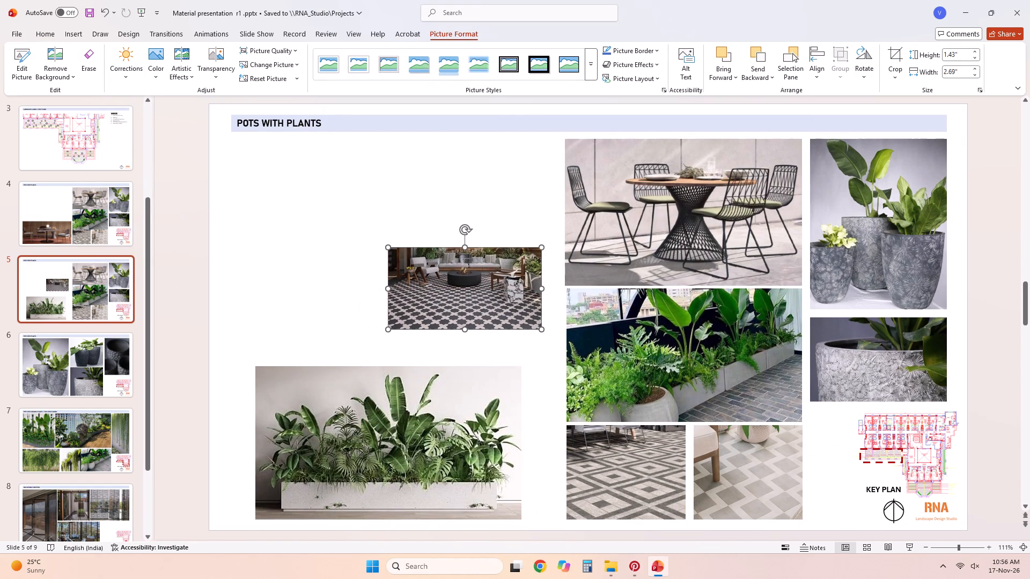
{"action": "left_click", "coordinate": [700, 395]}
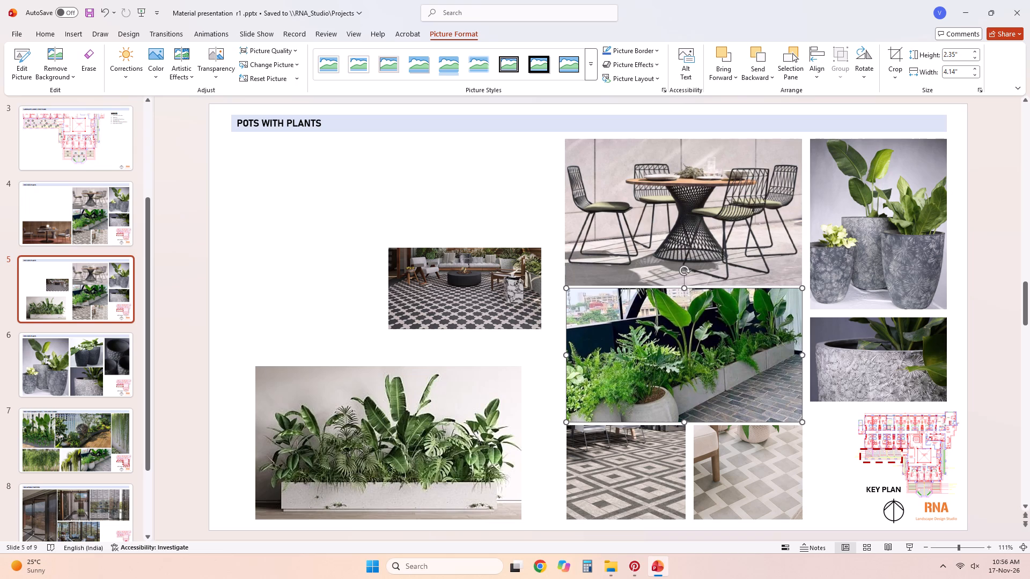
{"action": "left_click_drag", "start_coordinate": [483, 282], "coordinate": [474, 301]}
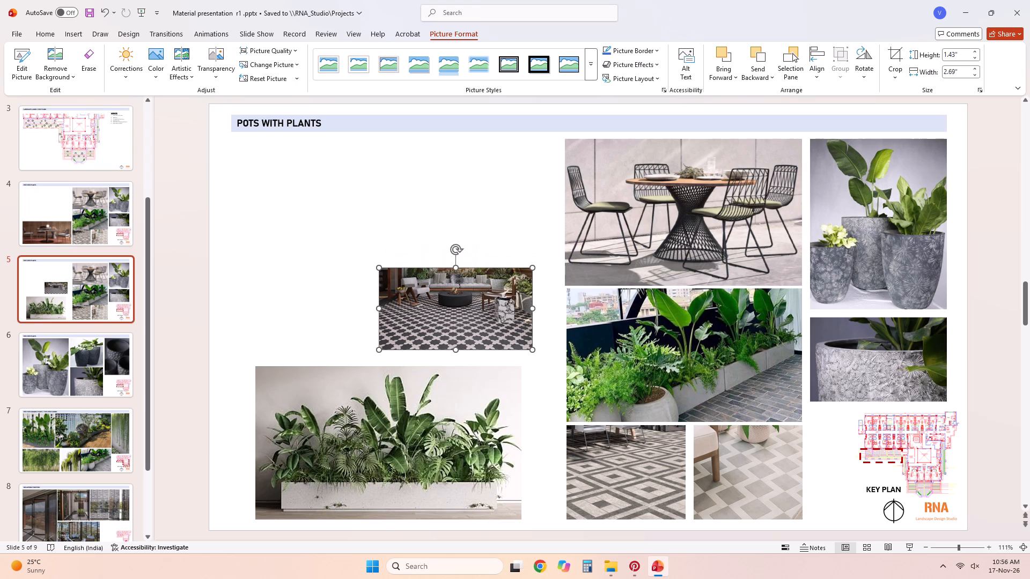
{"action": "left_click", "coordinate": [470, 309]}
Delete the dining table and chairs picture from slide 5.
{"action": "right_click", "coordinate": [657, 253]}
{"action": "key", "text": "Delete"}
{"action": "key", "text": "Delete"}
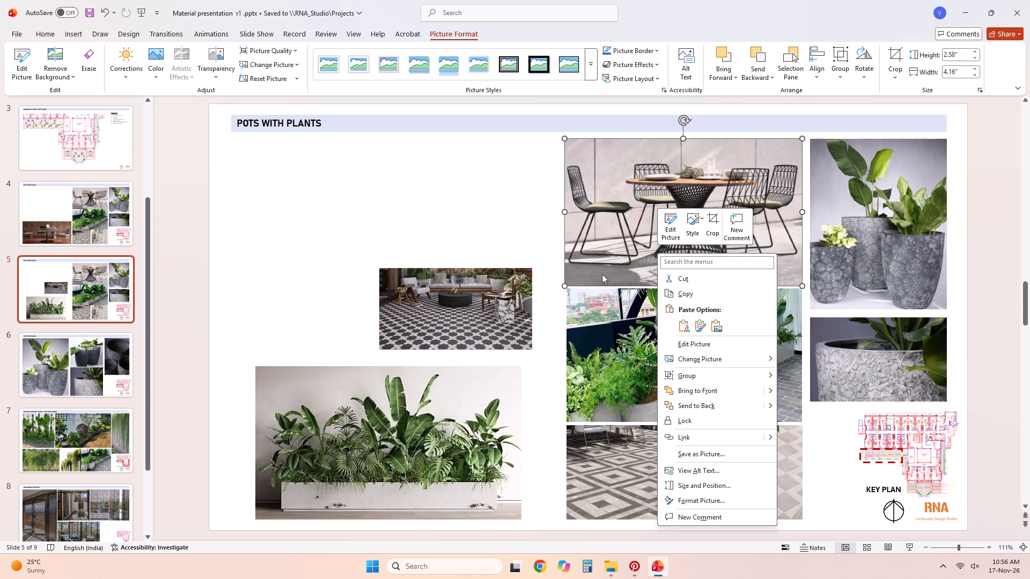
{"action": "key", "text": "Escape"}
{"action": "left_click", "coordinate": [691, 234]}
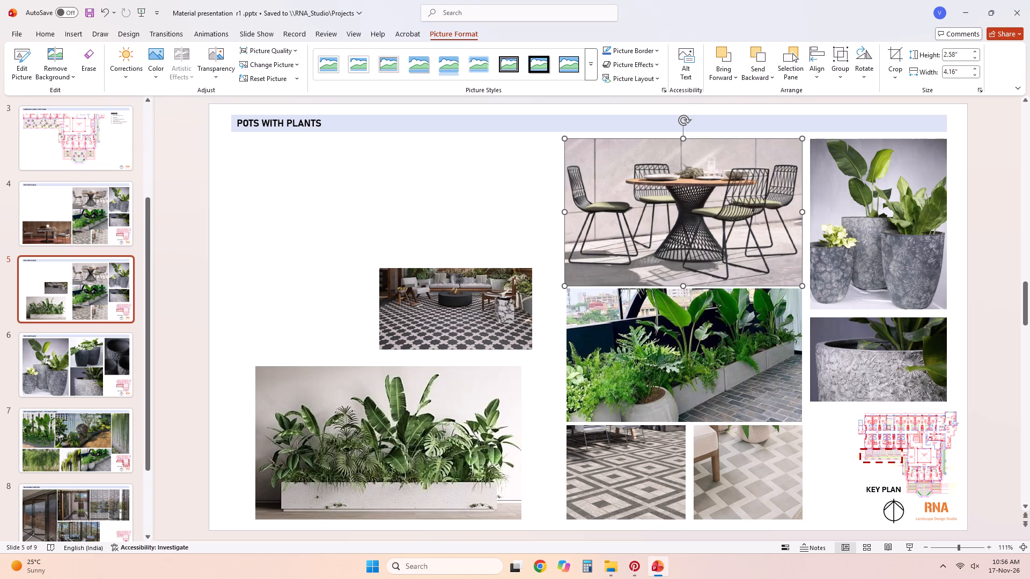
{"action": "key", "text": "Delete"}
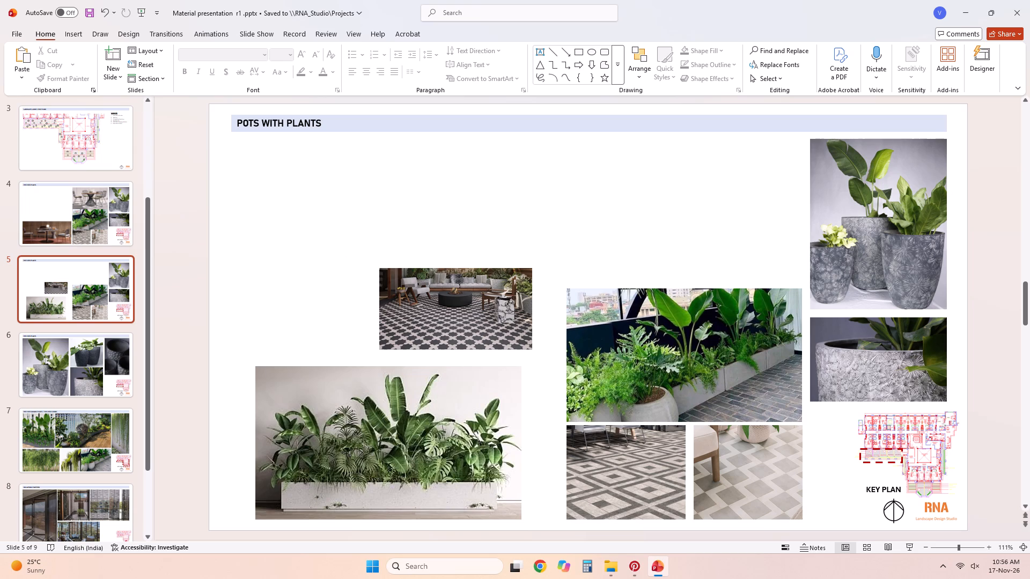
Move the fire-pit patio picture above the planter-row picture on slide 5 and enlarge it to about 4.41" by 2.35".
{"action": "left_click_drag", "start_coordinate": [397, 308], "coordinate": [663, 190]}
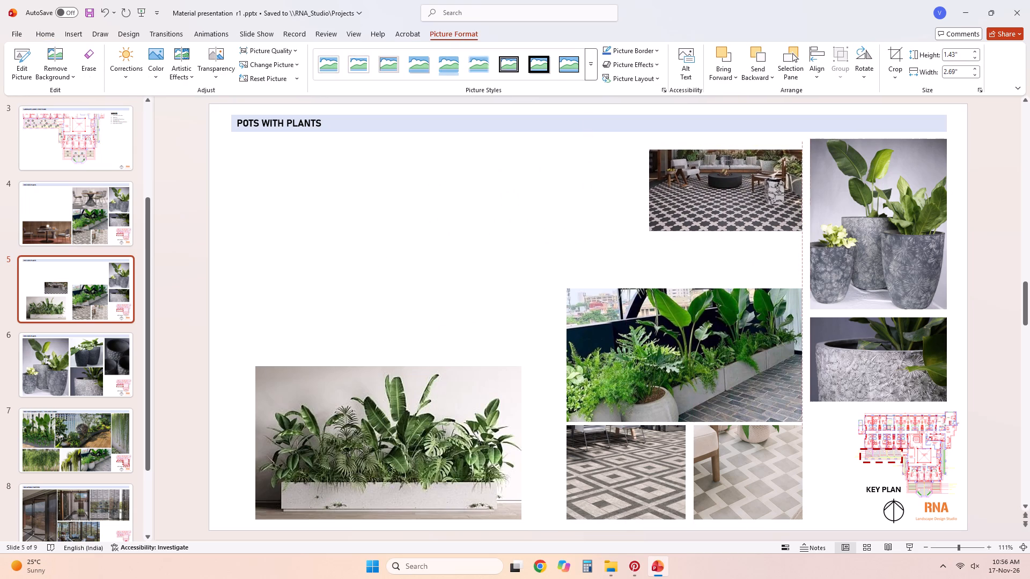
{"action": "left_click_drag", "start_coordinate": [663, 190], "coordinate": [670, 178]}
{"action": "left_click_drag", "start_coordinate": [652, 221], "coordinate": [580, 261]}
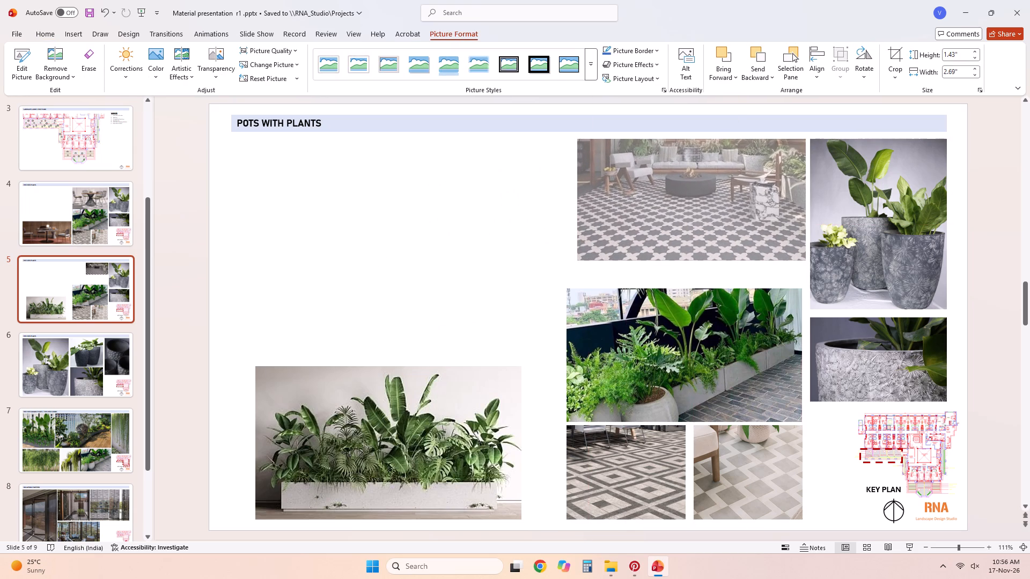
{"action": "left_click_drag", "start_coordinate": [580, 261], "coordinate": [582, 269]}
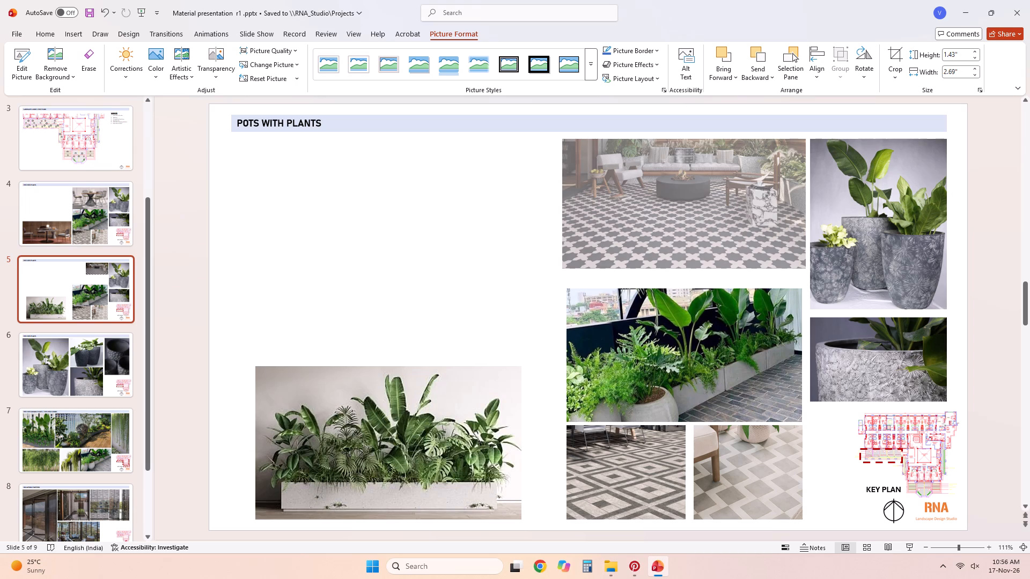
{"action": "left_click_drag", "start_coordinate": [582, 269], "coordinate": [582, 271]}
{"action": "left_click", "coordinate": [657, 236]}
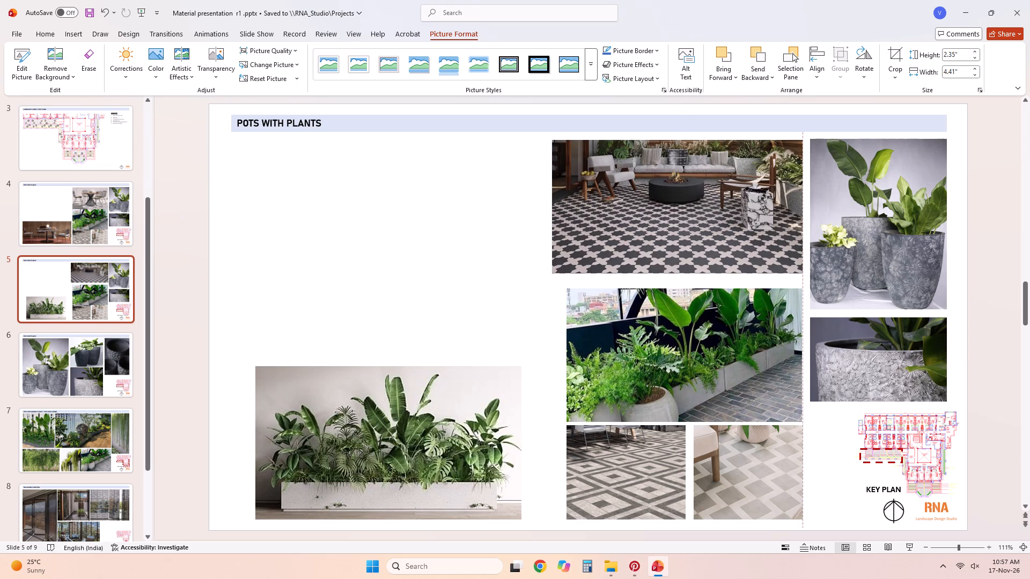
Enlarge the planter-row picture with brick paving to about 4.4" by 2.5", matching the patio picture's width.
{"action": "left_click", "coordinate": [587, 317]}
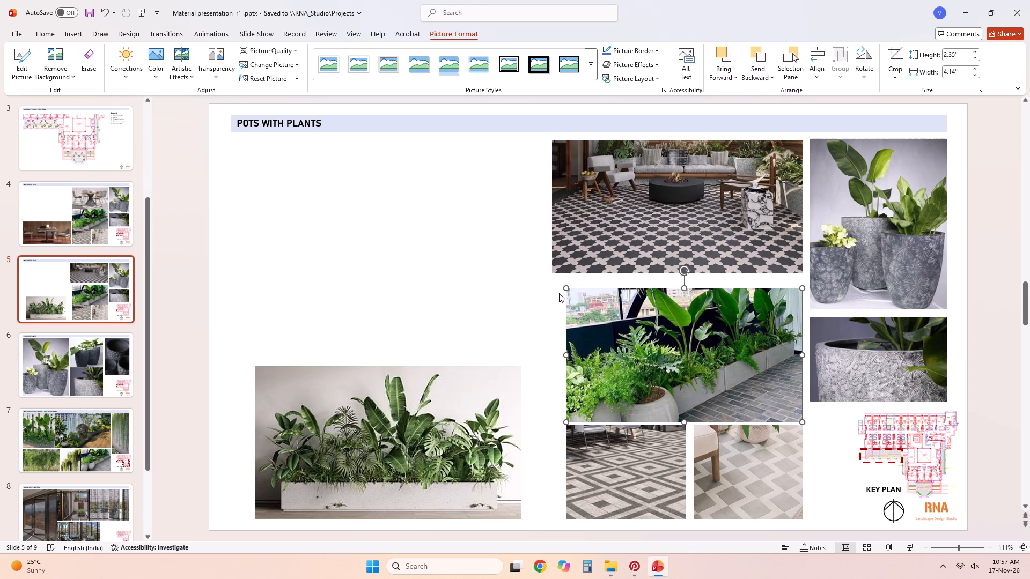
{"action": "left_click_drag", "start_coordinate": [566, 287], "coordinate": [554, 278]}
{"action": "left_click", "coordinate": [813, 482]}
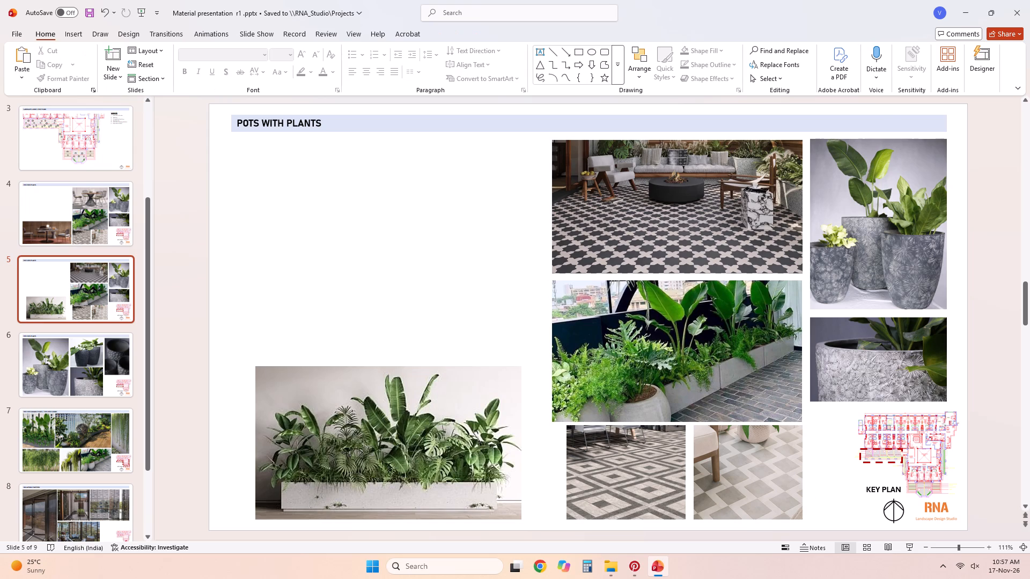
Delete the two grey textured pot pictures from slide 5.
{"action": "left_click", "coordinate": [902, 244]}
{"action": "key", "text": "Delete"}
{"action": "left_click", "coordinate": [894, 340]}
{"action": "key", "text": "Delete"}
Shift the patio picture to the slide's right margin and move the planter-row picture to the blank area above the white planter.
{"action": "left_click_drag", "start_coordinate": [799, 221], "coordinate": [942, 220]}
{"action": "left_click_drag", "start_coordinate": [735, 352], "coordinate": [607, 274]}
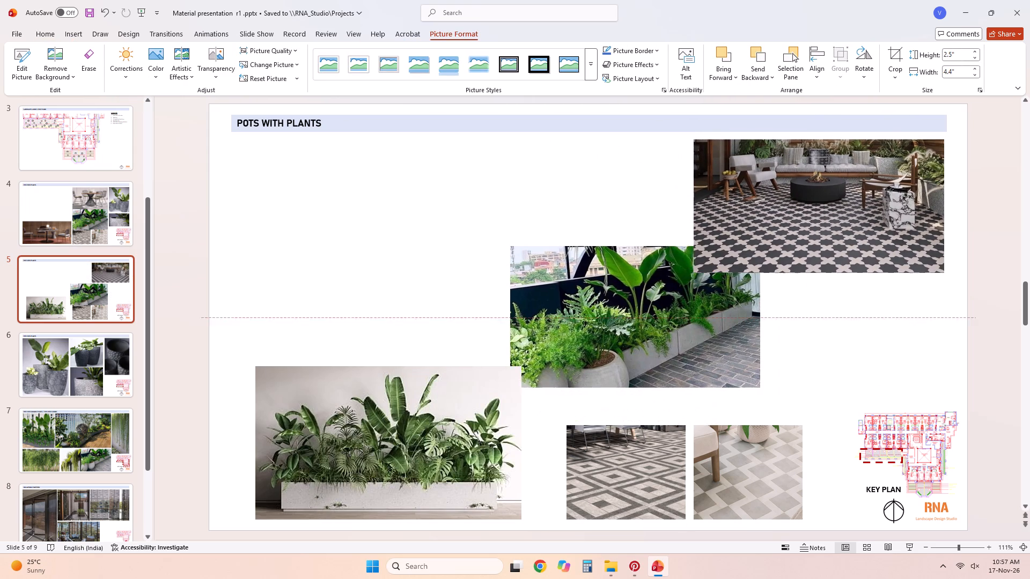
{"action": "left_click_drag", "start_coordinate": [607, 274], "coordinate": [573, 260]}
{"action": "left_click_drag", "start_coordinate": [547, 263], "coordinate": [474, 265]}
Place the diamond-patterned tile picture under the patio picture, aligned to its left edge, and crop its top to 1.59" high.
{"action": "left_click_drag", "start_coordinate": [635, 469], "coordinate": [765, 321]}
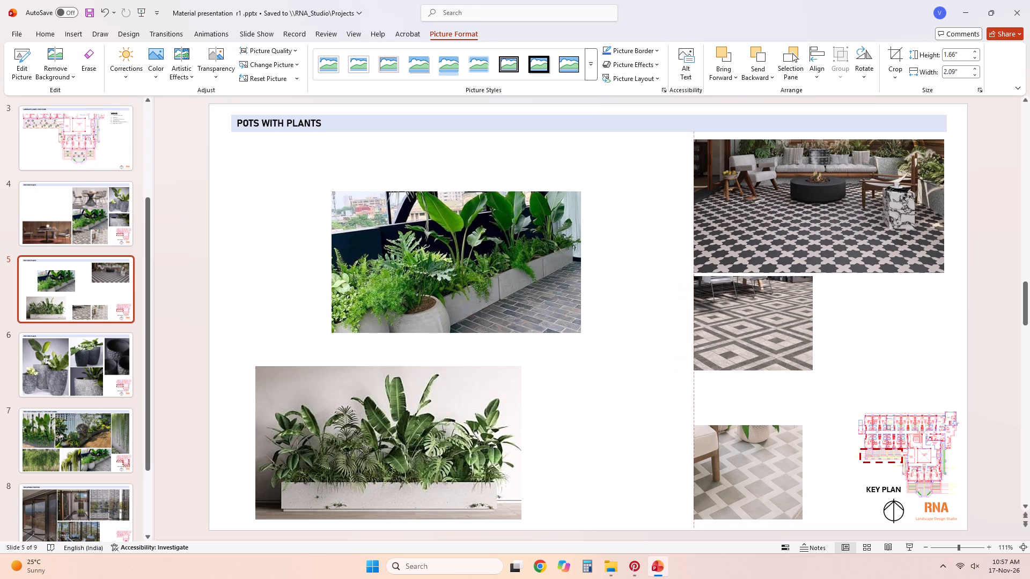
{"action": "left_click_drag", "start_coordinate": [765, 321], "coordinate": [766, 321]}
{"action": "right_click", "coordinate": [709, 362]}
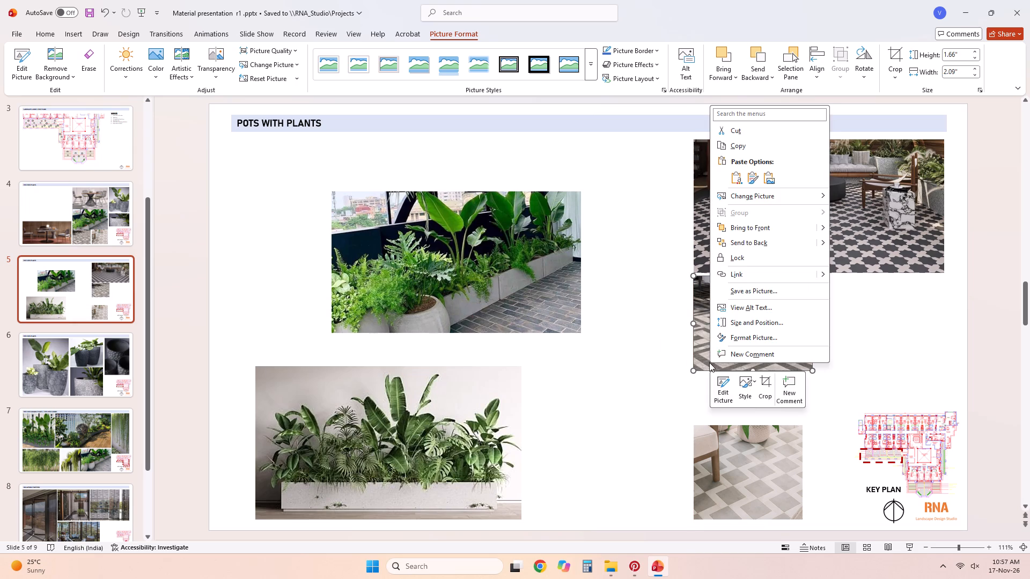
{"action": "left_click", "coordinate": [768, 398]}
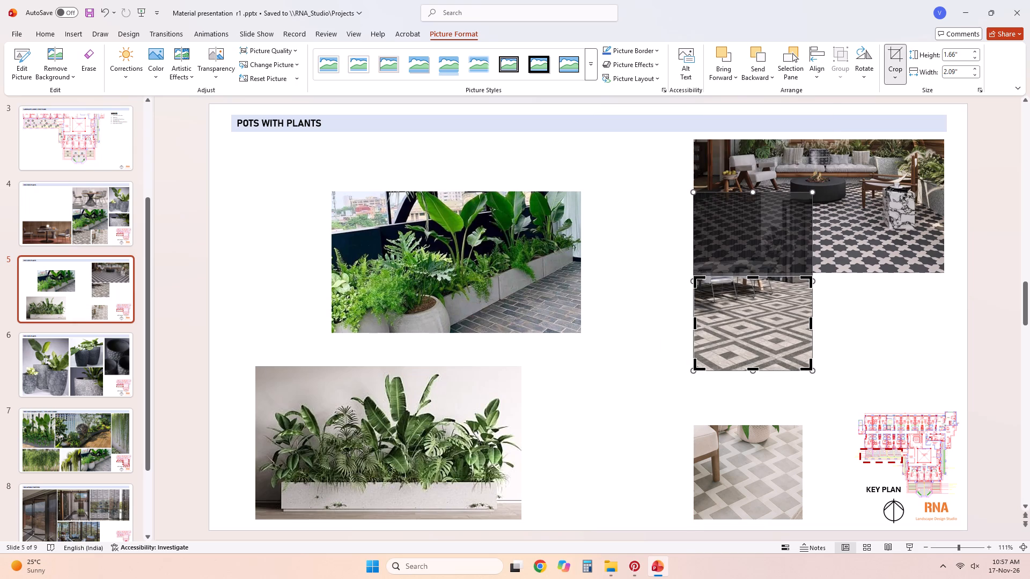
{"action": "left_click_drag", "start_coordinate": [754, 276], "coordinate": [756, 263]}
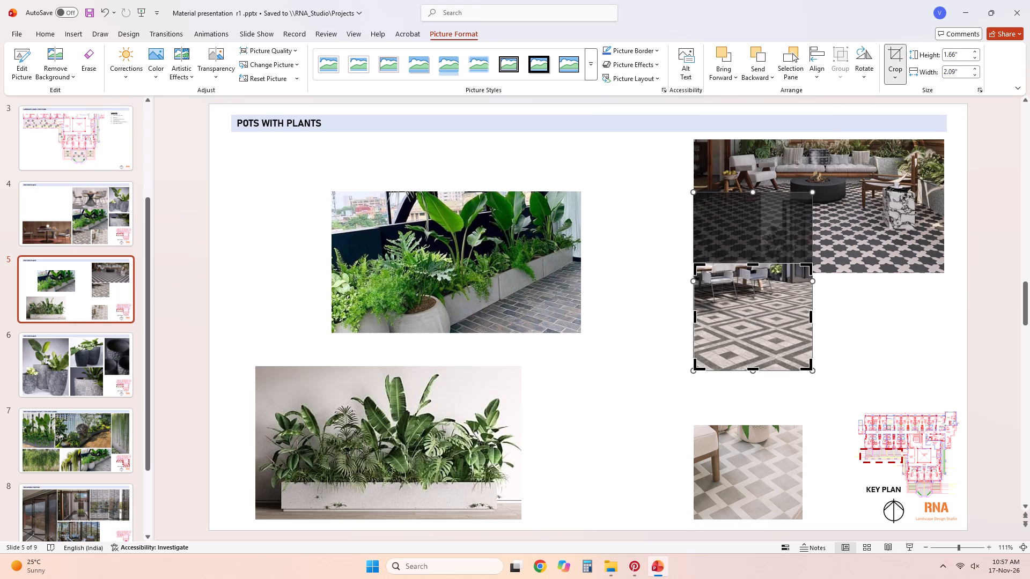
{"action": "left_click", "coordinate": [753, 262]}
{"action": "left_click_drag", "start_coordinate": [753, 263], "coordinate": [753, 281]}
{"action": "left_click", "coordinate": [831, 306]}
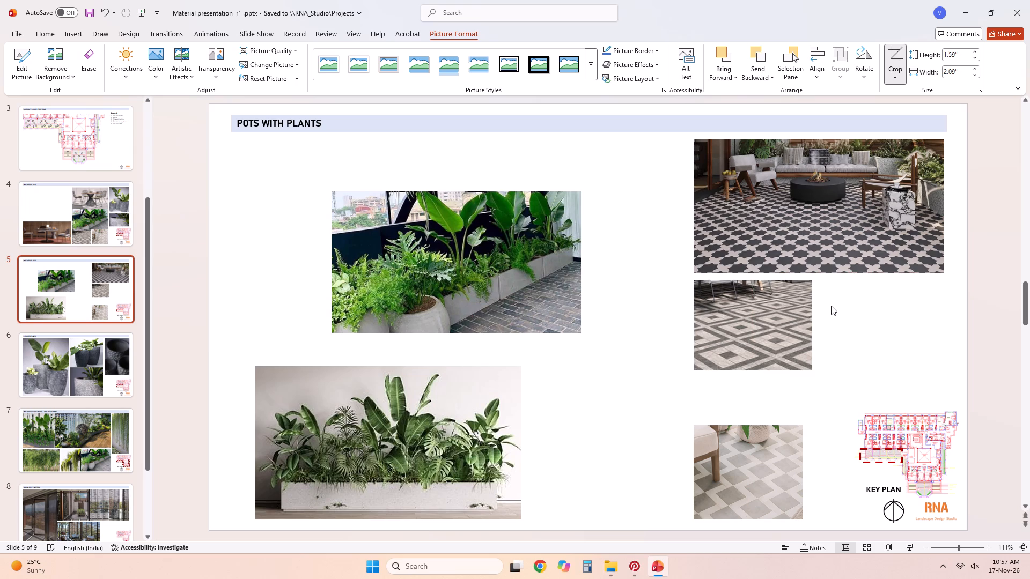
Place the beige geometric tile picture beside the diamond tile picture and enlarge both to equal height beneath the patio picture.
{"action": "left_click", "coordinate": [790, 352]}
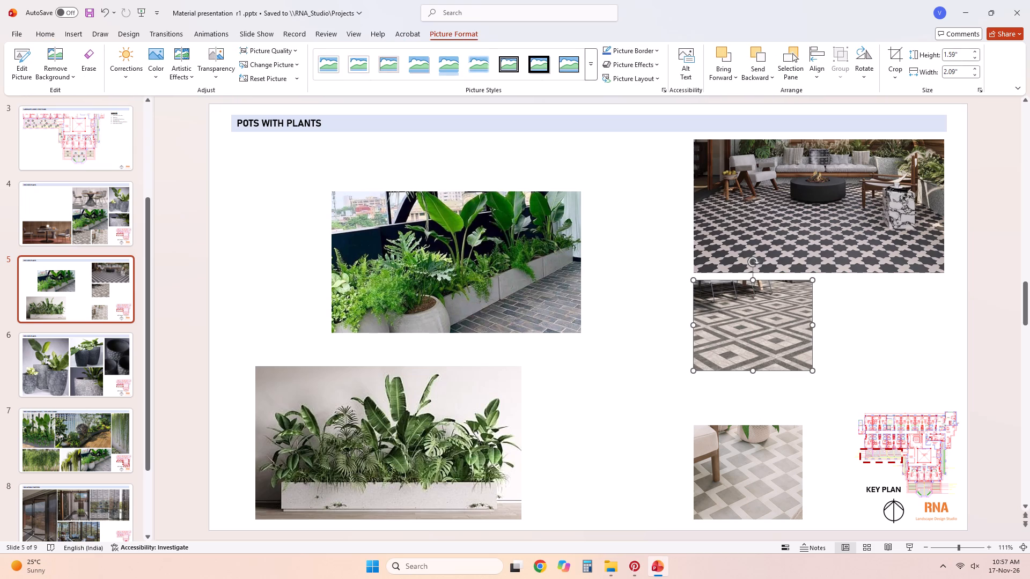
{"action": "left_click_drag", "start_coordinate": [779, 456], "coordinate": [921, 315]}
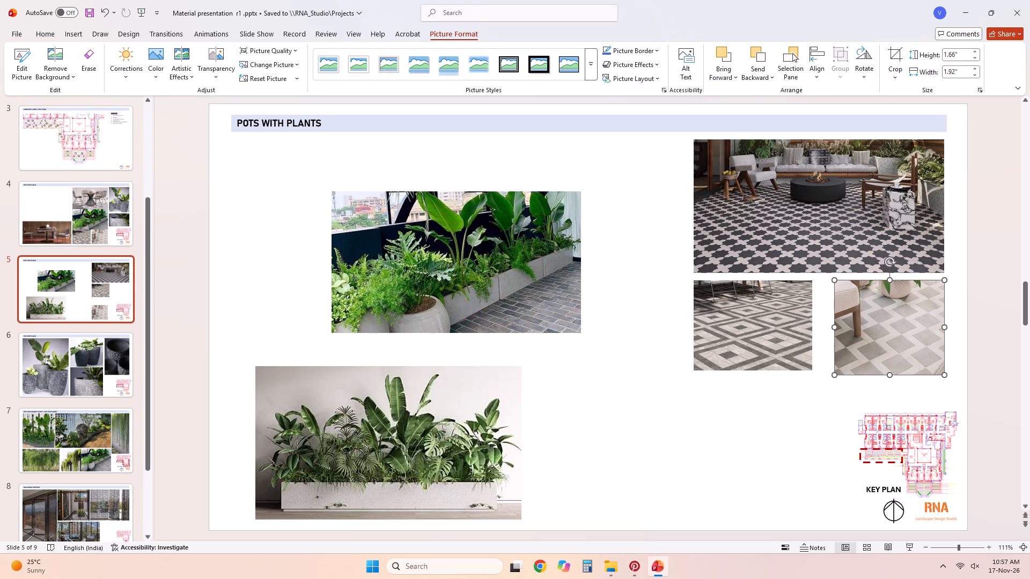
{"action": "left_click", "coordinate": [889, 331]}
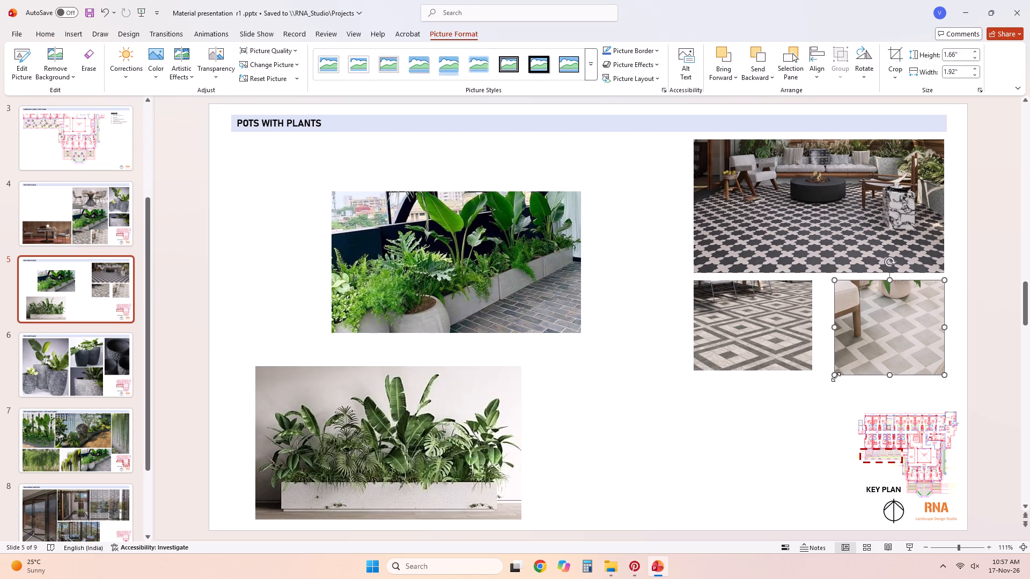
{"action": "left_click", "coordinate": [836, 377]}
{"action": "left_click", "coordinate": [770, 362]}
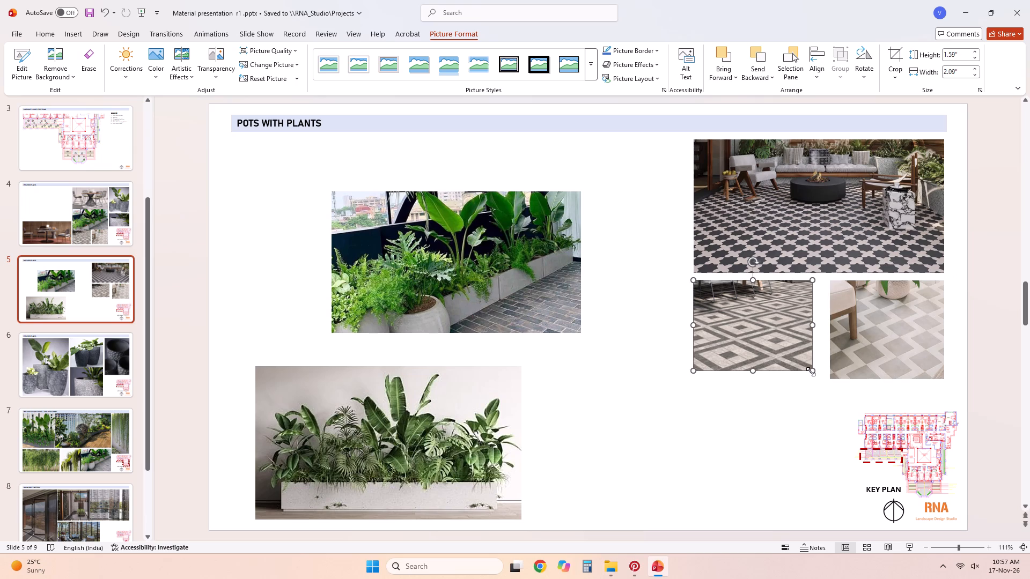
{"action": "left_click_drag", "start_coordinate": [811, 372], "coordinate": [811, 380]}
{"action": "left_click", "coordinate": [830, 417]}
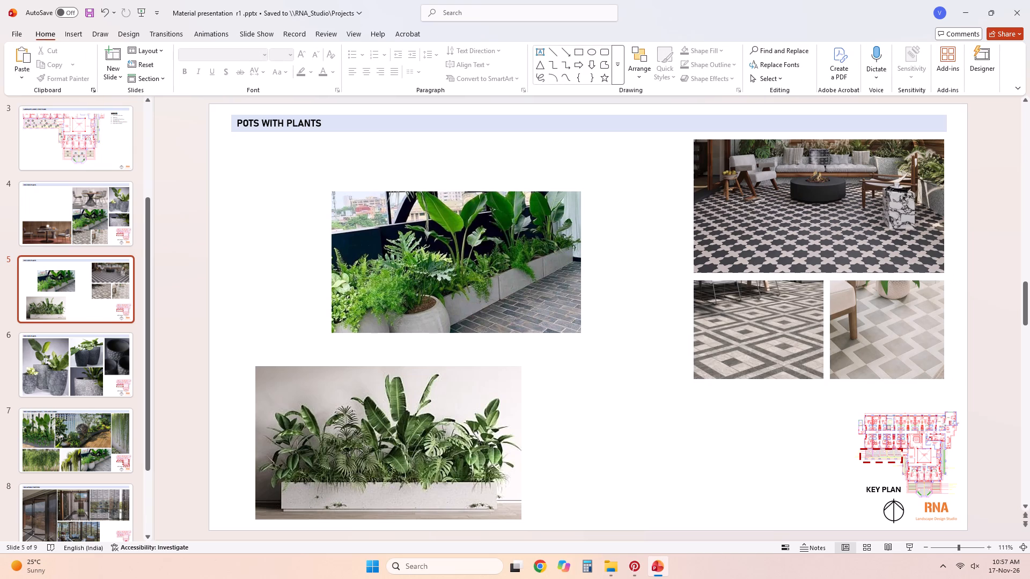
Move the planter-row picture beside the patio picture, level with its top, and enlarge it to about 4.52" by 2.57".
{"action": "left_click_drag", "start_coordinate": [482, 245], "coordinate": [581, 195]}
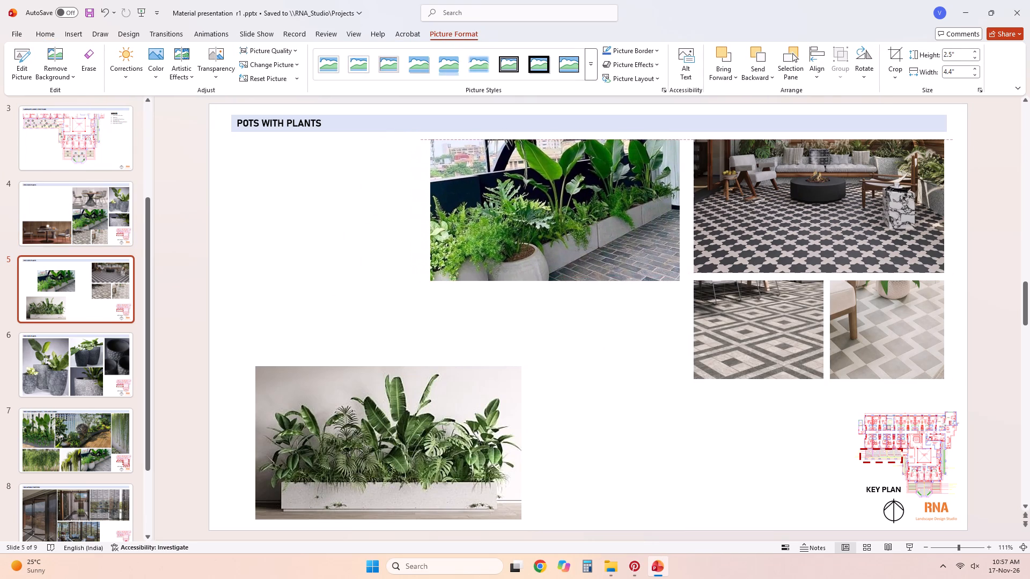
{"action": "left_click_drag", "start_coordinate": [581, 195], "coordinate": [592, 196]}
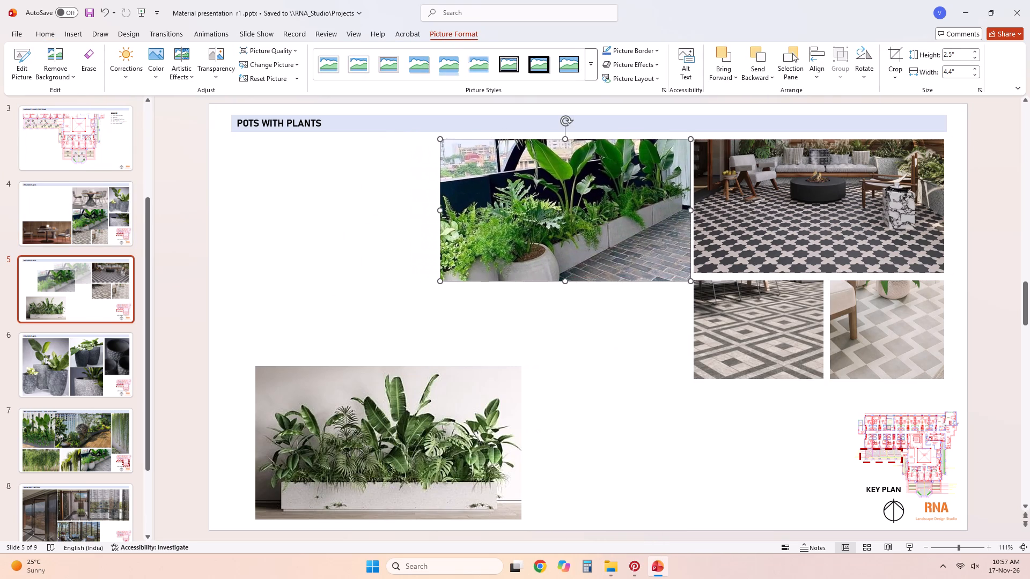
{"action": "left_click_drag", "start_coordinate": [440, 280], "coordinate": [433, 285]}
{"action": "left_click", "coordinate": [582, 242]}
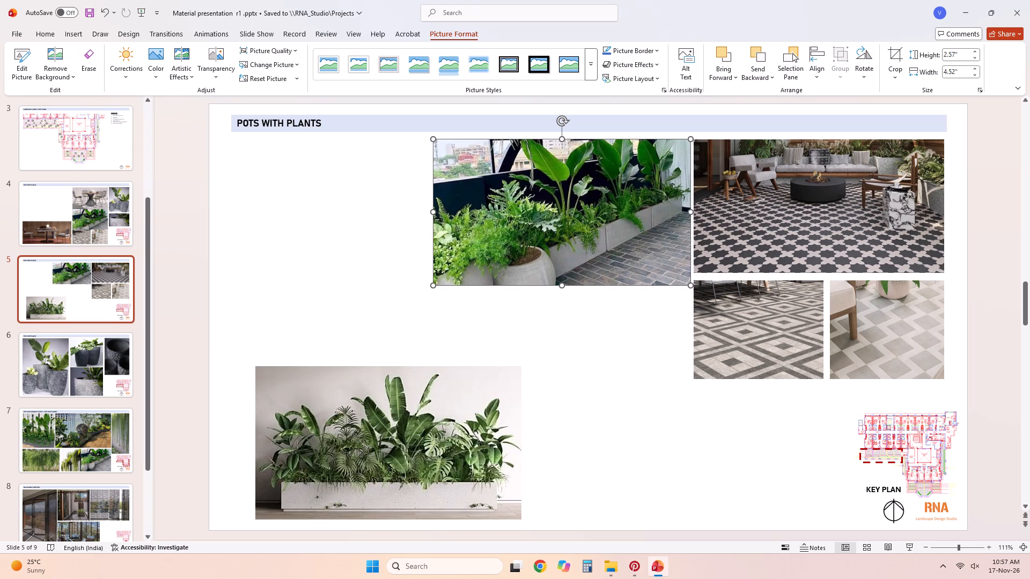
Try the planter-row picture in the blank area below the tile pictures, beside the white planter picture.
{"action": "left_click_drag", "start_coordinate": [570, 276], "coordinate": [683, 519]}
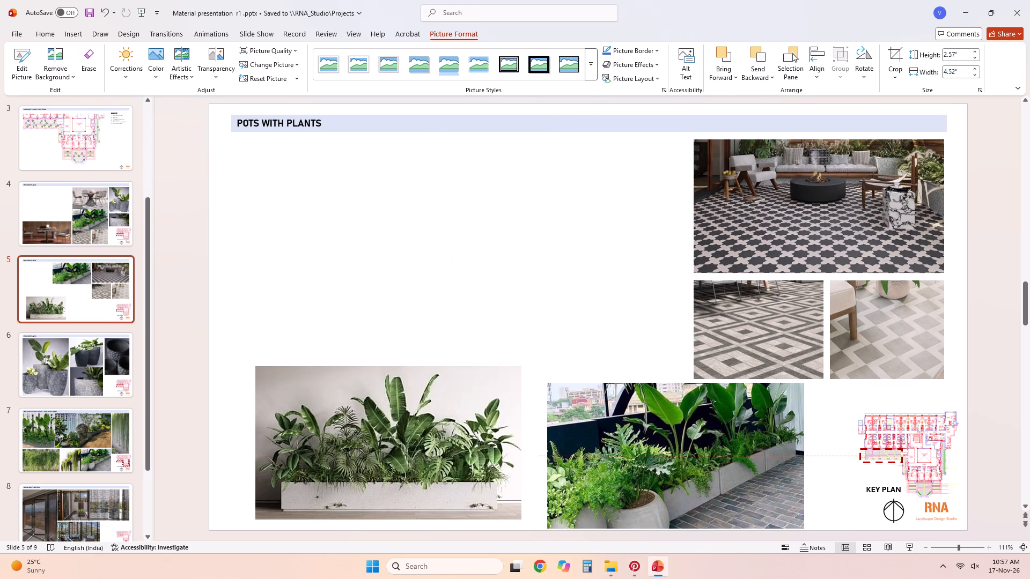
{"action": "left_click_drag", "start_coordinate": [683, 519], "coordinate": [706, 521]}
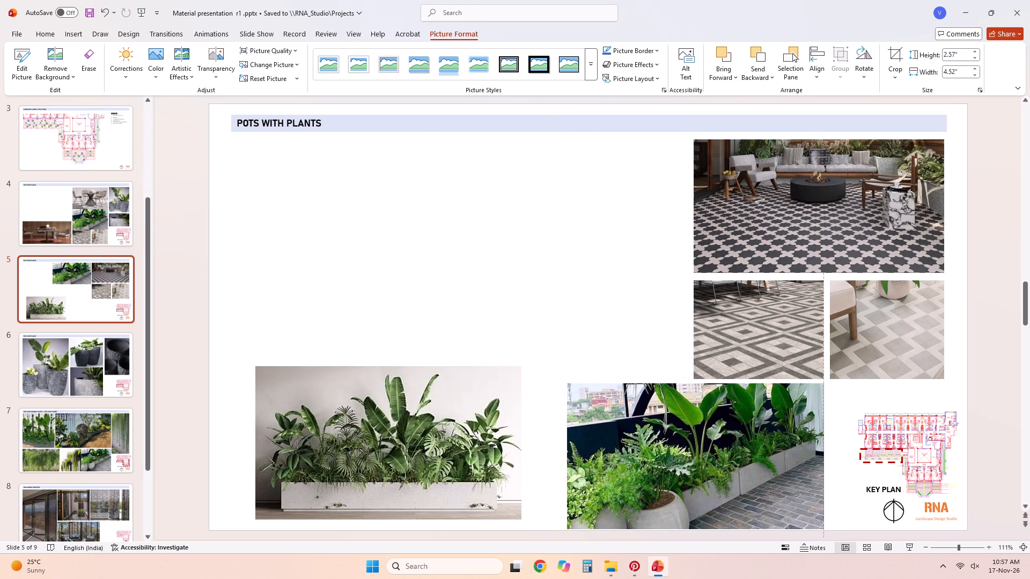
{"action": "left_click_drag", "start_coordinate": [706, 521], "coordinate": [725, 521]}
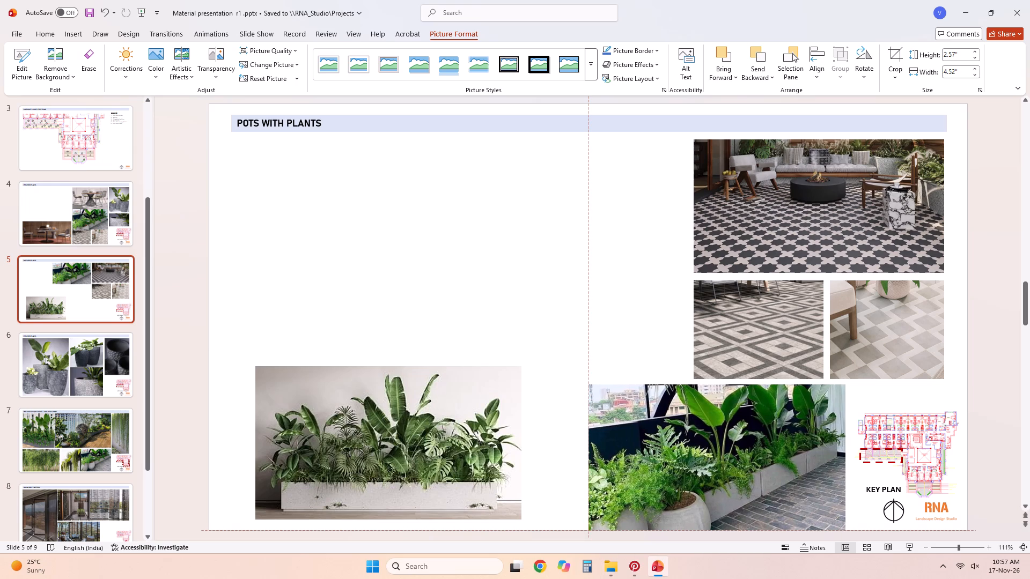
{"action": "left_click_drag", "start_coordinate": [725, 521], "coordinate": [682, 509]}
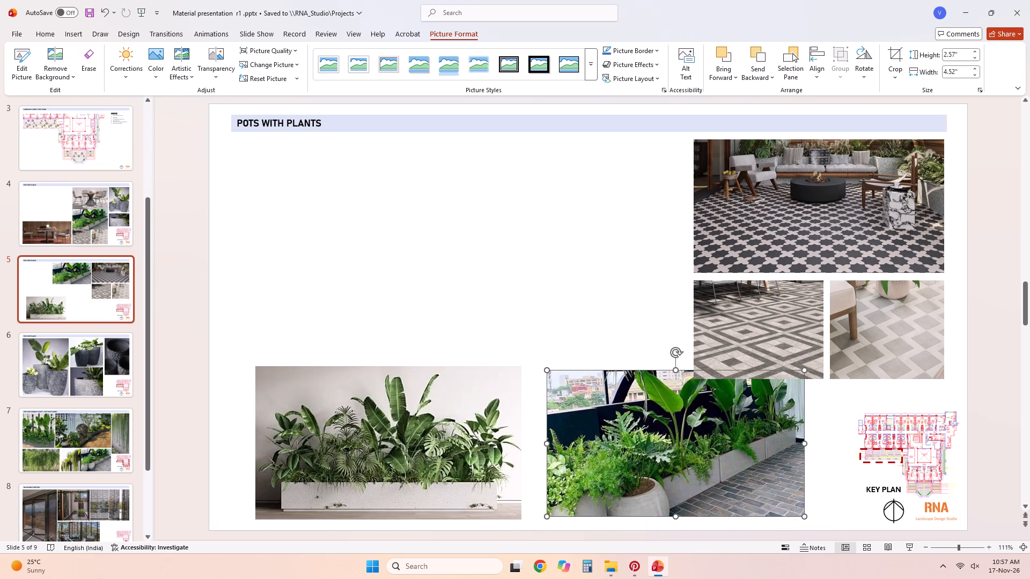
Return the planter-row picture to the top row beside the patio picture, leaving a narrow gap between them.
{"action": "left_click_drag", "start_coordinate": [682, 477], "coordinate": [571, 244]}
{"action": "left_click_drag", "start_coordinate": [570, 264], "coordinate": [560, 263]}
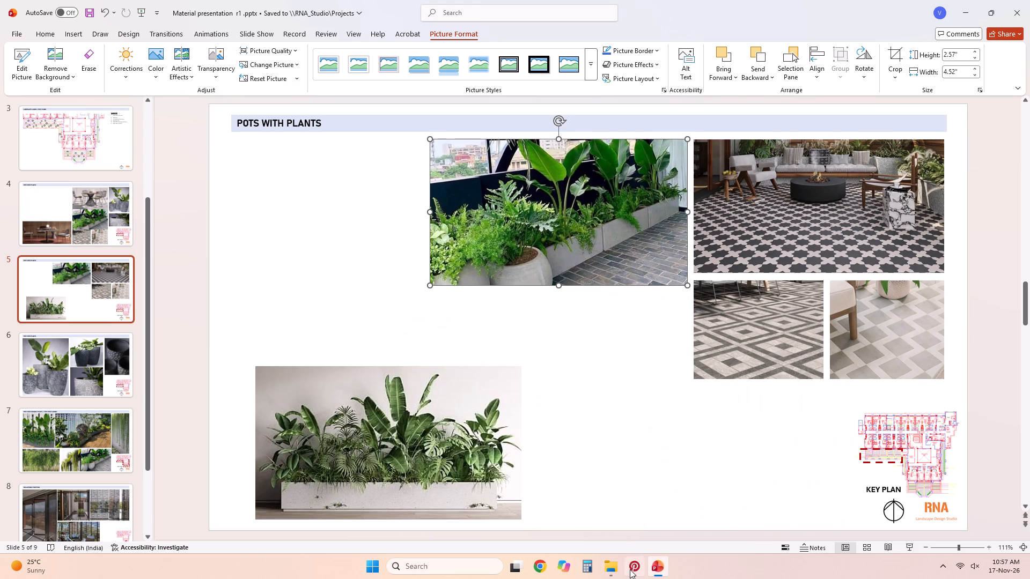
Switch to Pinterest and examine the ideas related to the star-pattern tiled patio pin with the round fire pit.
{"action": "left_click", "coordinate": [630, 569]}
{"action": "scroll", "coordinate": [524, 233], "scroll_direction": "down", "scroll_amount": 4}
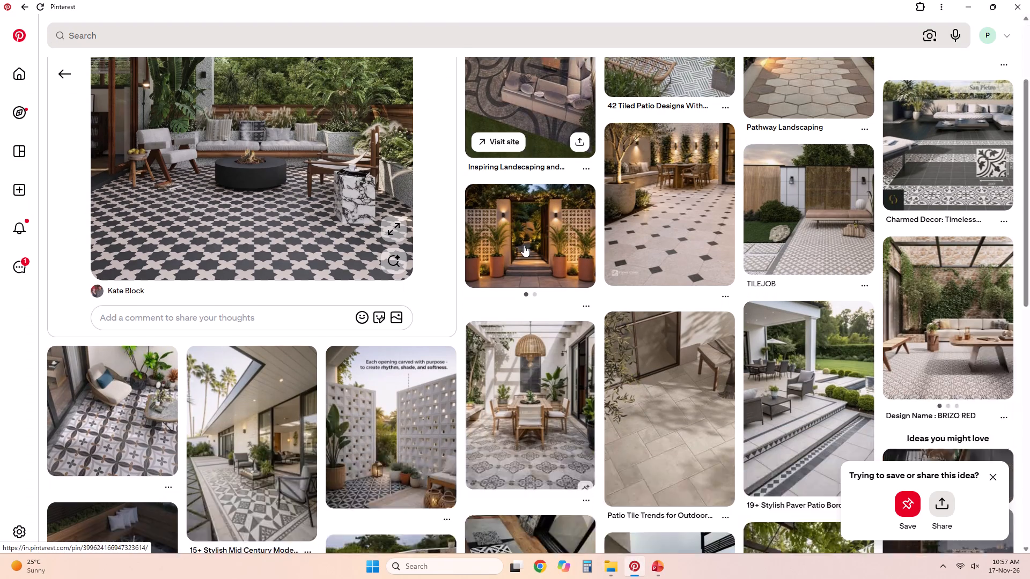
{"action": "scroll", "coordinate": [524, 245], "scroll_direction": "down", "scroll_amount": 5}
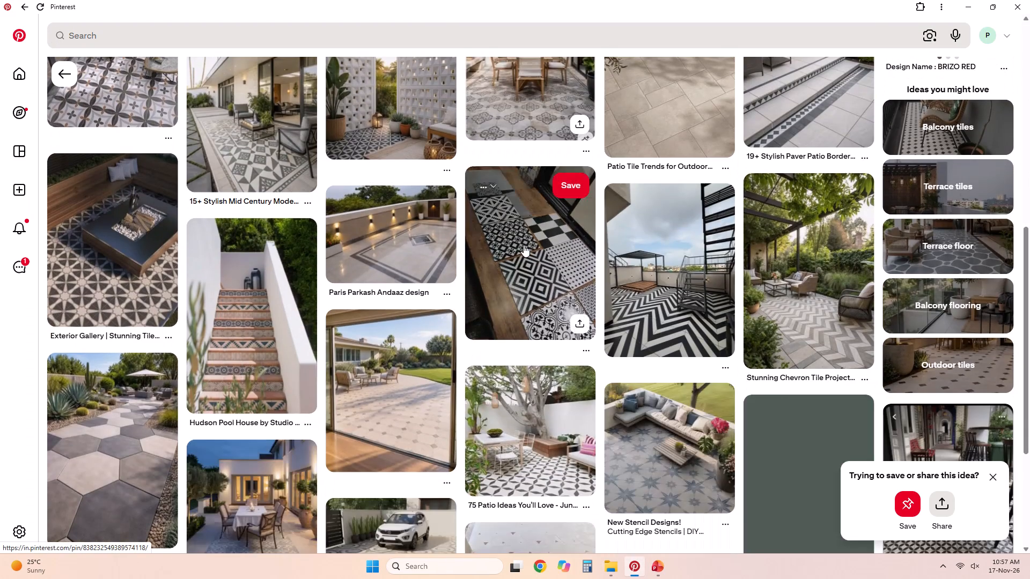
{"action": "scroll", "coordinate": [524, 245], "scroll_direction": "up", "scroll_amount": 3}
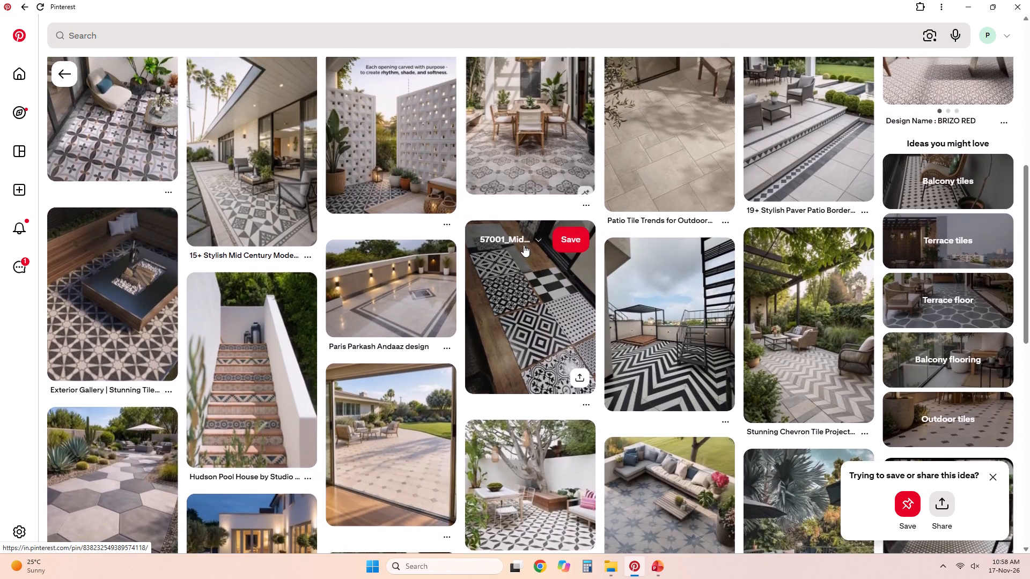
{"action": "scroll", "coordinate": [524, 245], "scroll_direction": "up", "scroll_amount": 10}
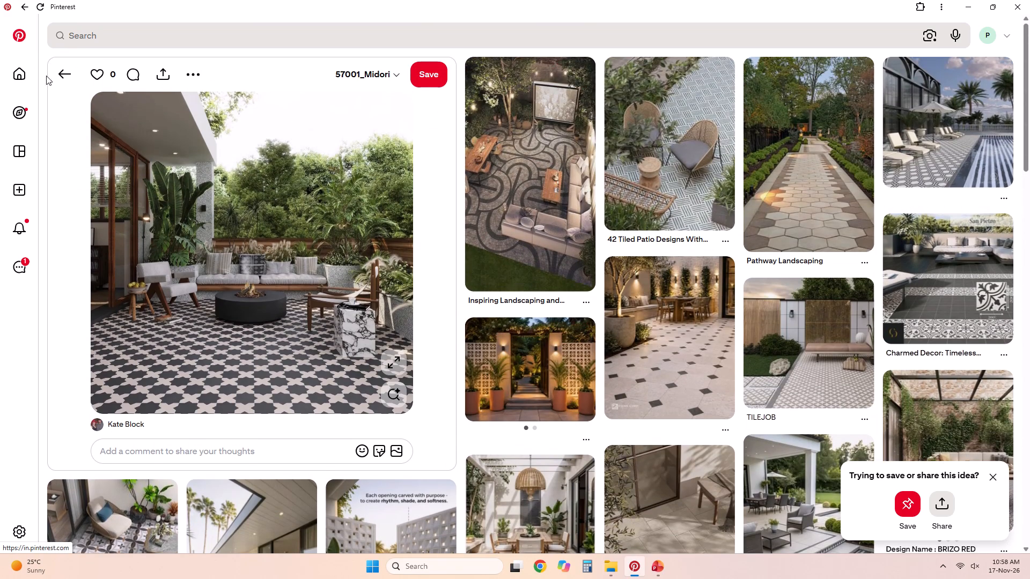
Go back through the earlier terrace pins to the "A Bright, Airy 4BHK Contemporary Home" pin.
{"action": "left_click", "coordinate": [63, 77]}
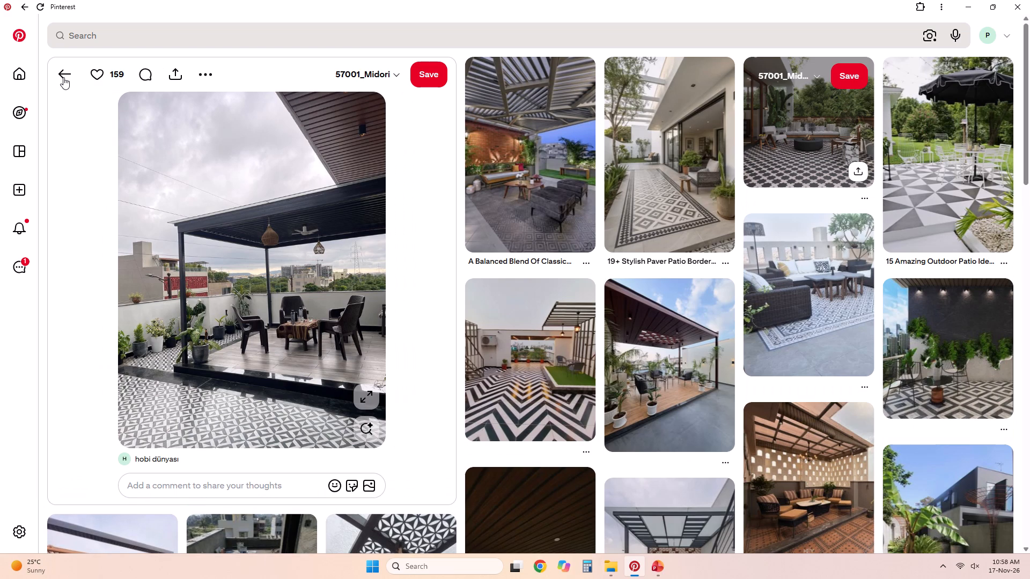
{"action": "left_click", "coordinate": [63, 77]}
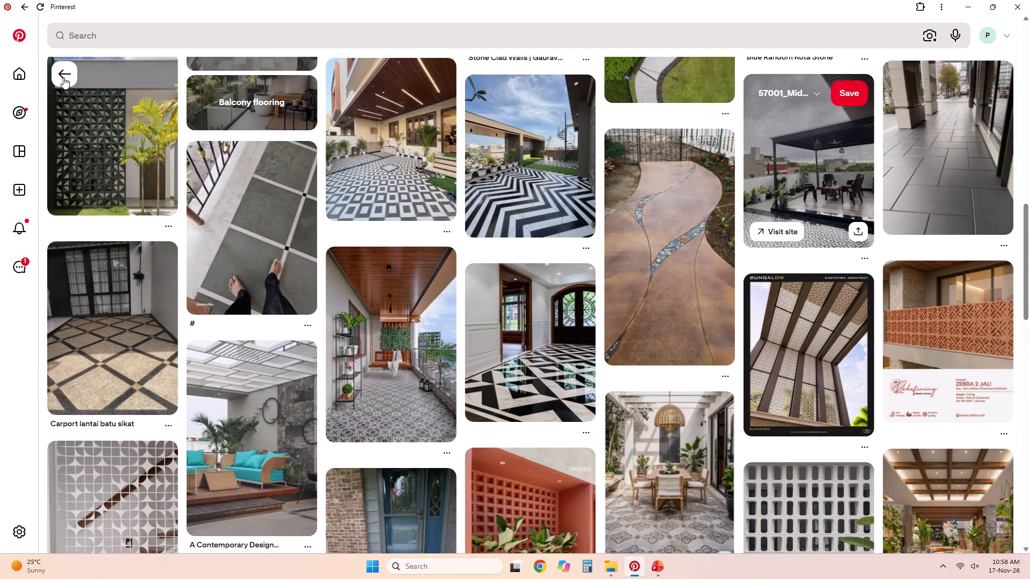
{"action": "left_click", "coordinate": [63, 77]}
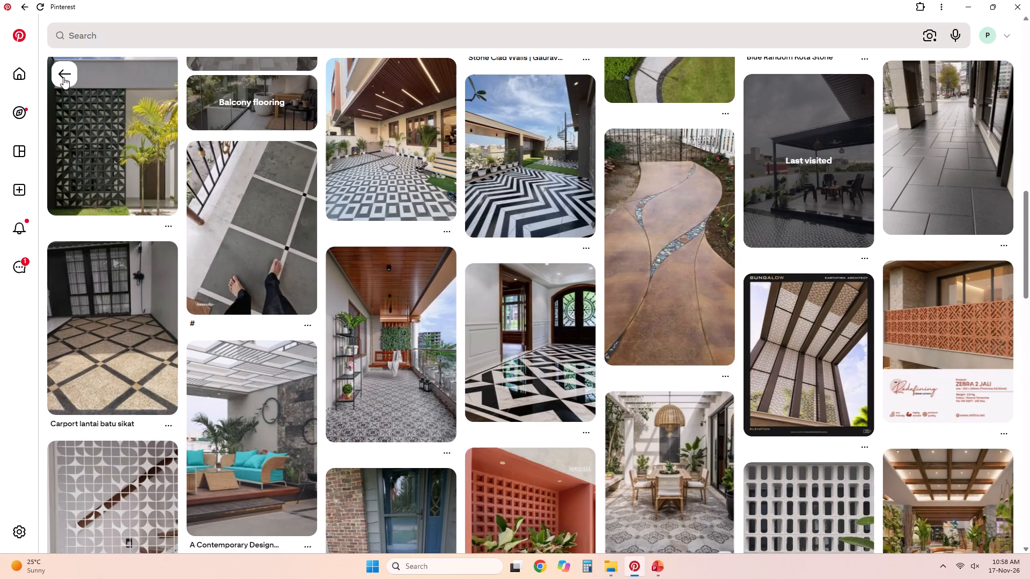
{"action": "scroll", "coordinate": [119, 175], "scroll_direction": "up", "scroll_amount": 4}
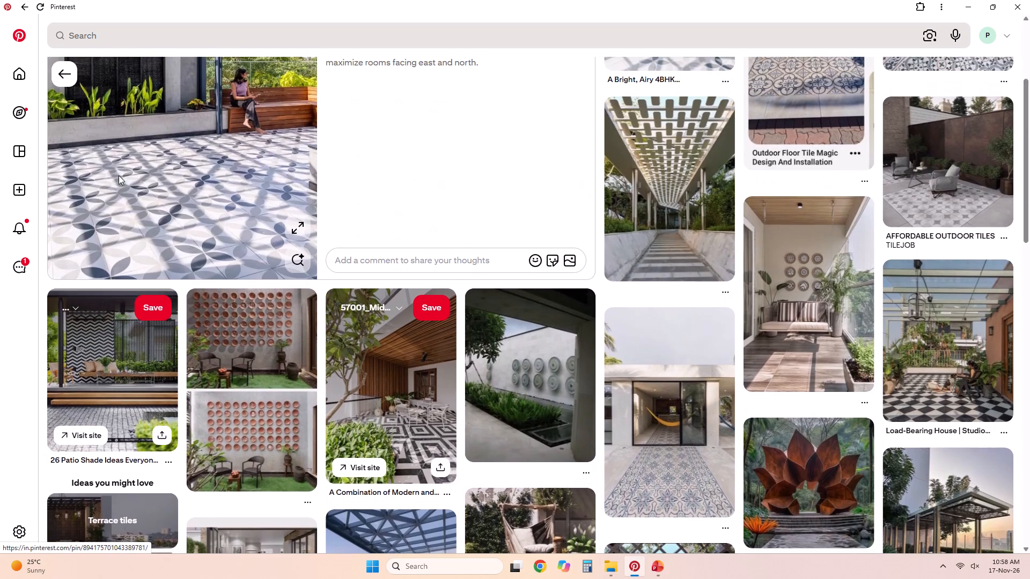
{"action": "scroll", "coordinate": [119, 175], "scroll_direction": "up", "scroll_amount": 5}
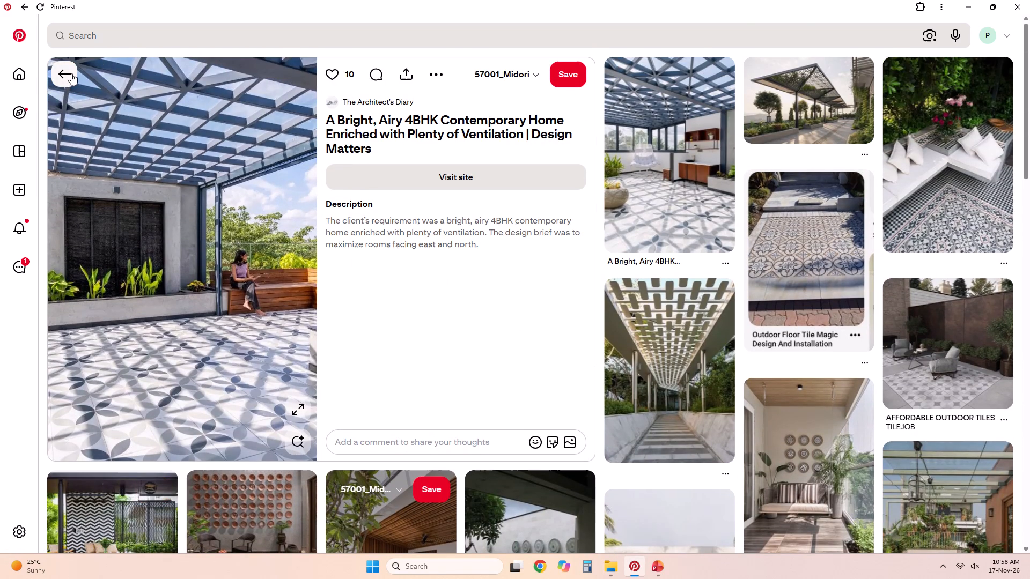
Examine the triangular canopy walkway pin and its related ideas, and return to the outdoor tile patio ideas.
{"action": "left_click", "coordinate": [785, 143]}
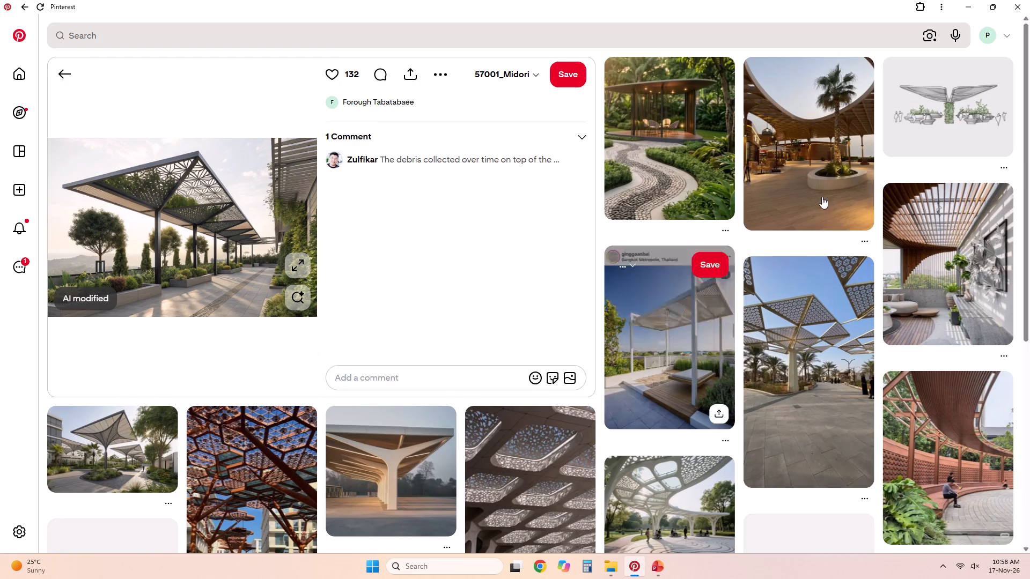
{"action": "scroll", "coordinate": [891, 290], "scroll_direction": "down", "scroll_amount": 7}
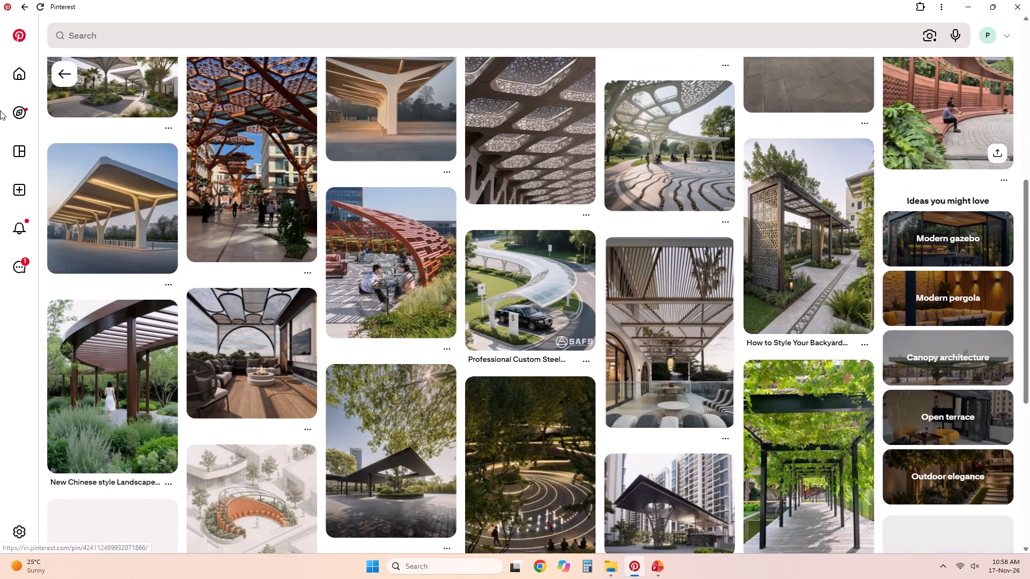
{"action": "left_click", "coordinate": [57, 73]}
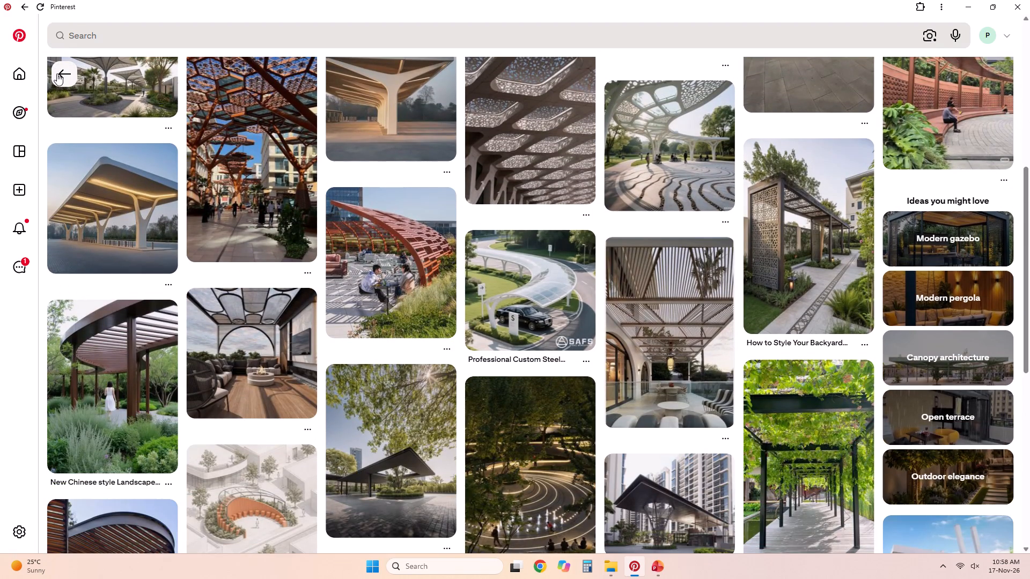
{"action": "left_click", "coordinate": [57, 73]}
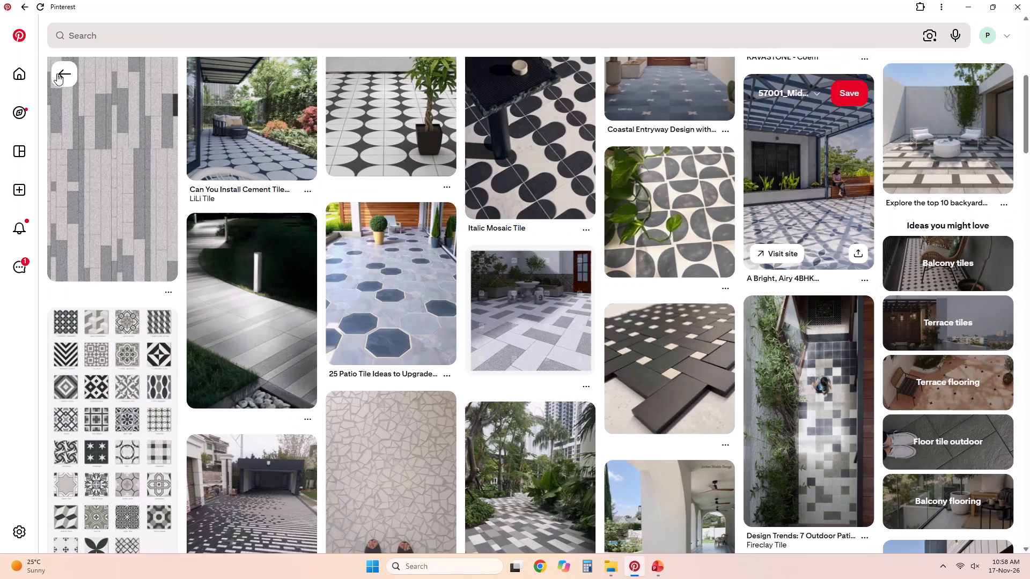
Go back through the terrace tile pins to the pin of the balcony bar with rounded-line floor tiles.
{"action": "scroll", "coordinate": [276, 392], "scroll_direction": "up", "scroll_amount": 10}
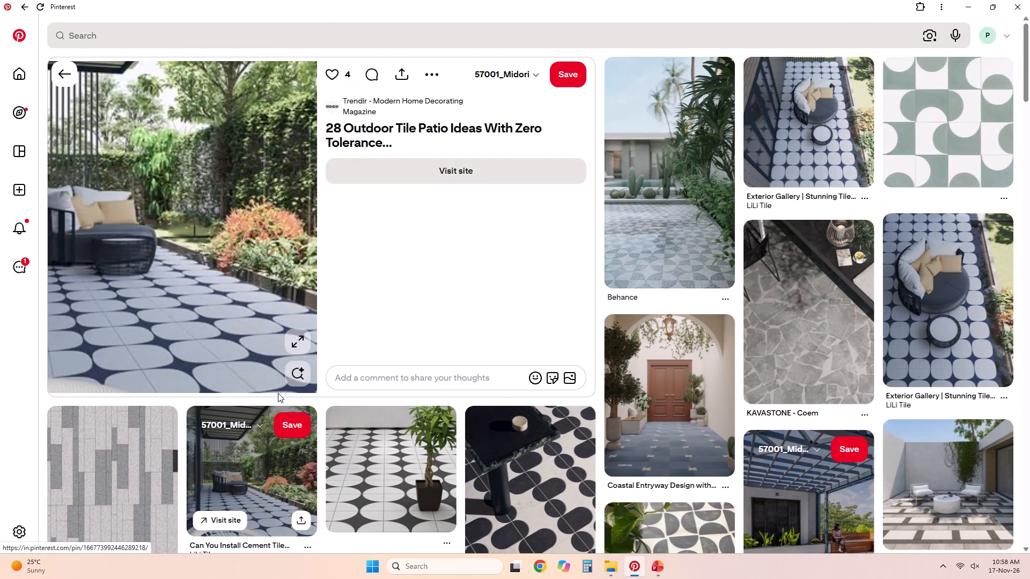
{"action": "left_click", "coordinate": [65, 70]}
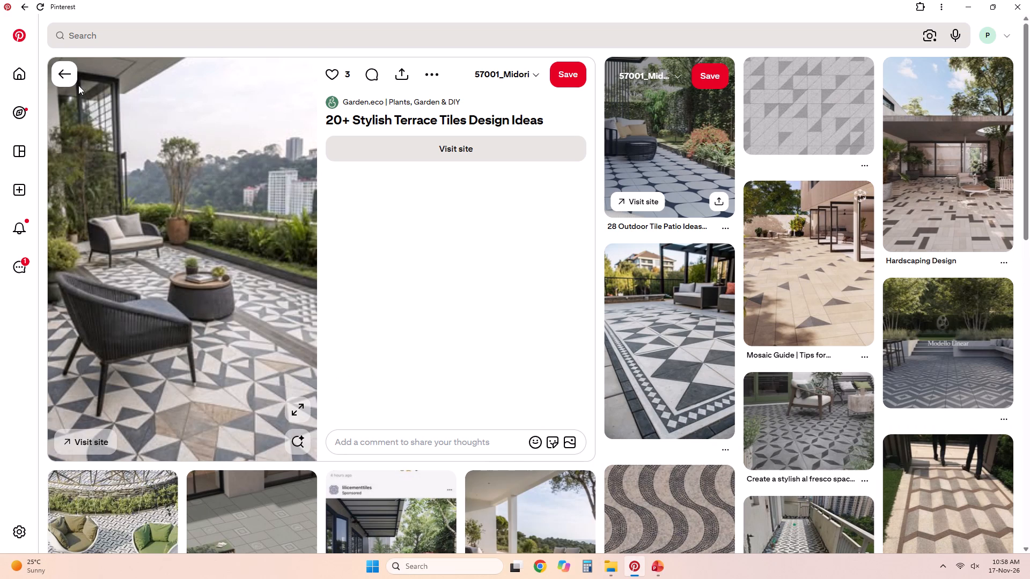
{"action": "left_click", "coordinate": [73, 78]}
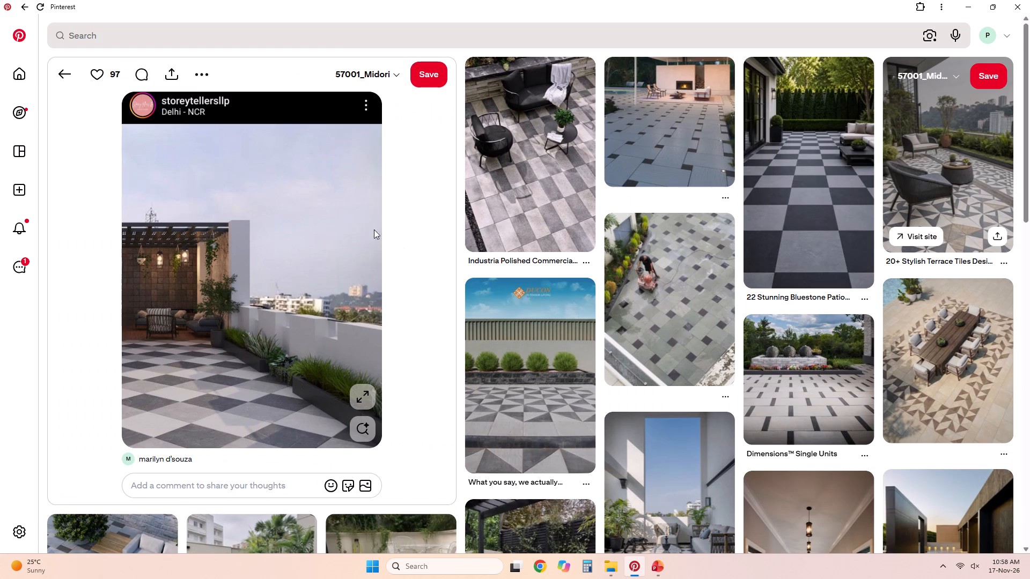
{"action": "scroll", "coordinate": [414, 305], "scroll_direction": "up", "scroll_amount": 4}
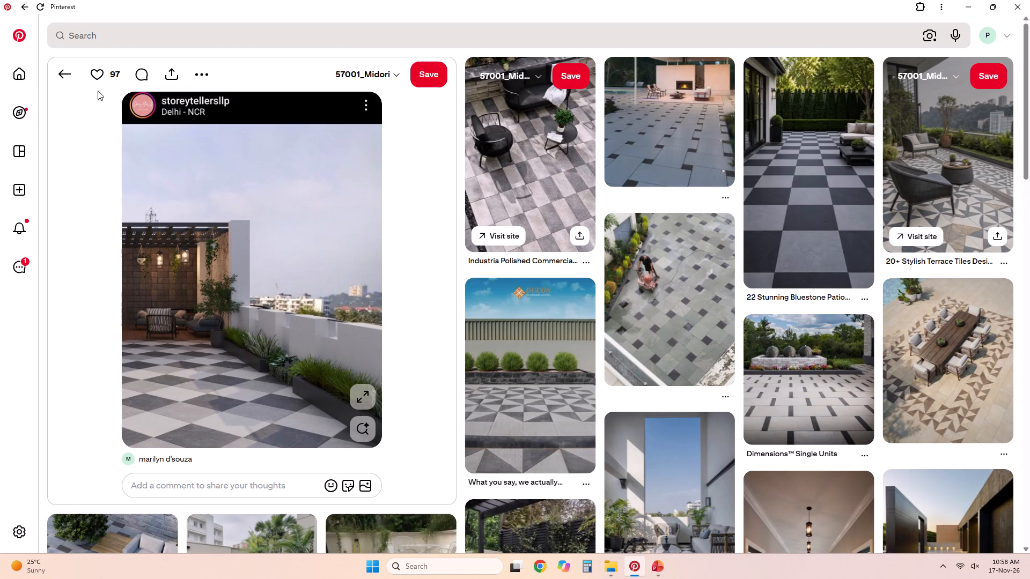
{"action": "left_click", "coordinate": [60, 75]}
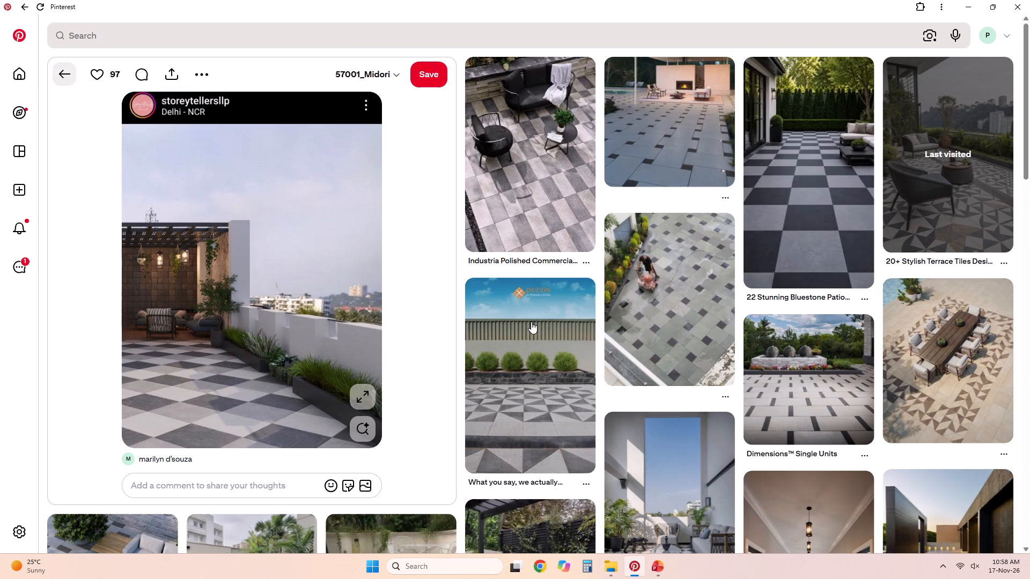
{"action": "scroll", "coordinate": [531, 322], "scroll_direction": "up", "scroll_amount": 3}
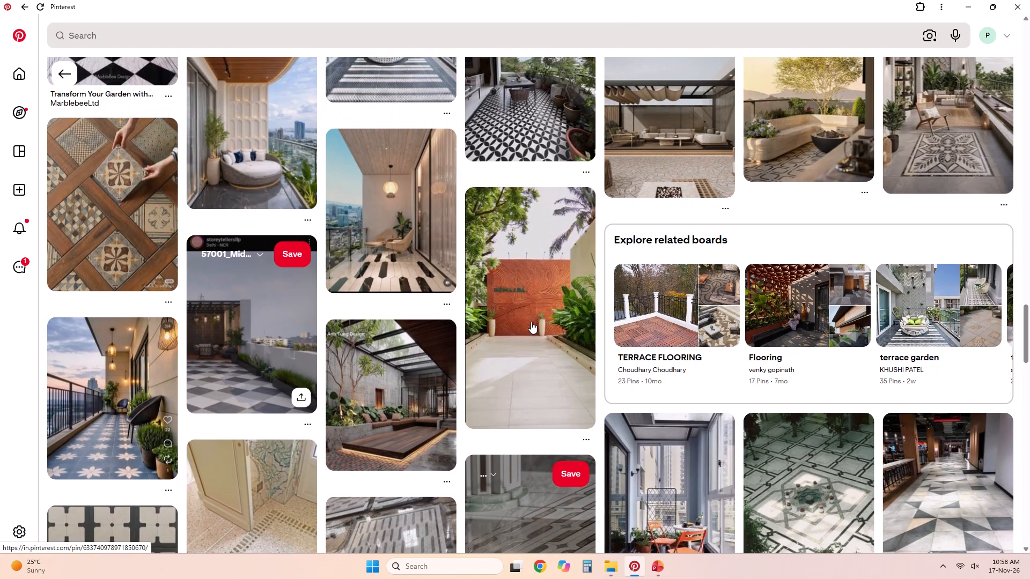
{"action": "scroll", "coordinate": [531, 322], "scroll_direction": "up", "scroll_amount": 17}
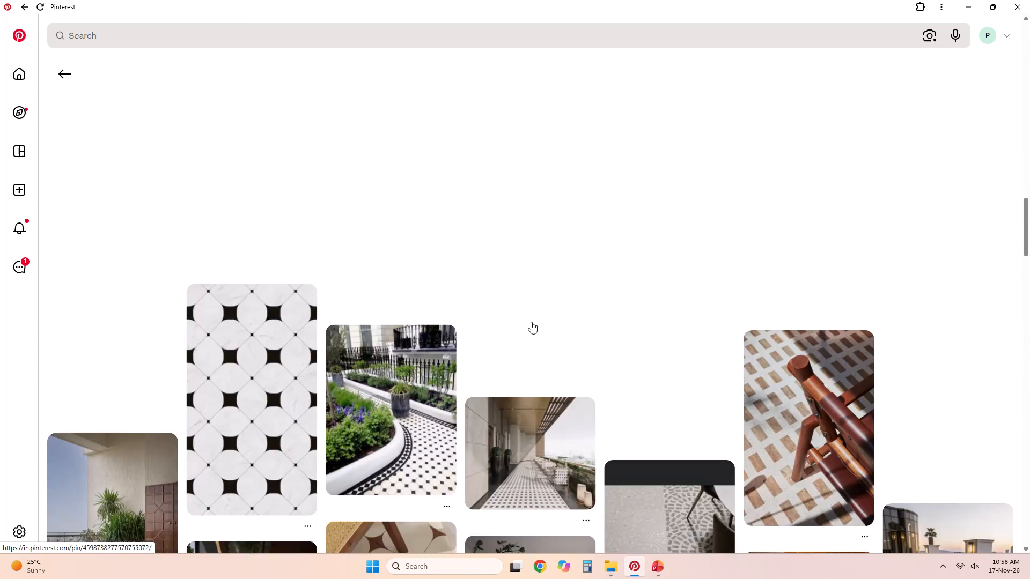
{"action": "scroll", "coordinate": [531, 322], "scroll_direction": "up", "scroll_amount": 20}
{"action": "scroll", "coordinate": [531, 322], "scroll_direction": "up", "scroll_amount": 17}
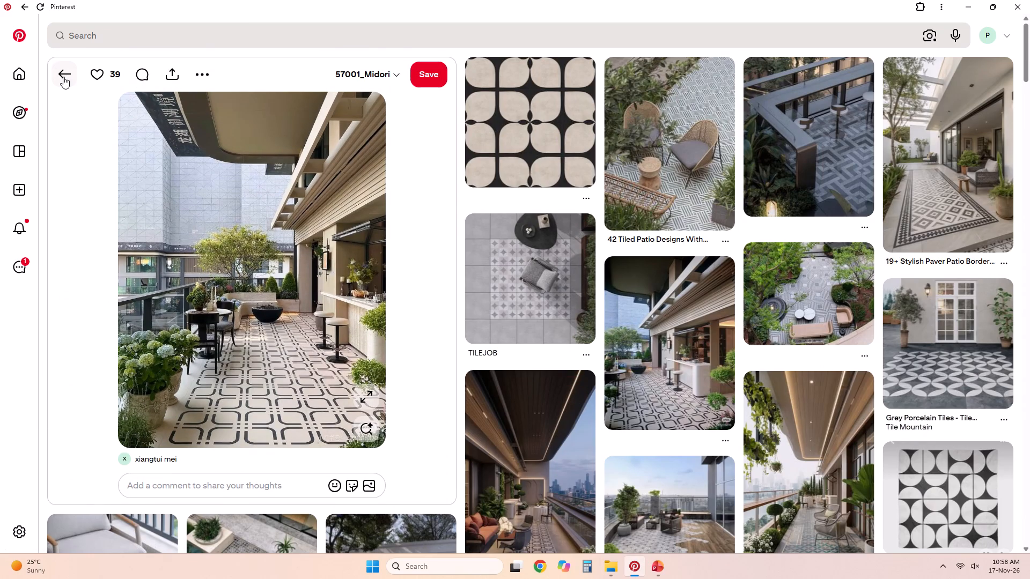
Go back through the concrete patio, backyard patio and landscaping trends pins to the top of the Paving pattern board.
{"action": "left_click", "coordinate": [63, 77]}
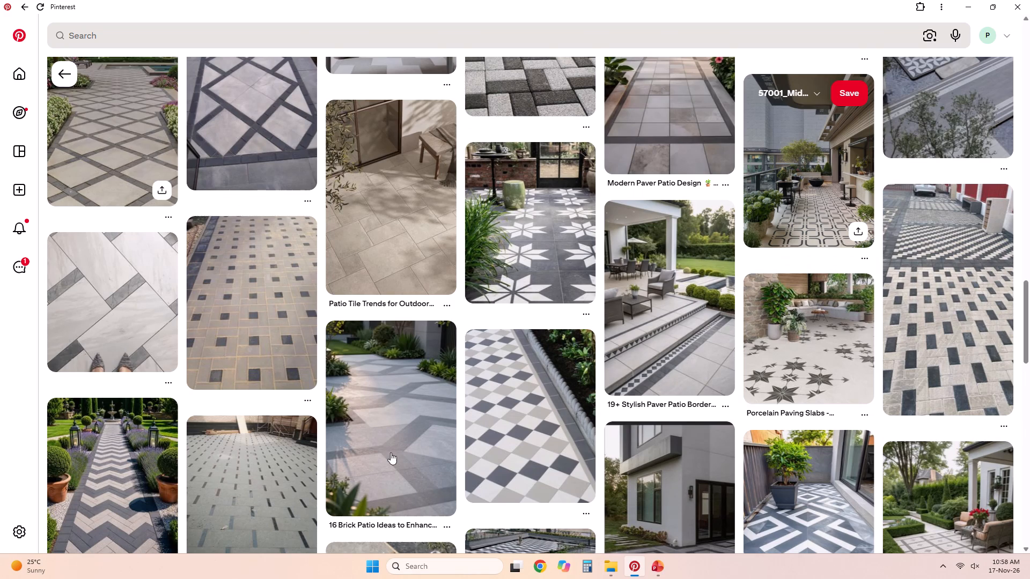
{"action": "scroll", "coordinate": [448, 510], "scroll_direction": "up", "scroll_amount": 13}
{"action": "scroll", "coordinate": [448, 510], "scroll_direction": "up", "scroll_amount": 20}
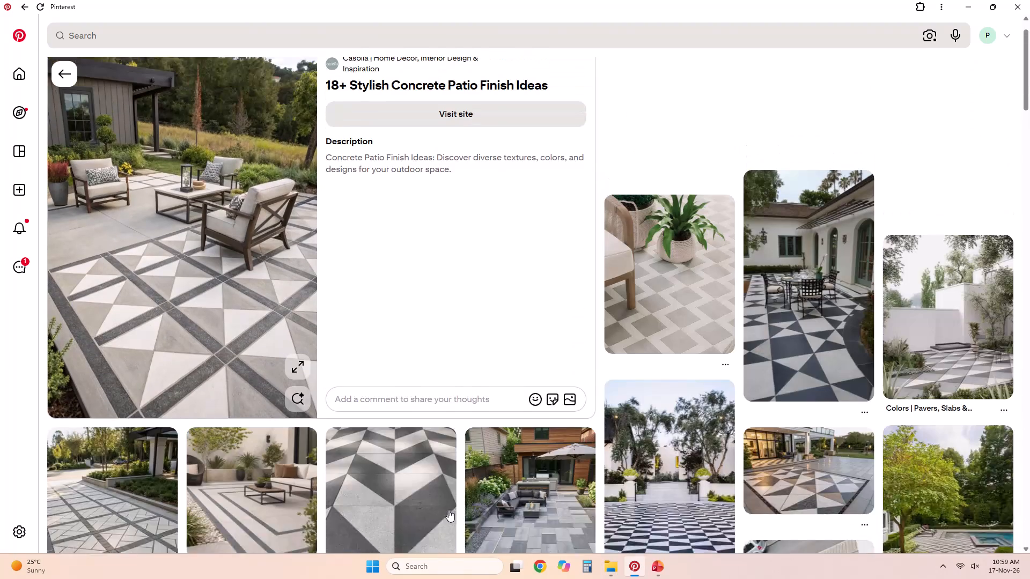
{"action": "scroll", "coordinate": [448, 510], "scroll_direction": "up", "scroll_amount": 9}
{"action": "left_click", "coordinate": [58, 80]}
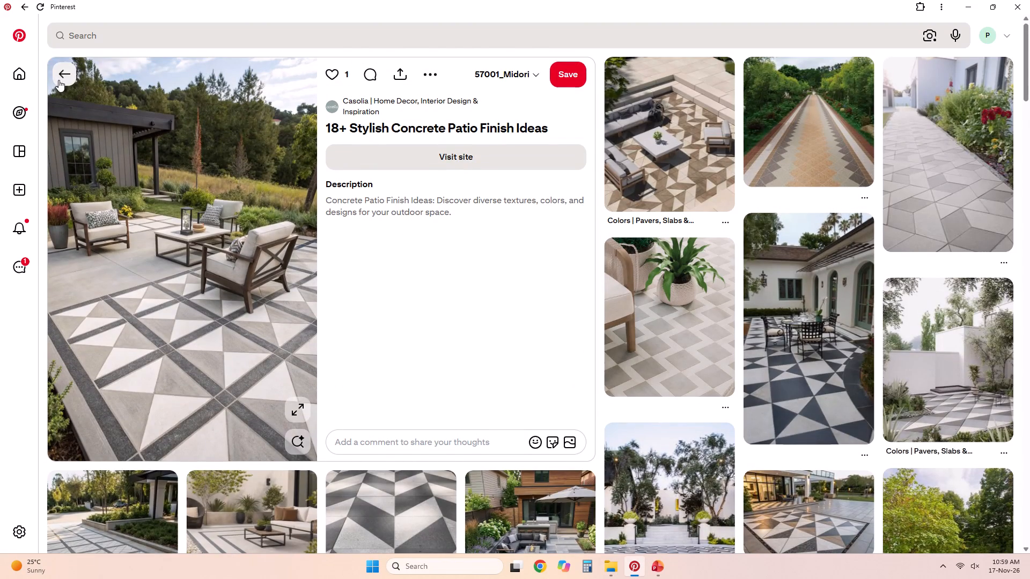
{"action": "scroll", "coordinate": [870, 516], "scroll_direction": "up", "scroll_amount": 14}
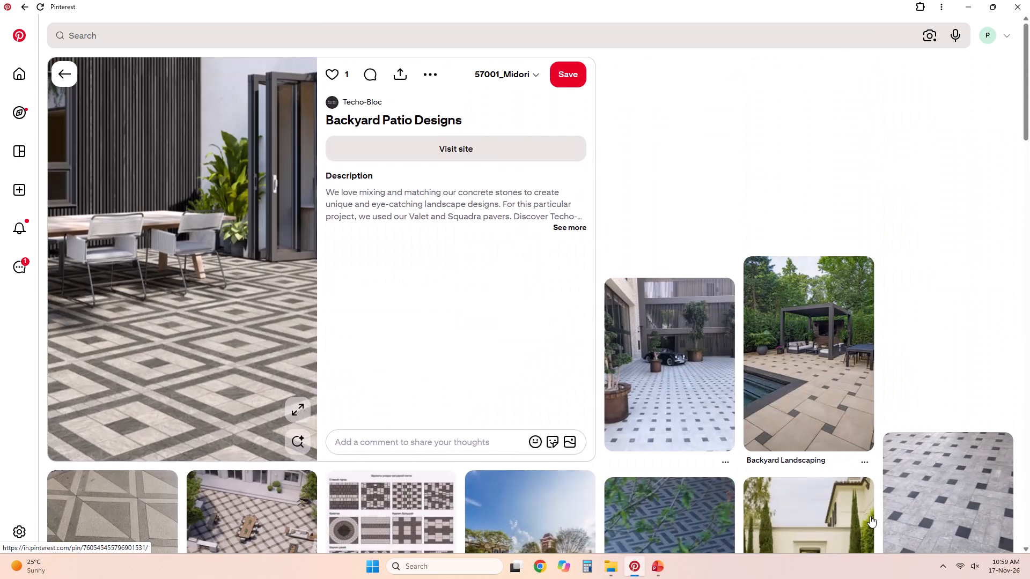
{"action": "scroll", "coordinate": [870, 516], "scroll_direction": "up", "scroll_amount": 6}
{"action": "left_click", "coordinate": [68, 82]}
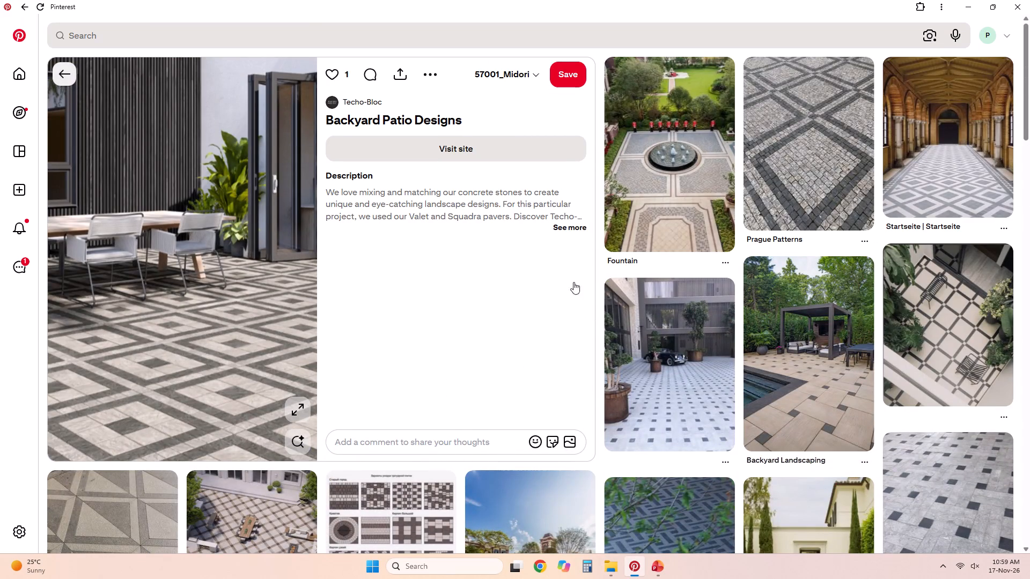
{"action": "scroll", "coordinate": [761, 384], "scroll_direction": "up", "scroll_amount": 18}
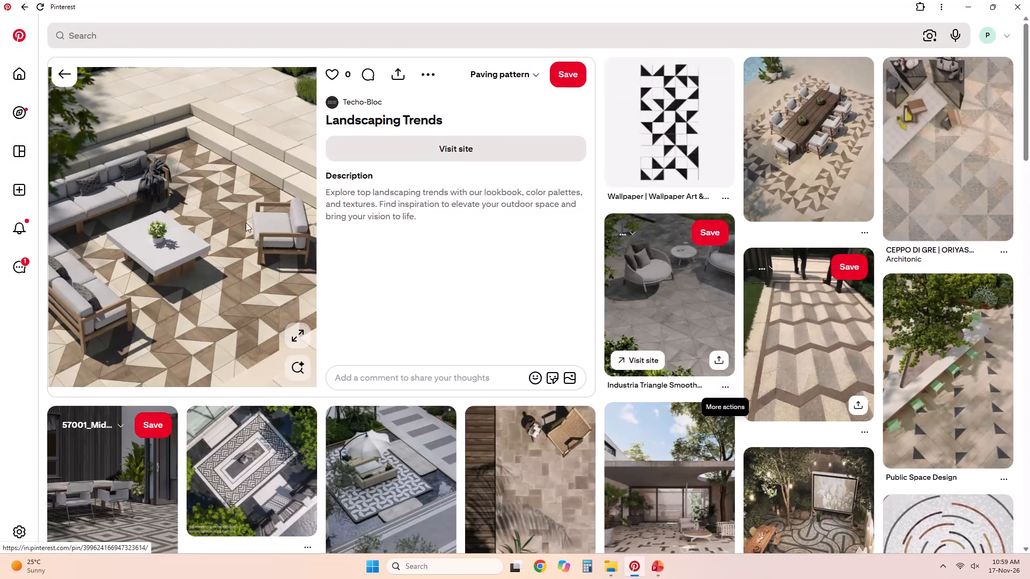
{"action": "left_click", "coordinate": [55, 70]}
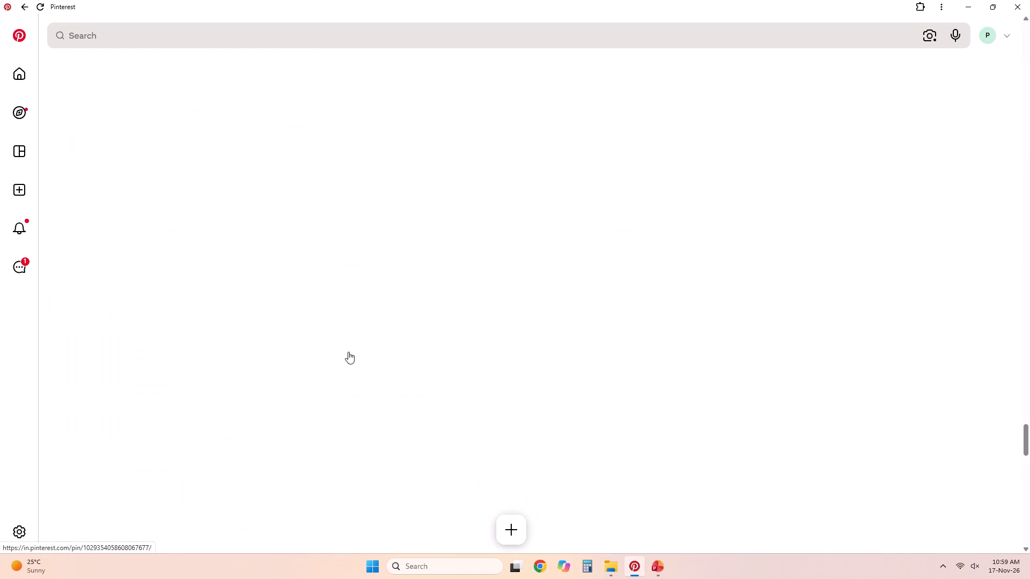
{"action": "scroll", "coordinate": [402, 412], "scroll_direction": "up", "scroll_amount": 18}
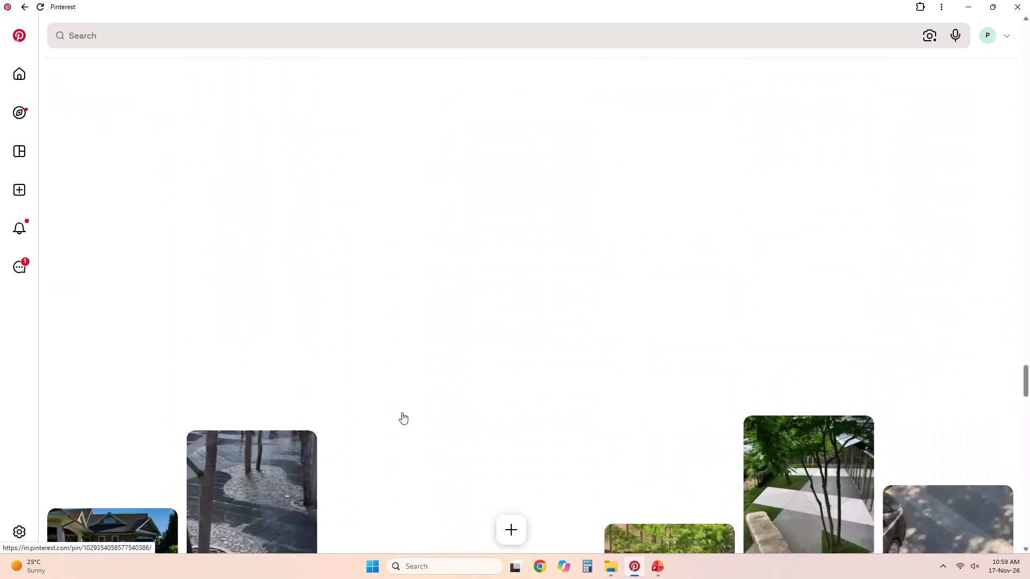
{"action": "scroll", "coordinate": [402, 412], "scroll_direction": "up", "scroll_amount": 20}
{"action": "scroll", "coordinate": [402, 412], "scroll_direction": "up", "scroll_amount": 9}
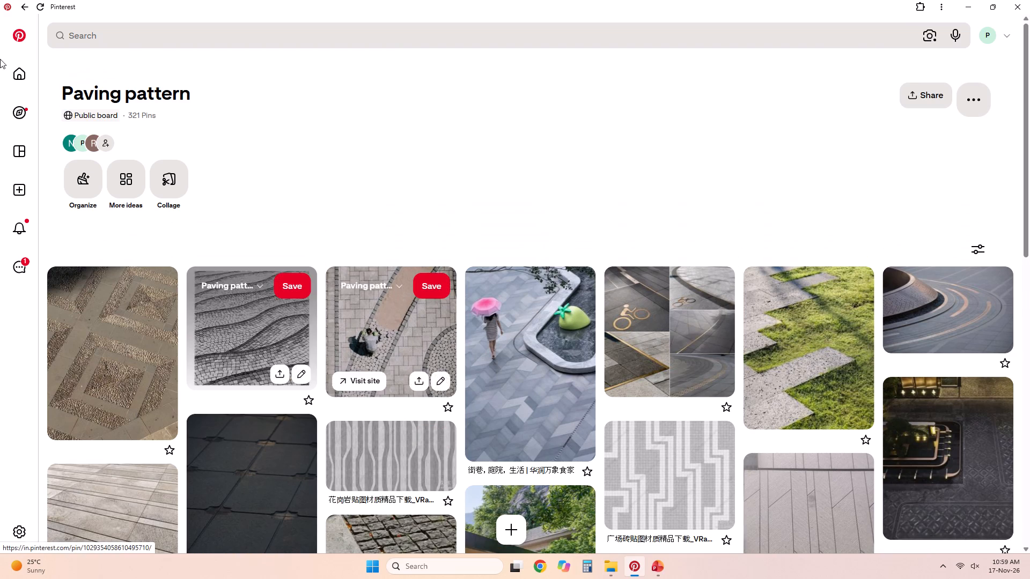
Search Pinterest for "potted shrubs" using the recent search.
{"action": "left_click", "coordinate": [157, 42]}
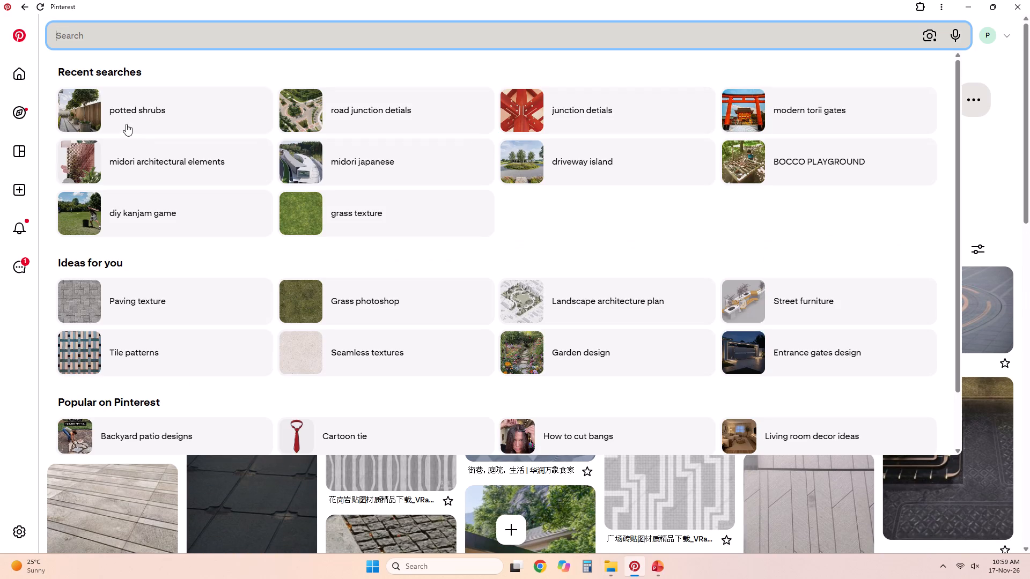
{"action": "left_click", "coordinate": [128, 125]}
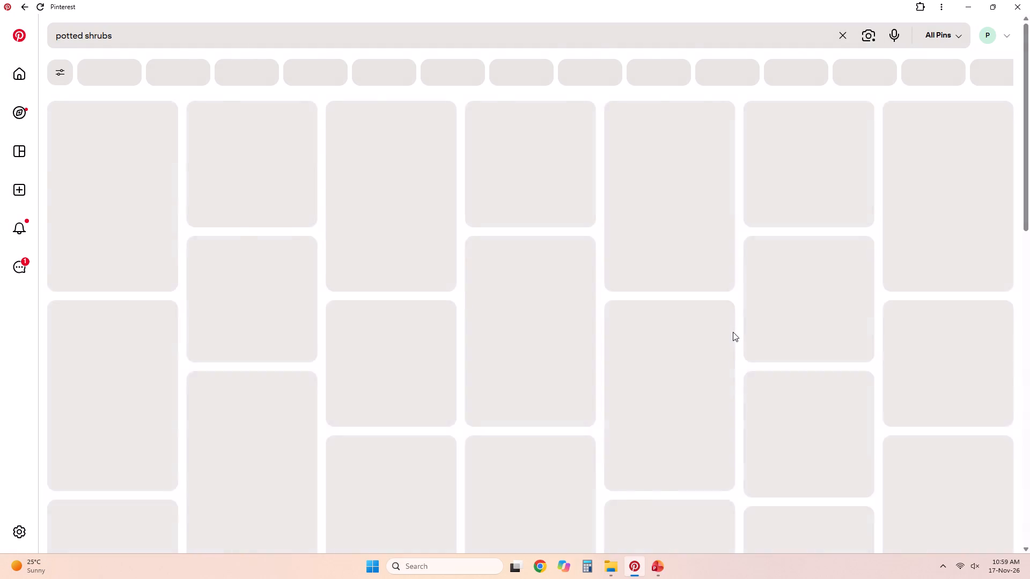
Examine the potted shrubs results for pot, planter and shrub references suited to the landscape slides.
{"action": "scroll", "coordinate": [733, 332], "scroll_direction": "down", "scroll_amount": 6}
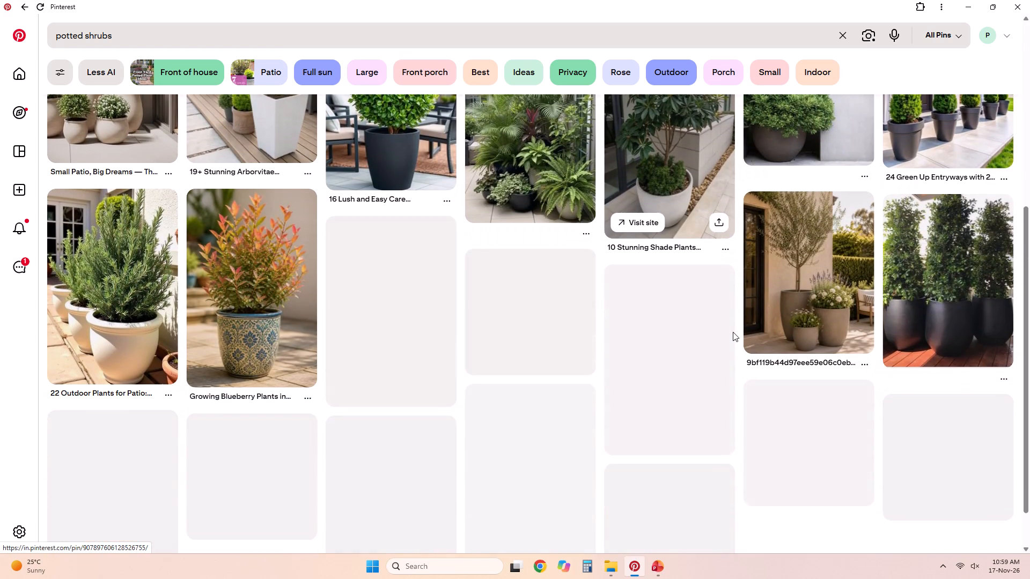
{"action": "scroll", "coordinate": [733, 332], "scroll_direction": "down", "scroll_amount": 11}
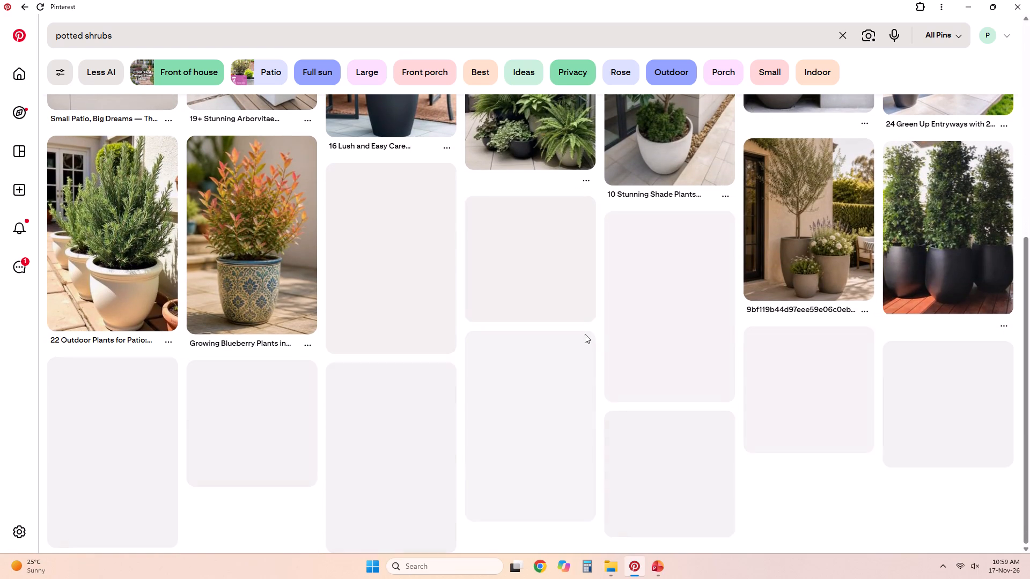
{"action": "scroll", "coordinate": [453, 300], "scroll_direction": "up", "scroll_amount": 7}
{"action": "scroll", "coordinate": [453, 300], "scroll_direction": "down", "scroll_amount": 10}
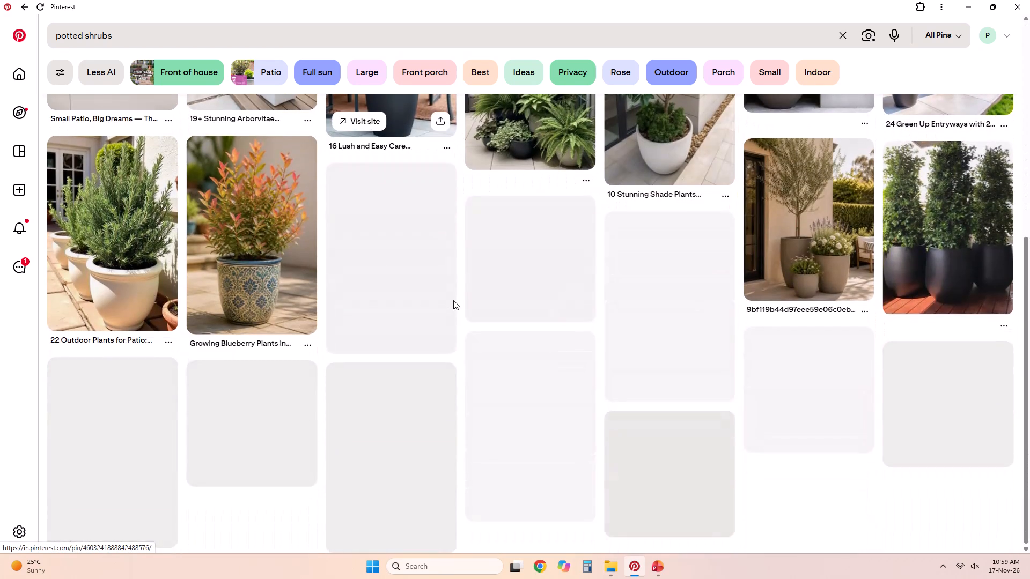
{"action": "scroll", "coordinate": [453, 300], "scroll_direction": "down", "scroll_amount": 4}
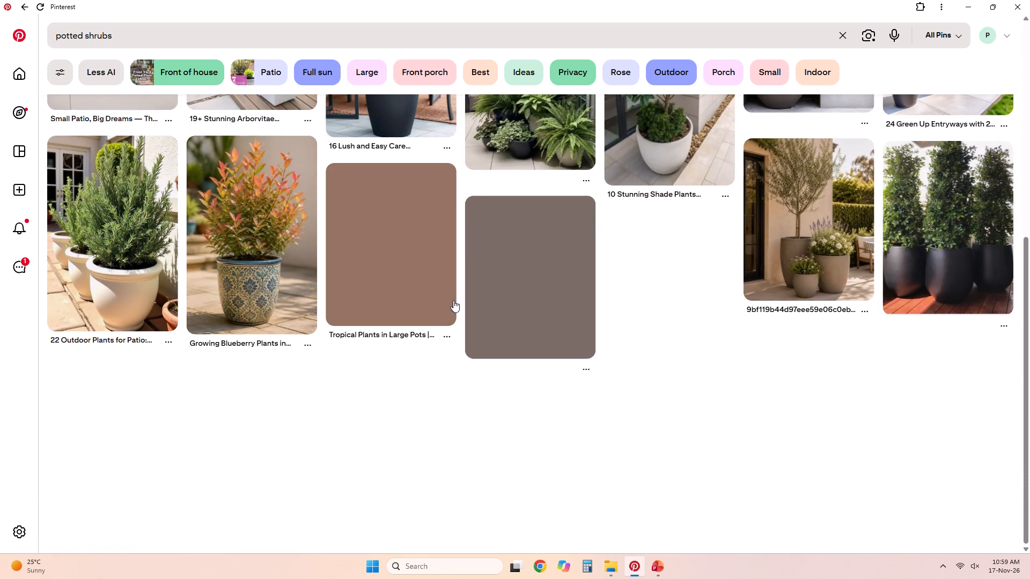
{"action": "scroll", "coordinate": [453, 300], "scroll_direction": "down", "scroll_amount": 20}
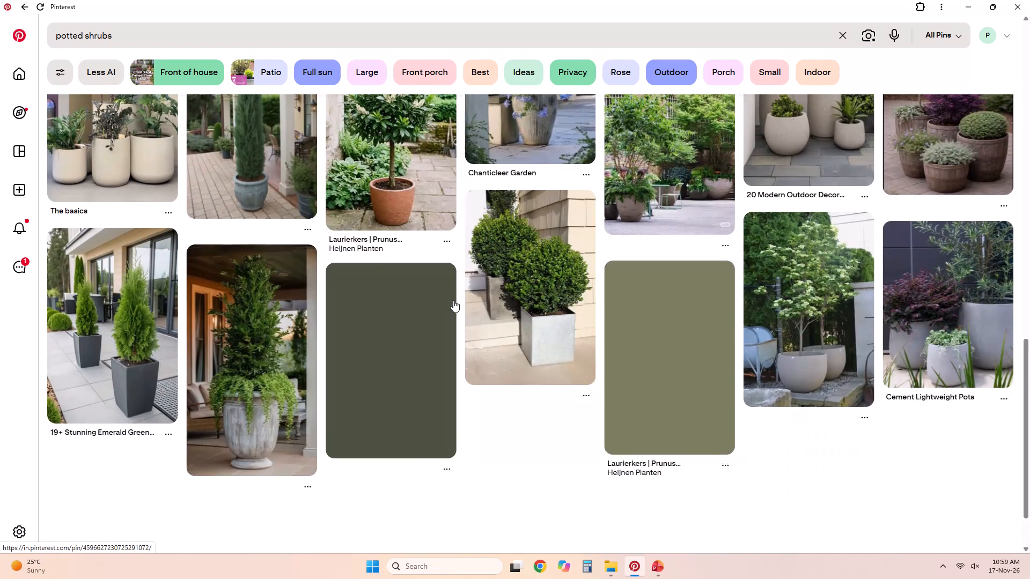
{"action": "scroll", "coordinate": [453, 300], "scroll_direction": "down", "scroll_amount": 17}
{"action": "scroll", "coordinate": [453, 300], "scroll_direction": "down", "scroll_amount": 6}
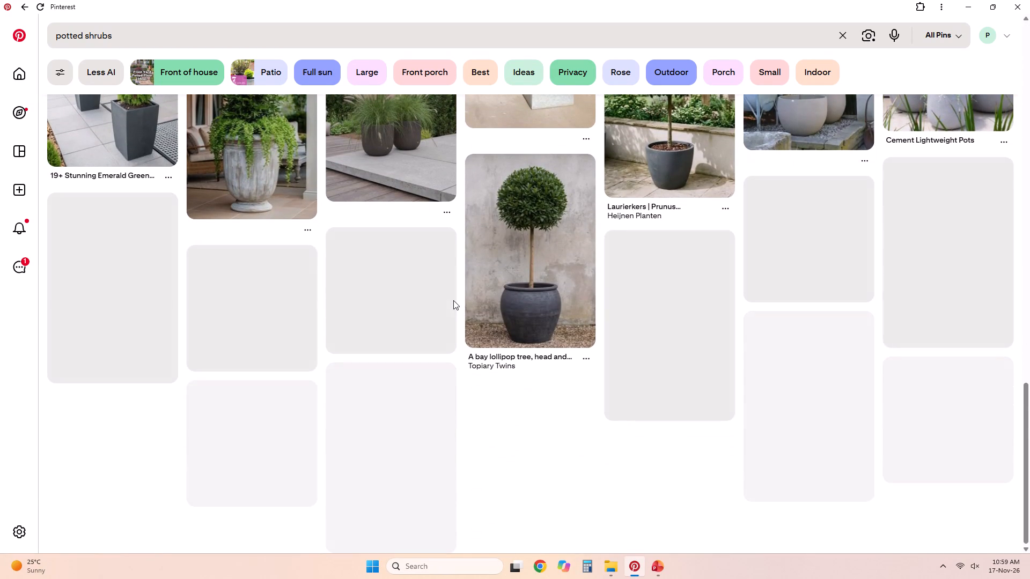
{"action": "scroll", "coordinate": [453, 300], "scroll_direction": "down", "scroll_amount": 5}
{"action": "scroll", "coordinate": [453, 300], "scroll_direction": "up", "scroll_amount": 5}
{"action": "scroll", "coordinate": [453, 300], "scroll_direction": "down", "scroll_amount": 12}
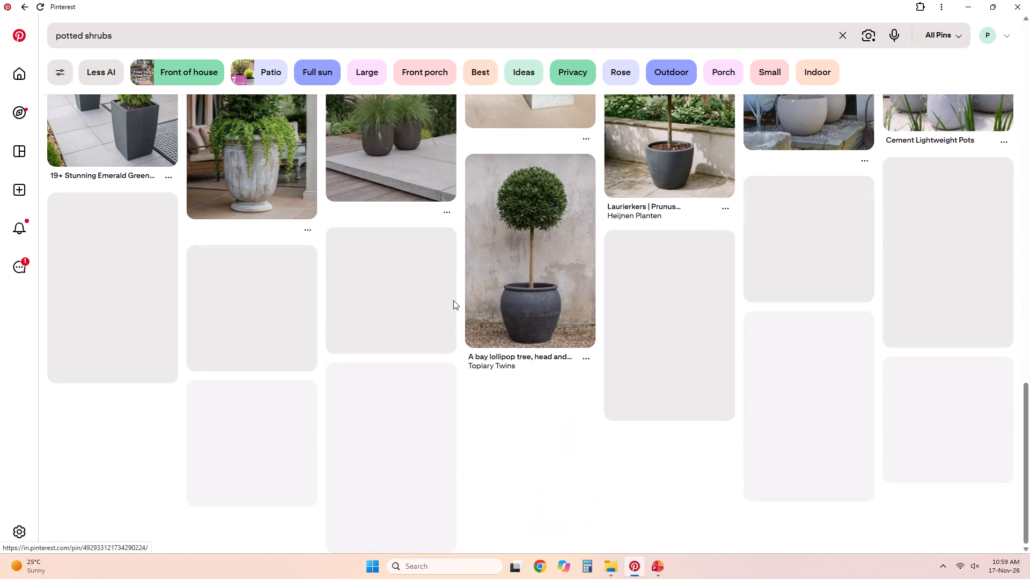
{"action": "scroll", "coordinate": [453, 300], "scroll_direction": "down", "scroll_amount": 5}
{"action": "scroll", "coordinate": [453, 300], "scroll_direction": "up", "scroll_amount": 5}
{"action": "scroll", "coordinate": [453, 300], "scroll_direction": "down", "scroll_amount": 7}
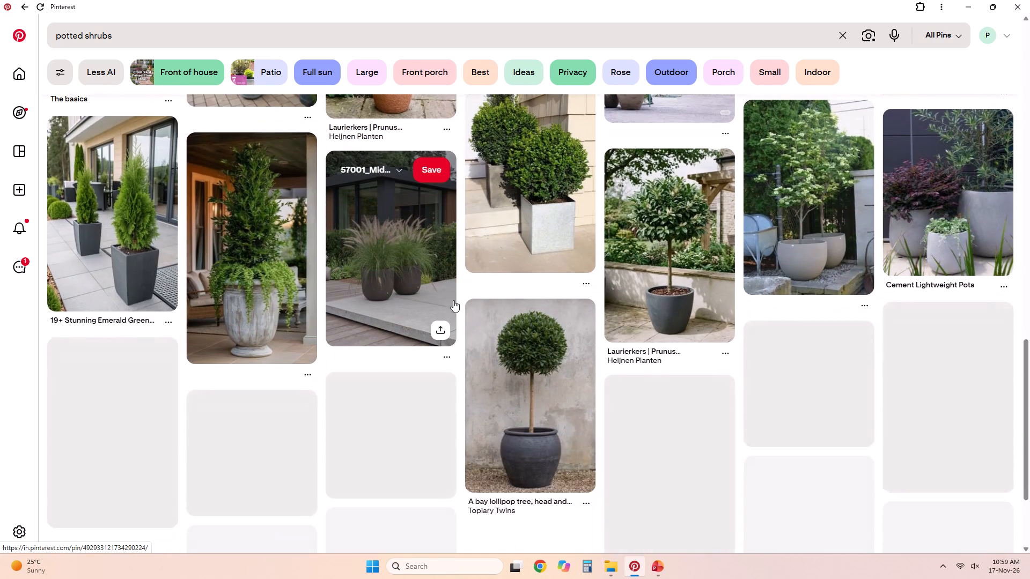
{"action": "scroll", "coordinate": [453, 300], "scroll_direction": "down", "scroll_amount": 5}
{"action": "scroll", "coordinate": [453, 300], "scroll_direction": "up", "scroll_amount": 4}
{"action": "scroll", "coordinate": [511, 348], "scroll_direction": "up", "scroll_amount": 5}
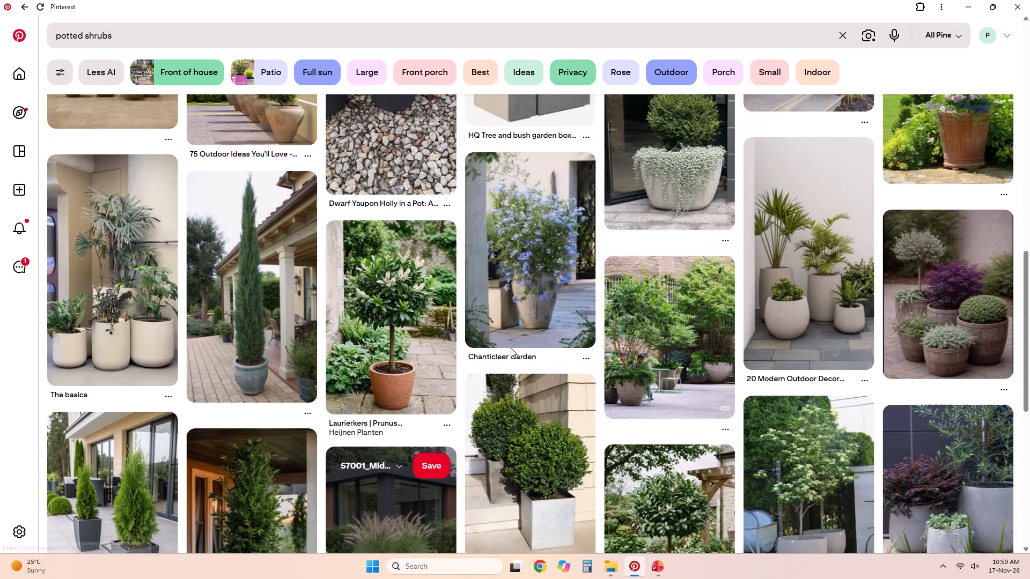
{"action": "scroll", "coordinate": [511, 348], "scroll_direction": "up", "scroll_amount": 5}
{"action": "scroll", "coordinate": [511, 348], "scroll_direction": "down", "scroll_amount": 4}
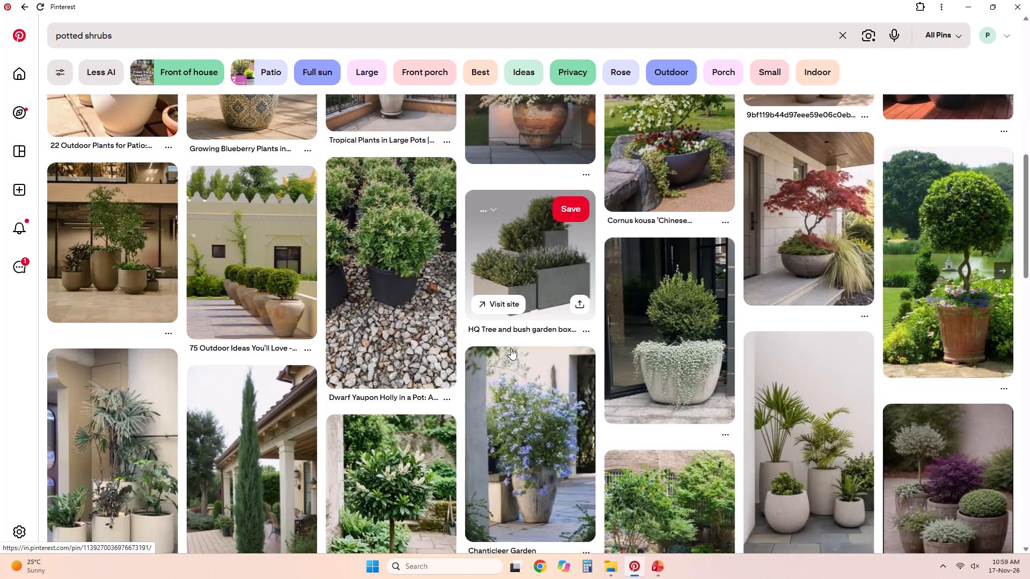
{"action": "scroll", "coordinate": [511, 348], "scroll_direction": "down", "scroll_amount": 12}
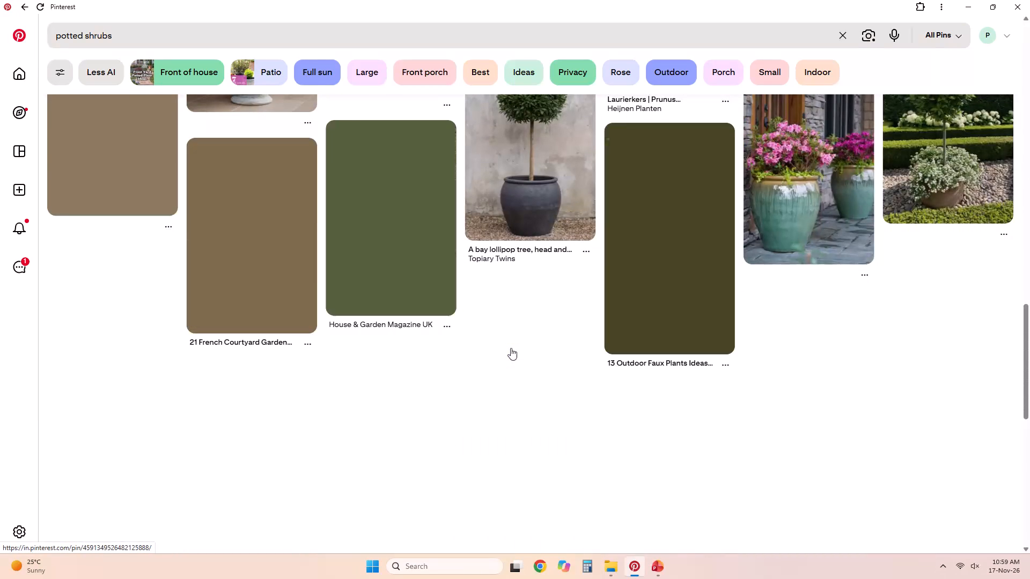
Examine the potted shrubs results around the related searches for exterior plants and garden bushes.
{"action": "scroll", "coordinate": [511, 348], "scroll_direction": "down", "scroll_amount": 5}
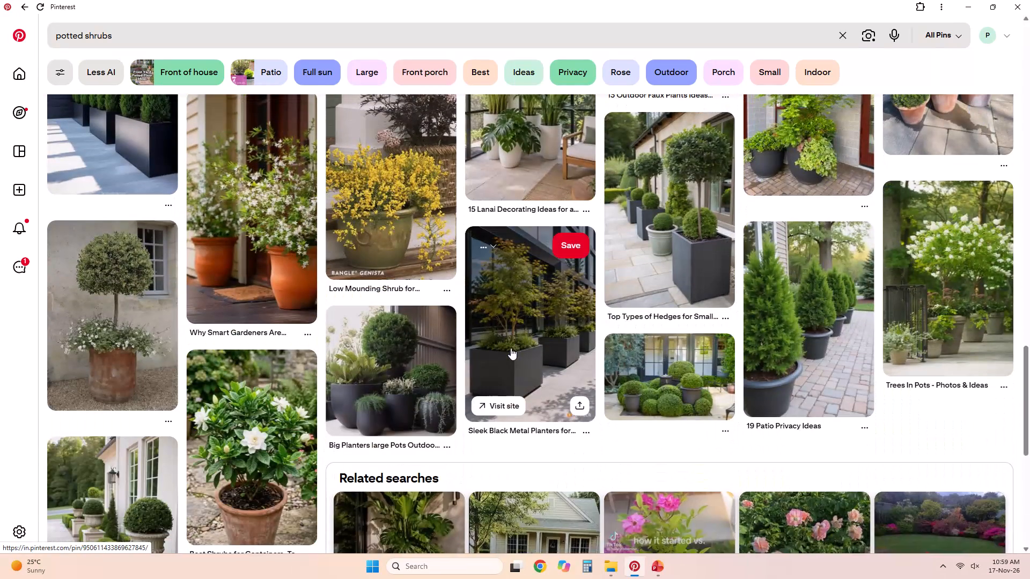
{"action": "scroll", "coordinate": [511, 348], "scroll_direction": "down", "scroll_amount": 6}
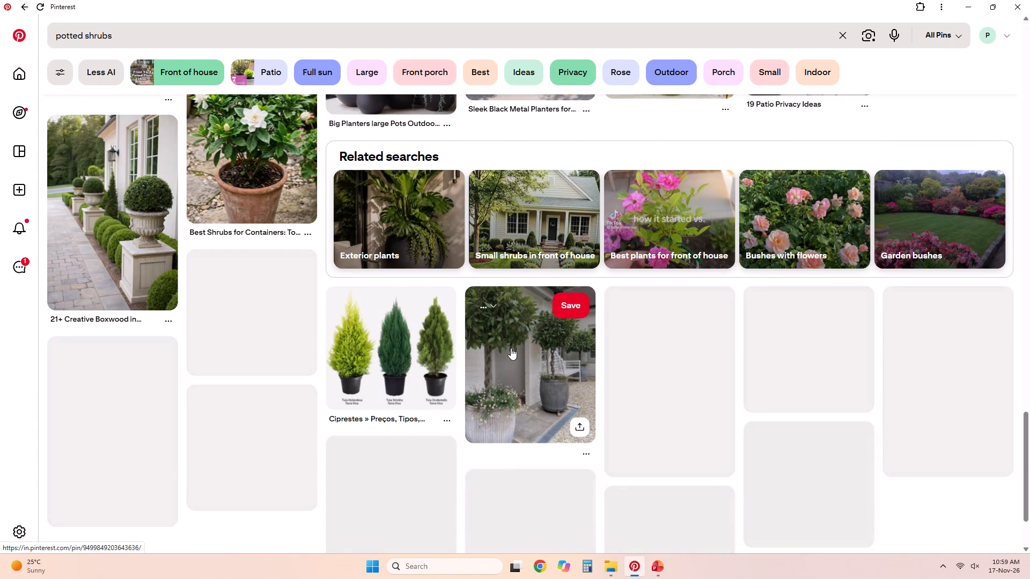
{"action": "scroll", "coordinate": [511, 348], "scroll_direction": "down", "scroll_amount": 5}
{"action": "scroll", "coordinate": [511, 348], "scroll_direction": "up", "scroll_amount": 6}
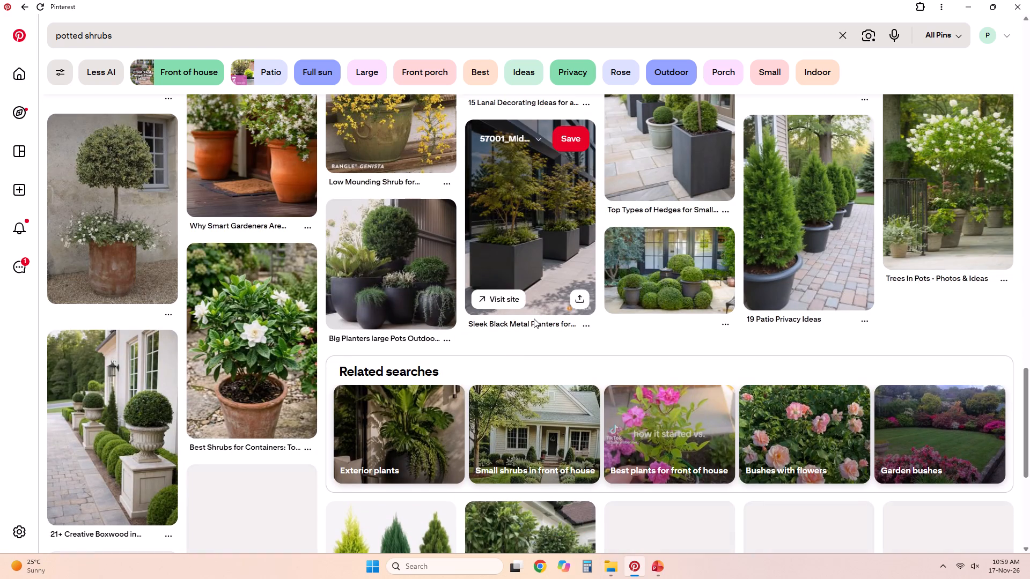
{"action": "scroll", "coordinate": [534, 318], "scroll_direction": "down", "scroll_amount": 10}
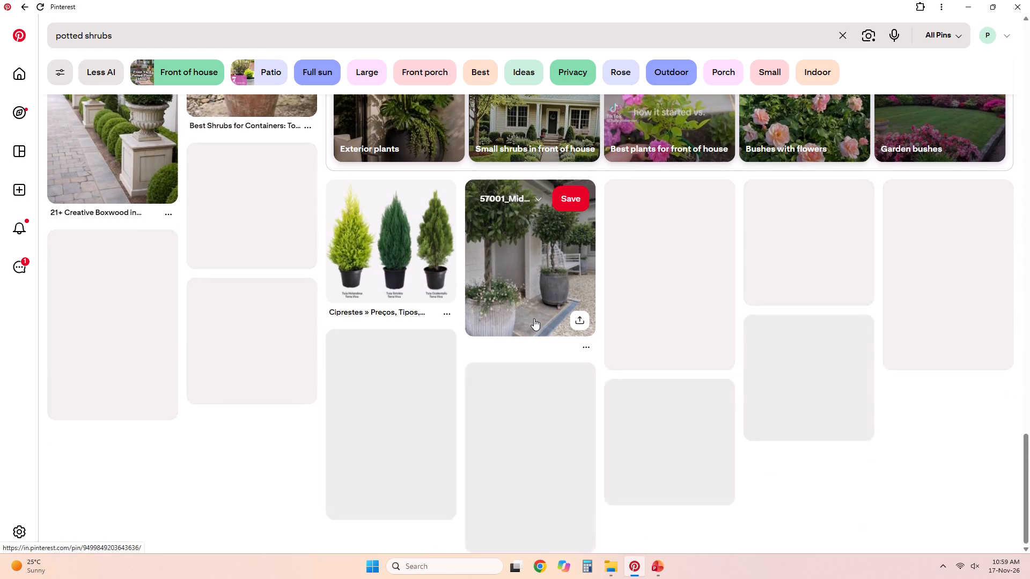
{"action": "scroll", "coordinate": [534, 318], "scroll_direction": "up", "scroll_amount": 6}
{"action": "scroll", "coordinate": [534, 318], "scroll_direction": "down", "scroll_amount": 5}
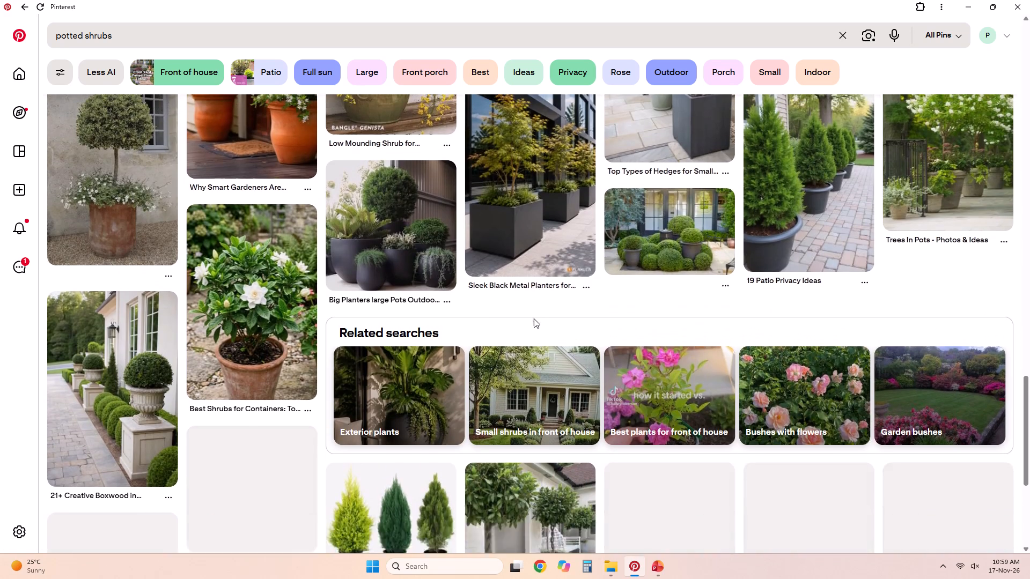
Open the "Sleek Black Metal Planters for Modern Outdoor Spaces" pin and look over its related planter pins.
{"action": "scroll", "coordinate": [534, 318], "scroll_direction": "up", "scroll_amount": 5}
{"action": "left_click", "coordinate": [561, 233]}
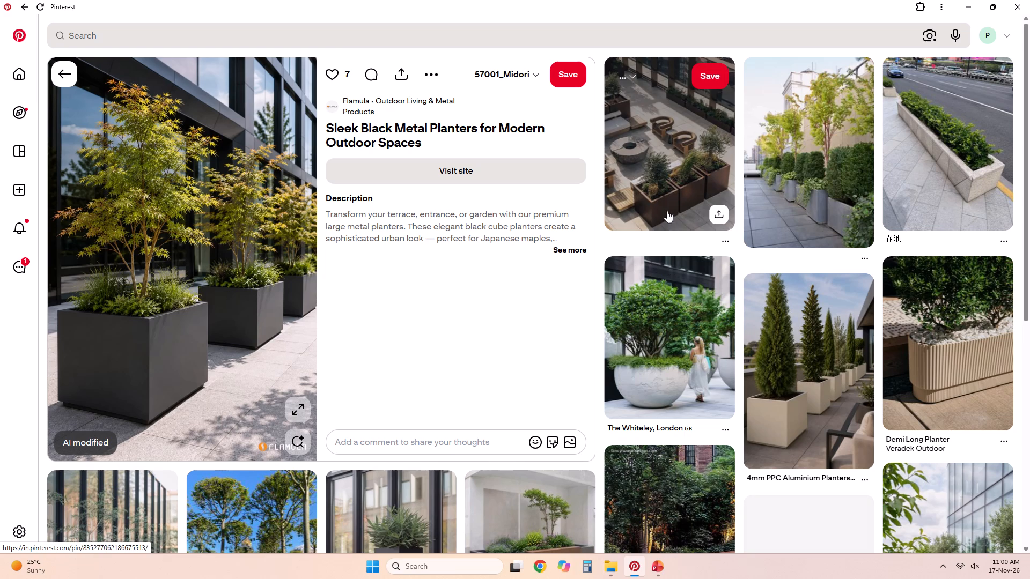
{"action": "scroll", "coordinate": [669, 189], "scroll_direction": "down", "scroll_amount": 3}
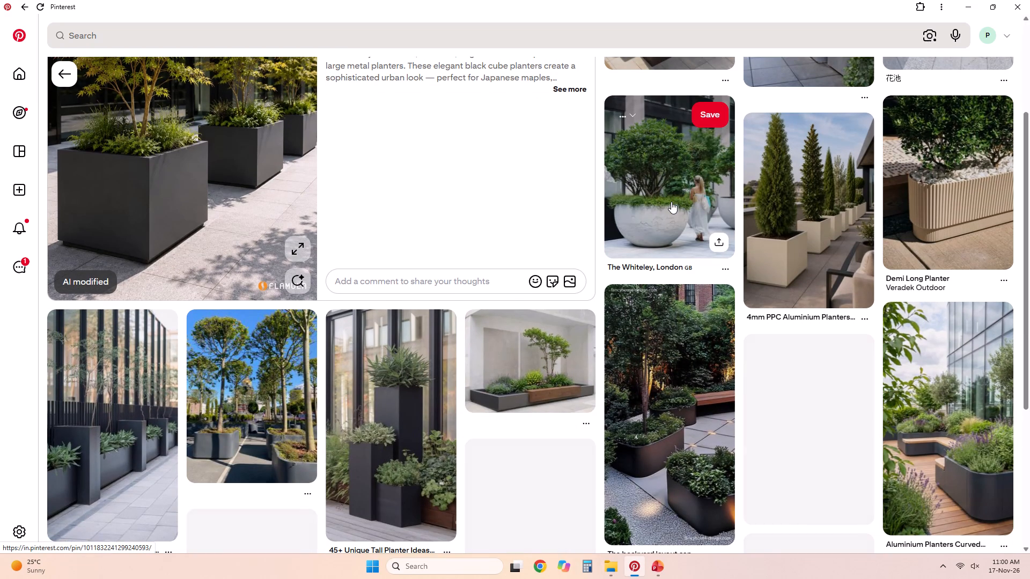
{"action": "scroll", "coordinate": [657, 220], "scroll_direction": "up", "scroll_amount": 3}
Open the related terrace pin with brown cube planters and a round stone fire pit, and examine its rooftop terrace ideas.
{"action": "left_click", "coordinate": [681, 161]}
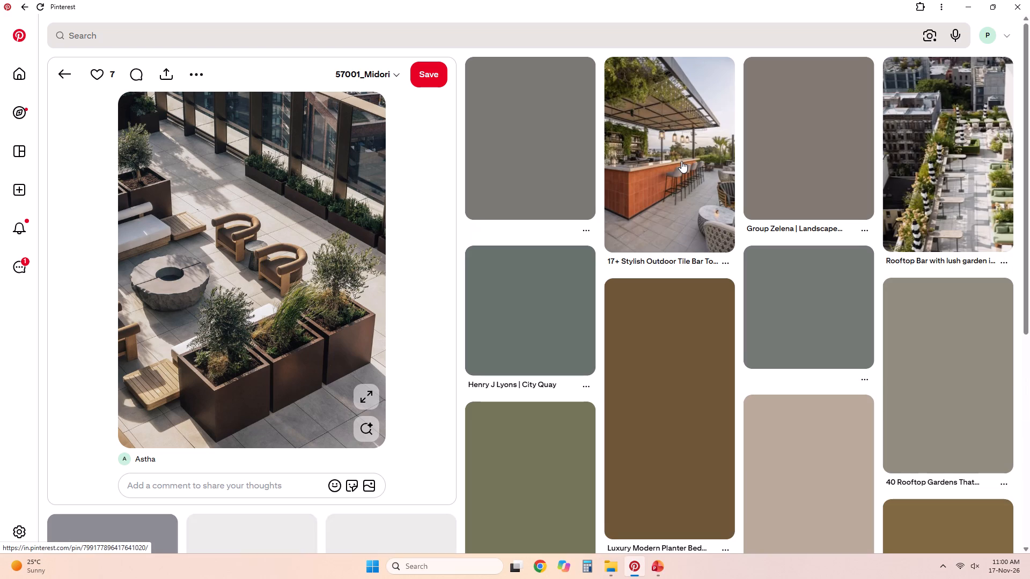
{"action": "scroll", "coordinate": [686, 188], "scroll_direction": "down", "scroll_amount": 2}
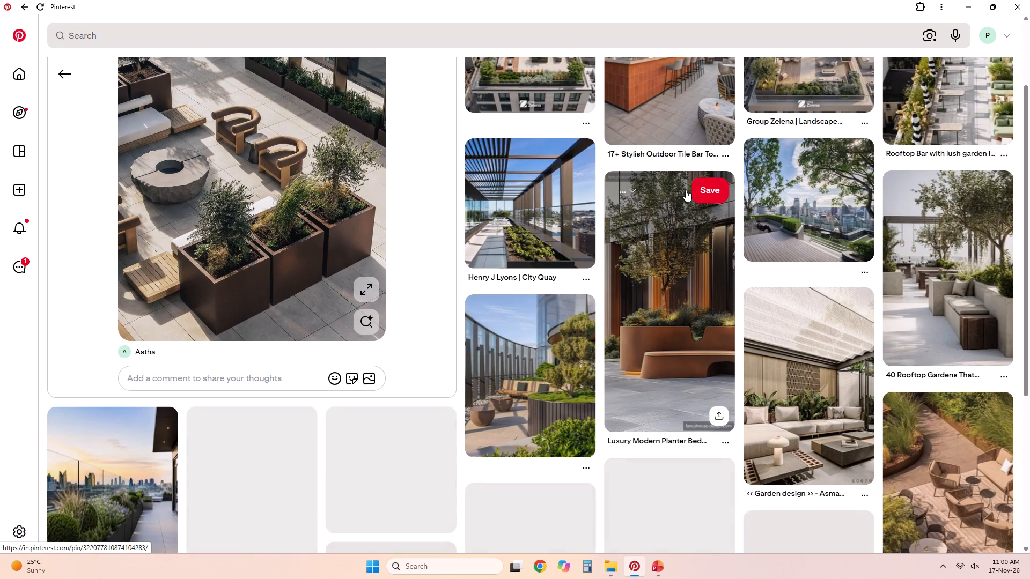
{"action": "scroll", "coordinate": [686, 190], "scroll_direction": "down", "scroll_amount": 5}
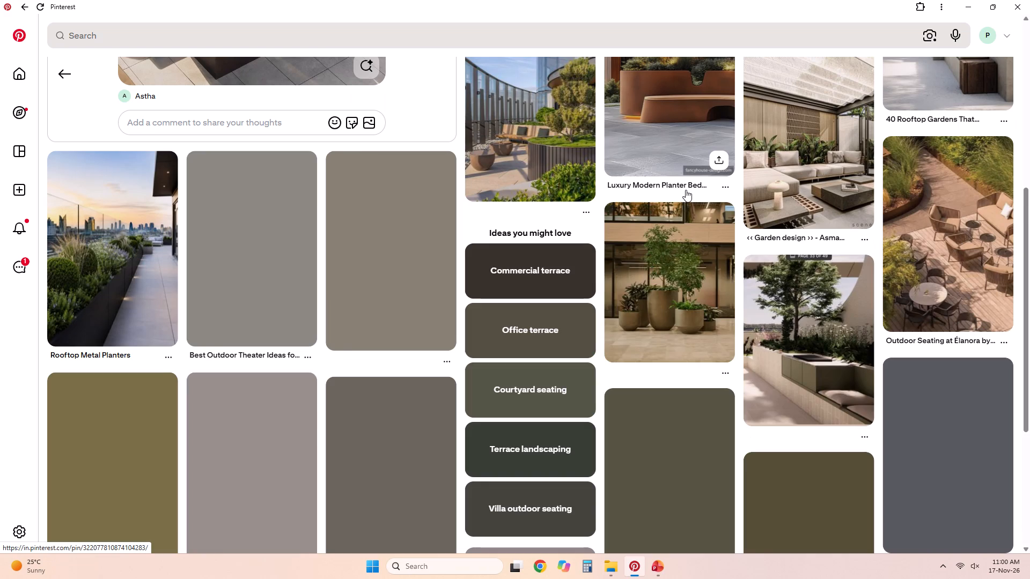
{"action": "scroll", "coordinate": [654, 241], "scroll_direction": "down", "scroll_amount": 3}
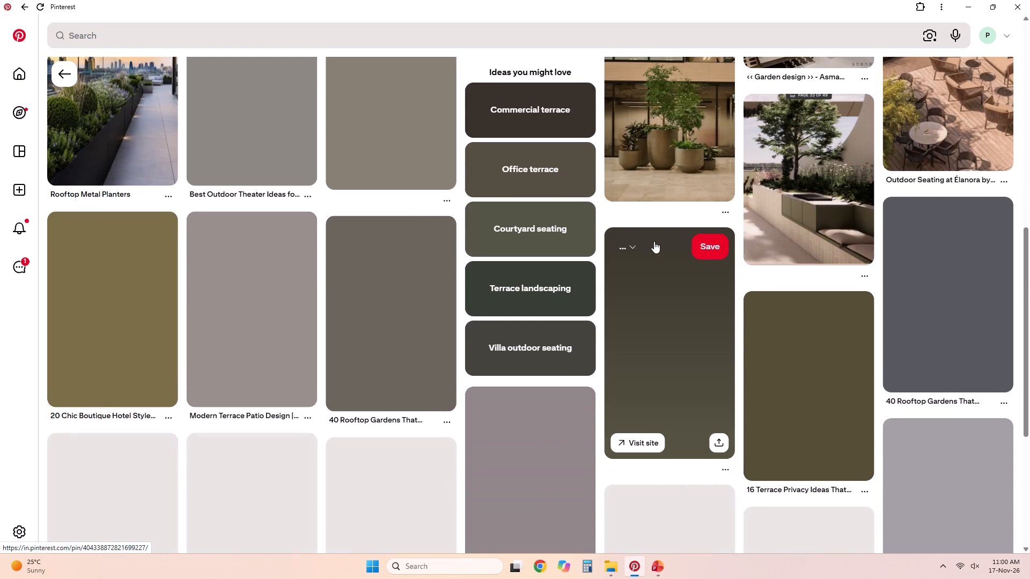
{"action": "scroll", "coordinate": [654, 241], "scroll_direction": "up", "scroll_amount": 3}
{"action": "scroll", "coordinate": [648, 265], "scroll_direction": "down", "scroll_amount": 3}
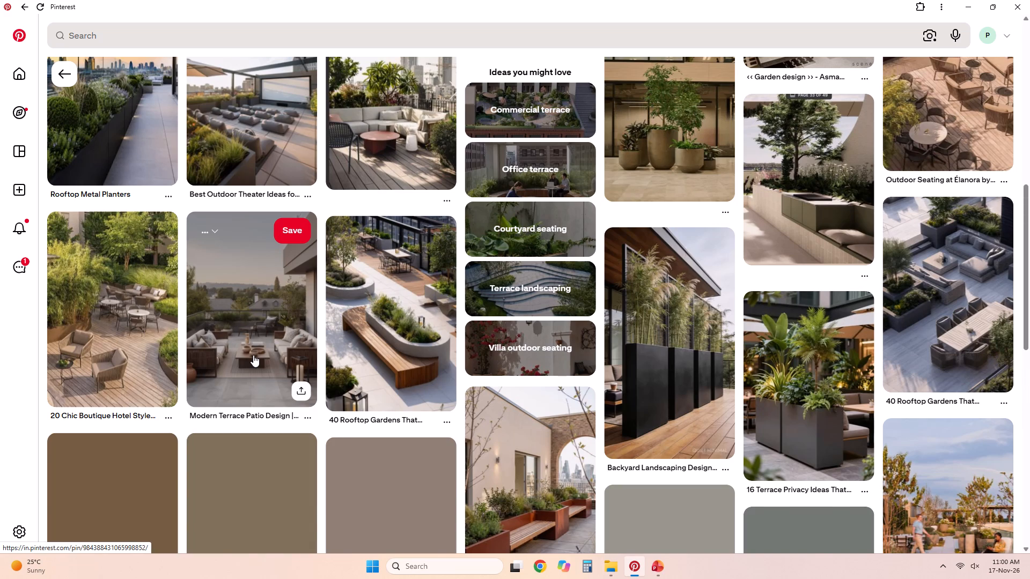
{"action": "scroll", "coordinate": [253, 355], "scroll_direction": "down", "scroll_amount": 7}
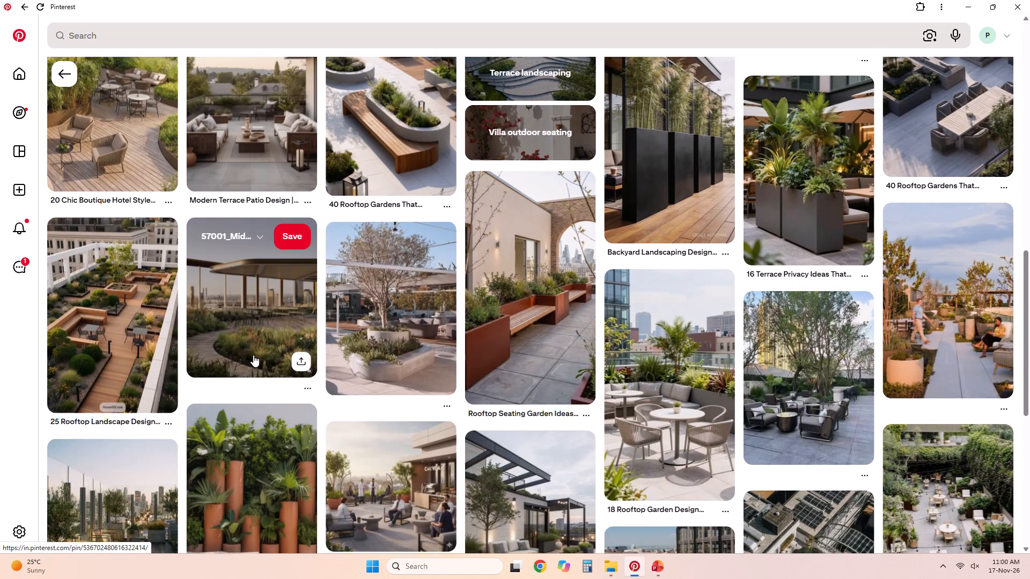
{"action": "scroll", "coordinate": [253, 355], "scroll_direction": "down", "scroll_amount": 1}
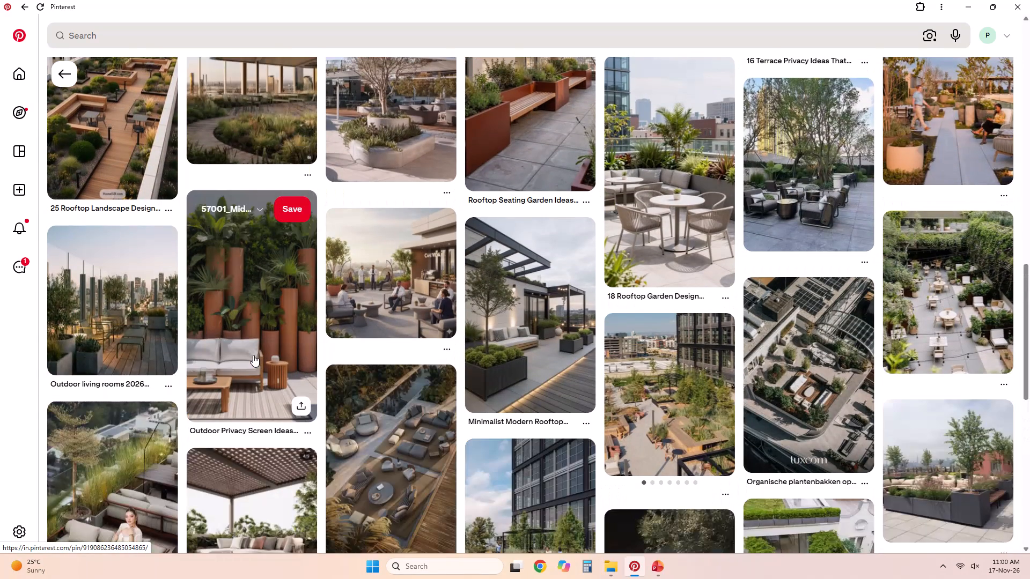
{"action": "scroll", "coordinate": [253, 355], "scroll_direction": "down", "scroll_amount": 3}
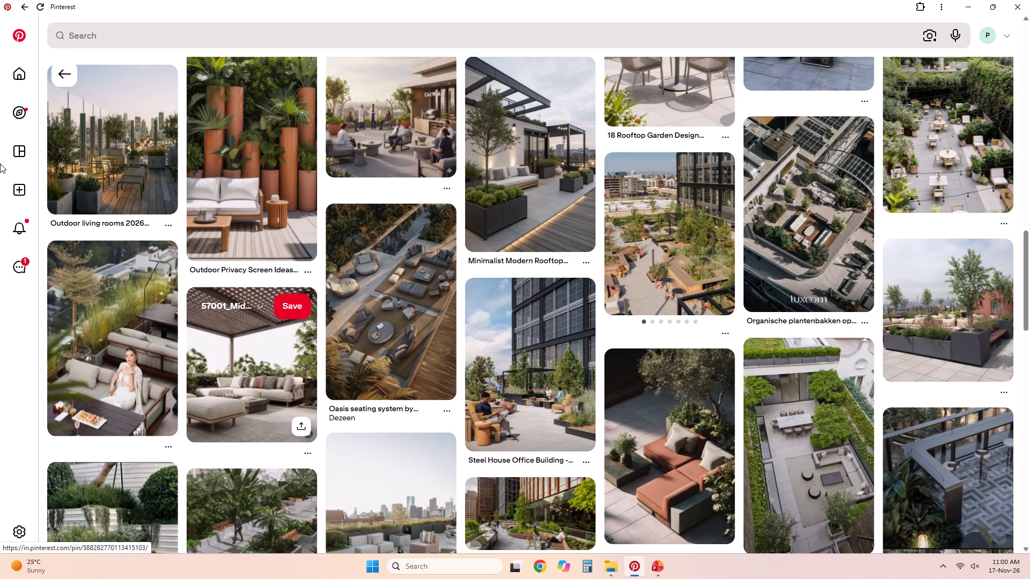
Return to the potted shrubs results and examine further results for planters and shrubs suited to the terrace.
{"action": "left_click", "coordinate": [60, 72]}
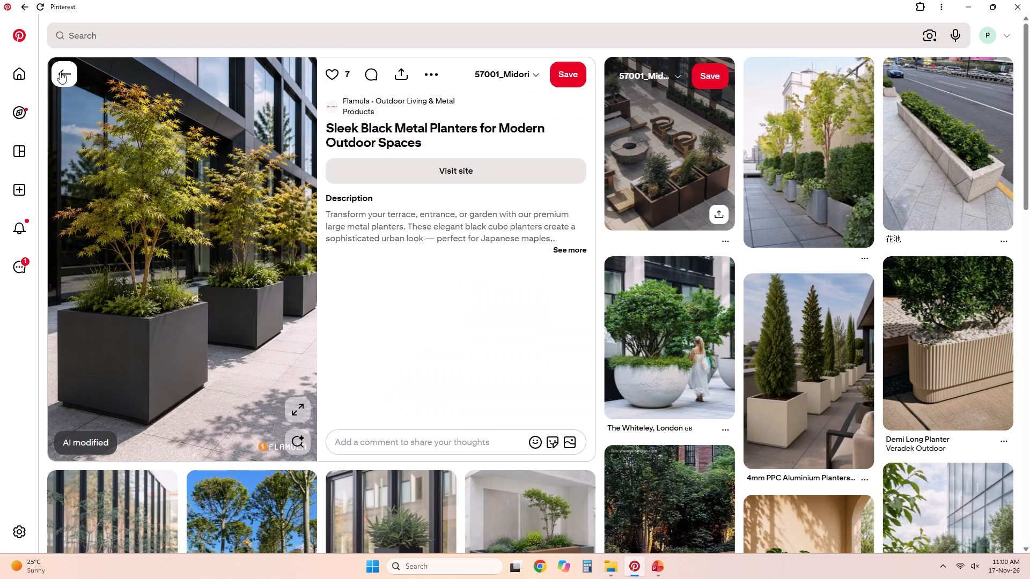
{"action": "left_click", "coordinate": [60, 72]}
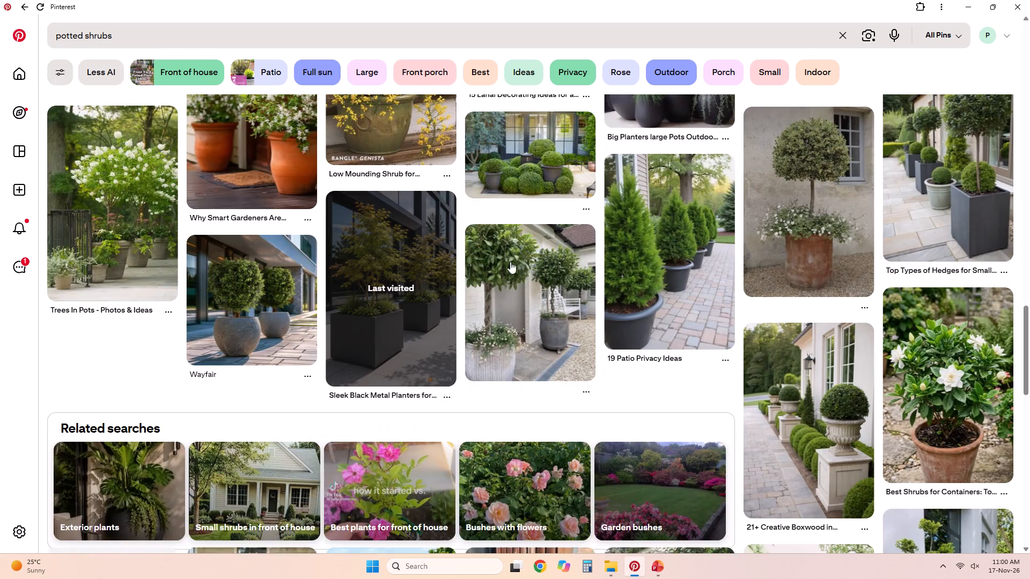
{"action": "scroll", "coordinate": [525, 264], "scroll_direction": "down", "scroll_amount": 8}
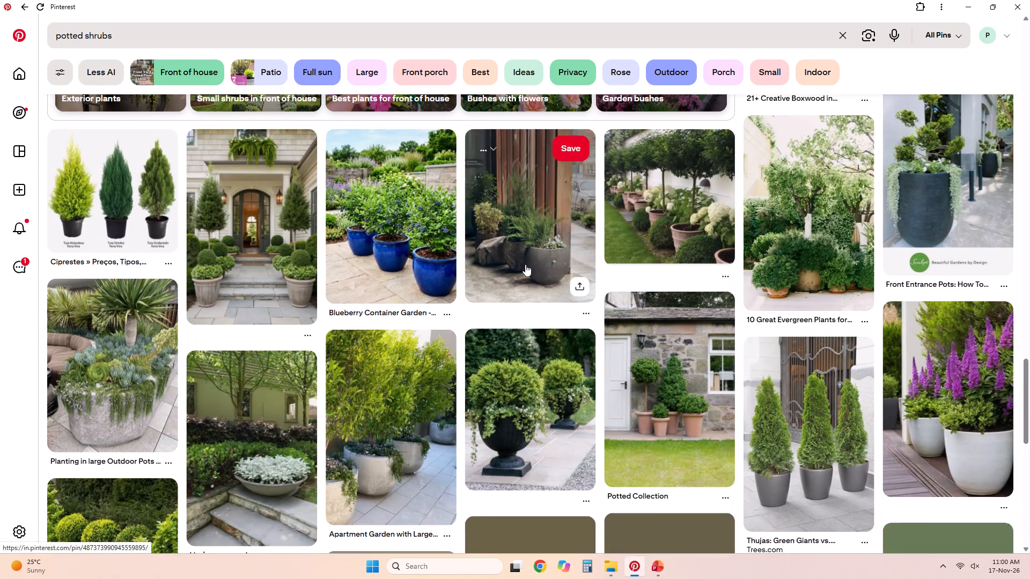
{"action": "scroll", "coordinate": [525, 264], "scroll_direction": "down", "scroll_amount": 8}
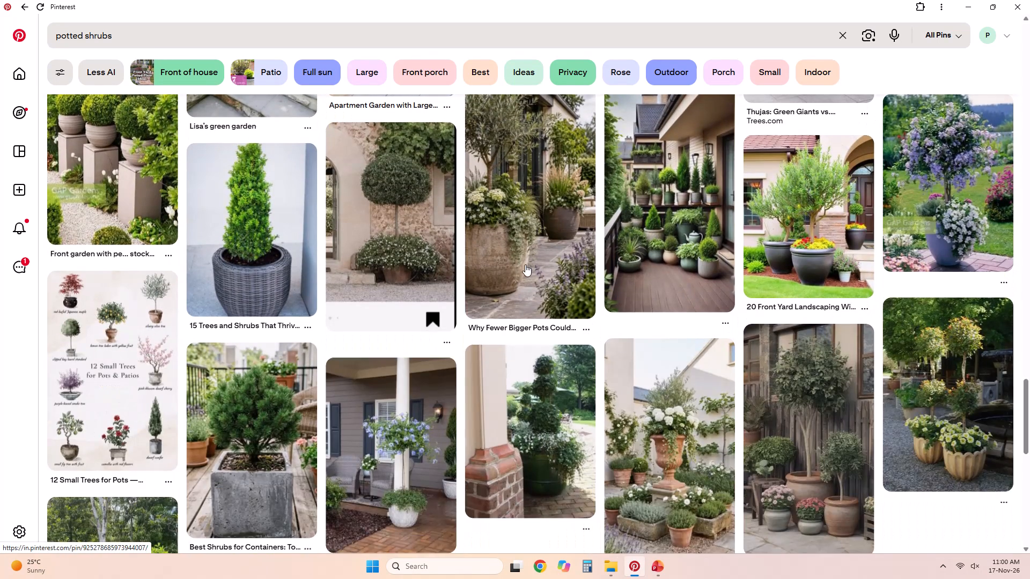
{"action": "scroll", "coordinate": [525, 264], "scroll_direction": "down", "scroll_amount": 8}
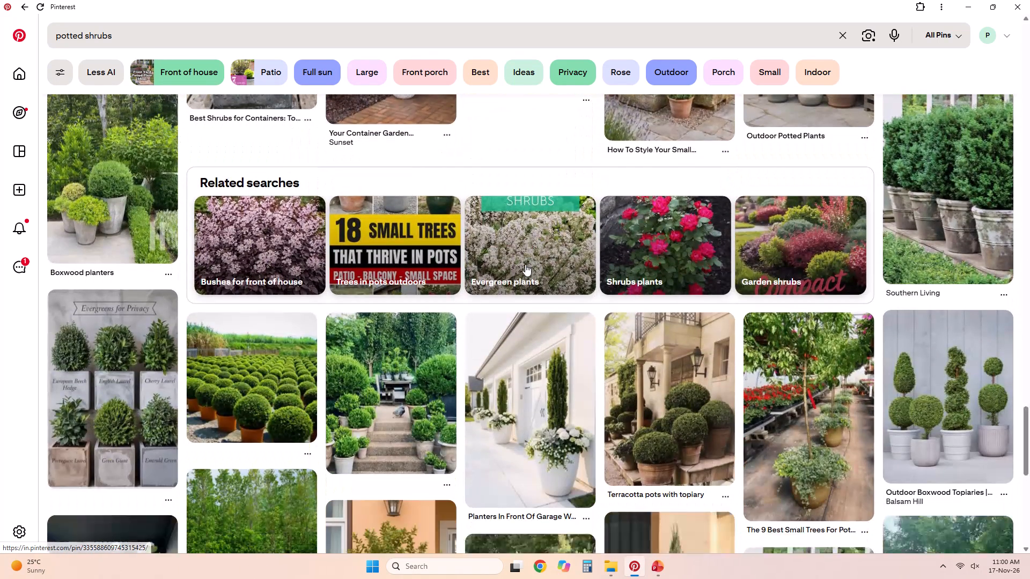
{"action": "scroll", "coordinate": [525, 264], "scroll_direction": "down", "scroll_amount": 10}
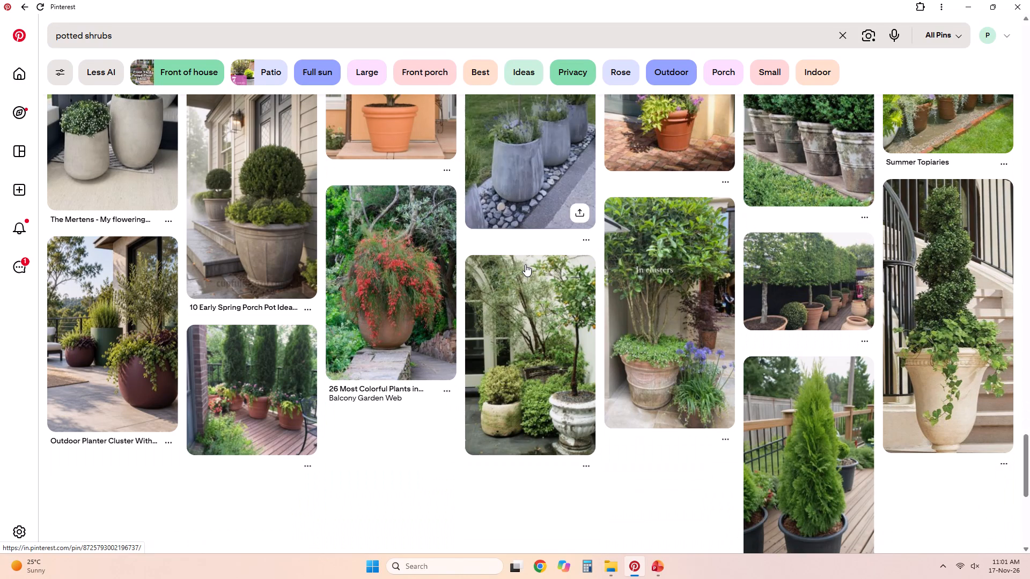
{"action": "scroll", "coordinate": [525, 264], "scroll_direction": "down", "scroll_amount": 10}
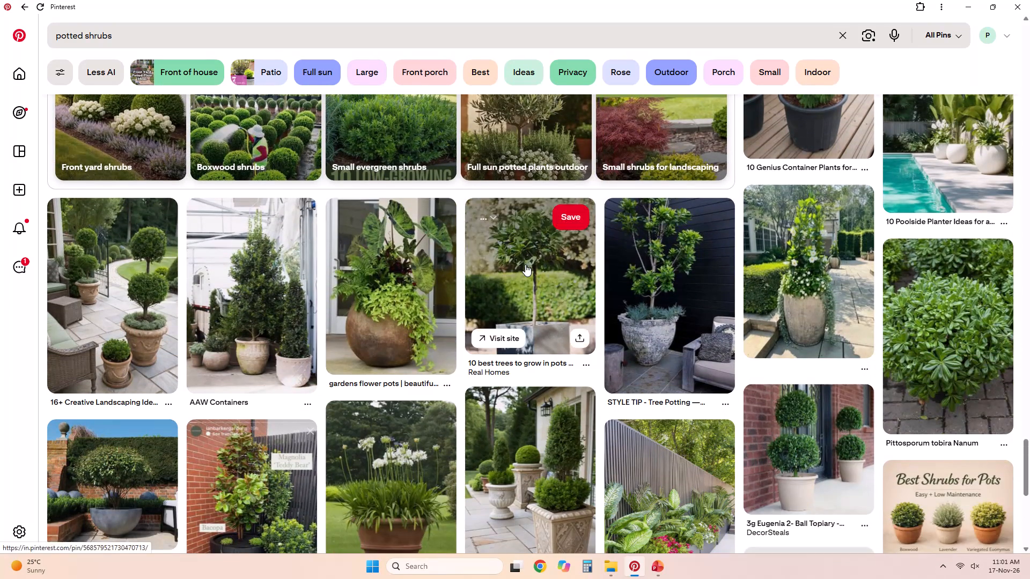
{"action": "scroll", "coordinate": [525, 264], "scroll_direction": "down", "scroll_amount": 6}
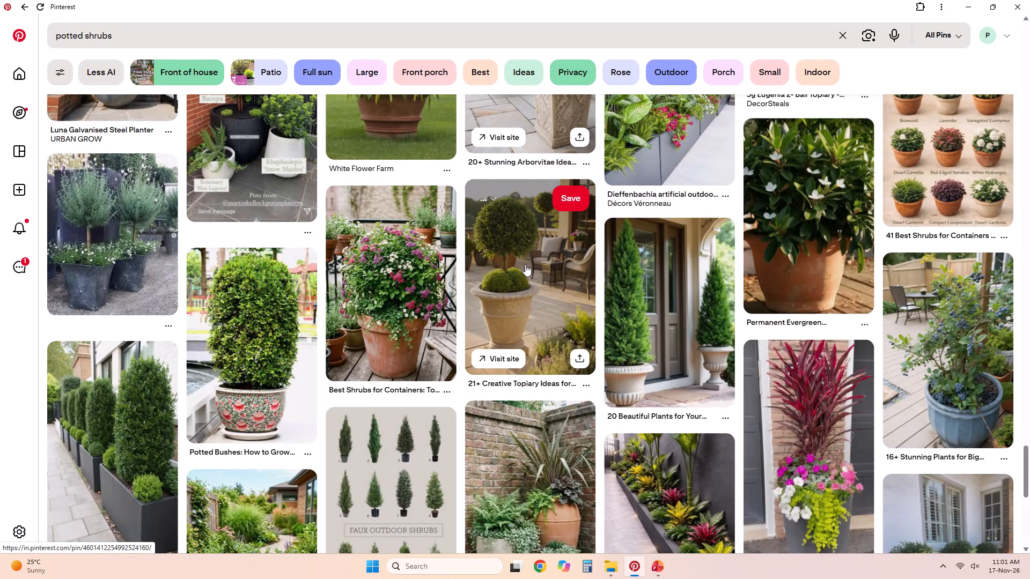
{"action": "scroll", "coordinate": [525, 264], "scroll_direction": "down", "scroll_amount": 4}
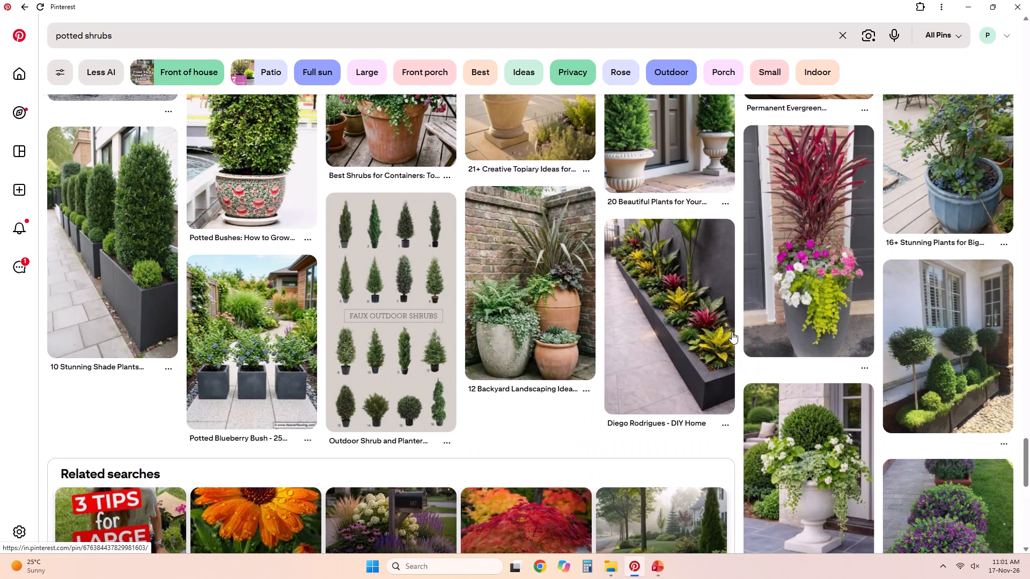
Open the pin with a long dark planter of colourful tropical plants along a wall, and look over its related pins.
{"action": "left_click", "coordinate": [704, 328]}
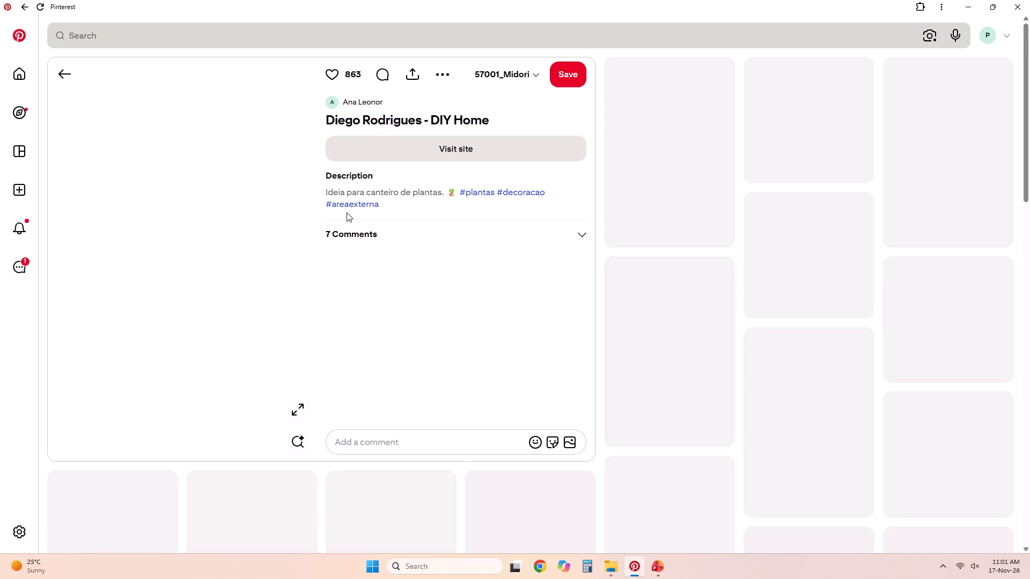
{"action": "scroll", "coordinate": [487, 198], "scroll_direction": "down", "scroll_amount": 1}
{"action": "scroll", "coordinate": [644, 205], "scroll_direction": "down", "scroll_amount": 1}
{"action": "scroll", "coordinate": [665, 279], "scroll_direction": "up", "scroll_amount": 3}
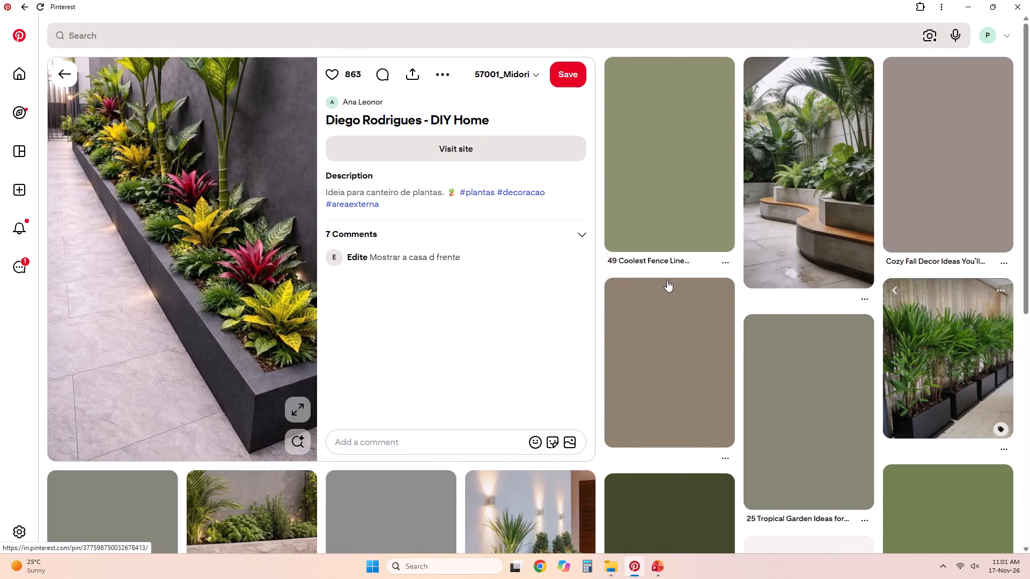
{"action": "scroll", "coordinate": [667, 280], "scroll_direction": "down", "scroll_amount": 2}
{"action": "scroll", "coordinate": [667, 280], "scroll_direction": "up", "scroll_amount": 2}
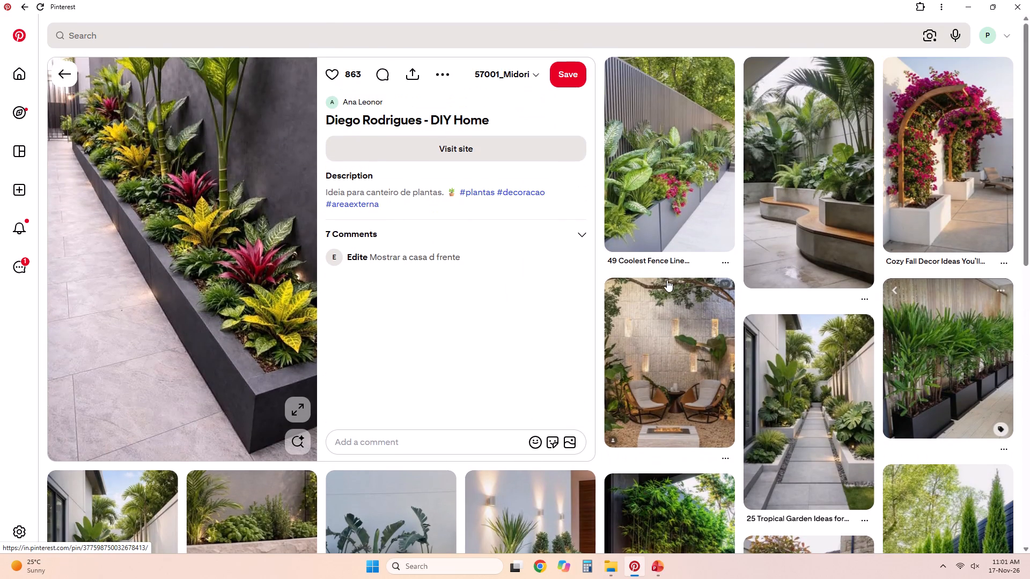
Open the related fence line landscaping pin and its related balcony planter pin, and examine the box planter ideas.
{"action": "left_click", "coordinate": [707, 177]}
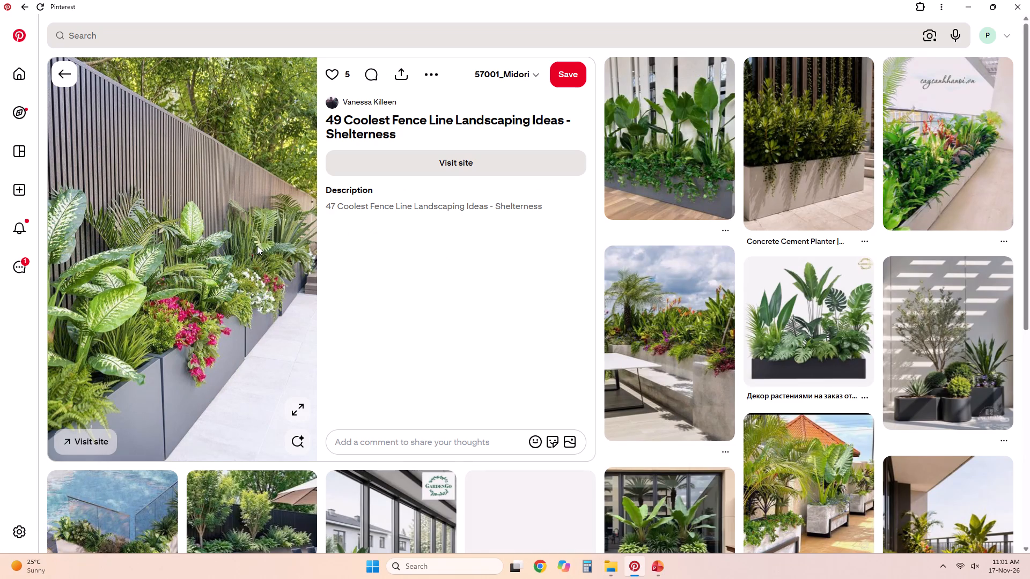
{"action": "left_click", "coordinate": [939, 133]}
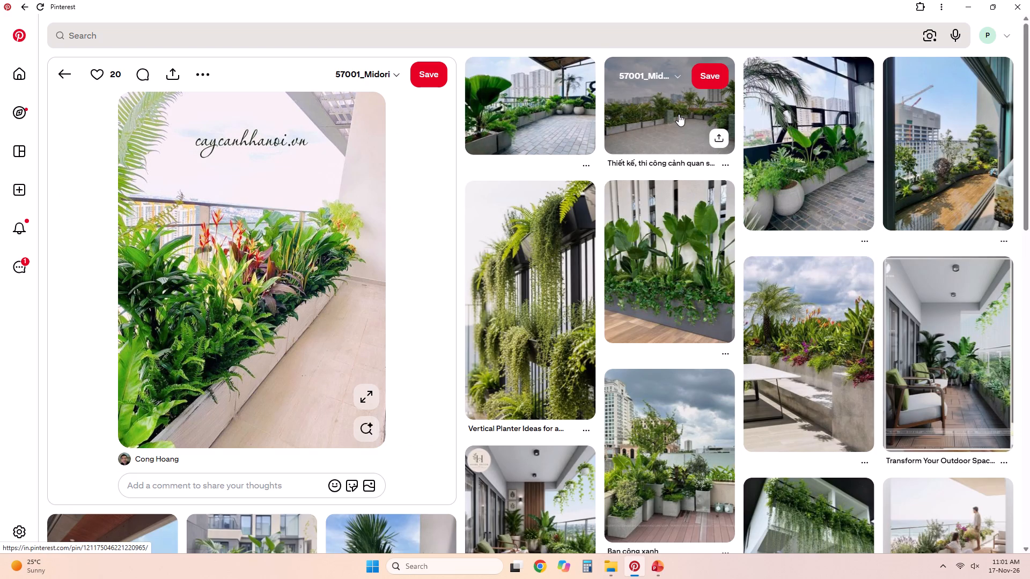
{"action": "scroll", "coordinate": [679, 114], "scroll_direction": "down", "scroll_amount": 4}
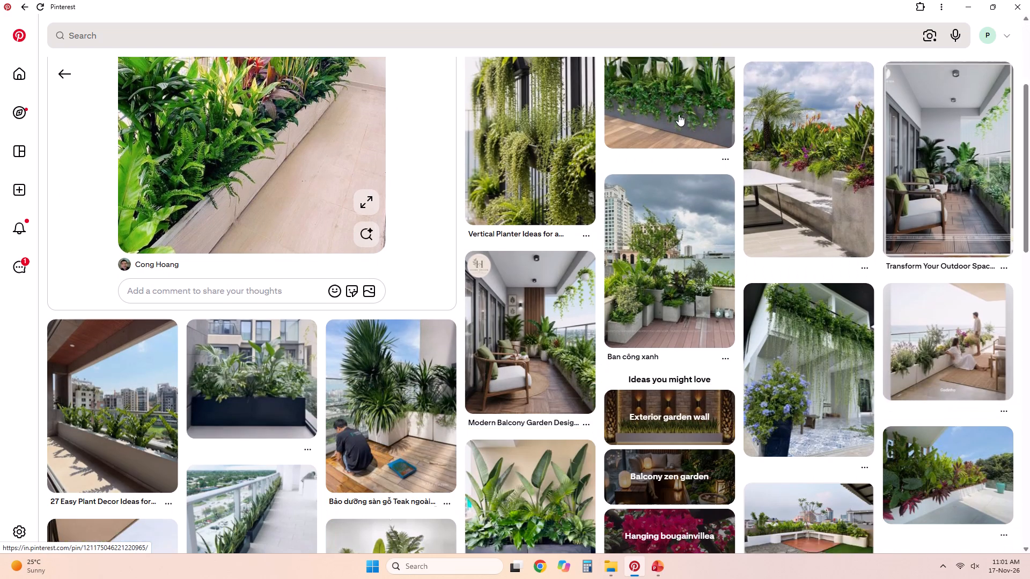
{"action": "scroll", "coordinate": [679, 114], "scroll_direction": "down", "scroll_amount": 5}
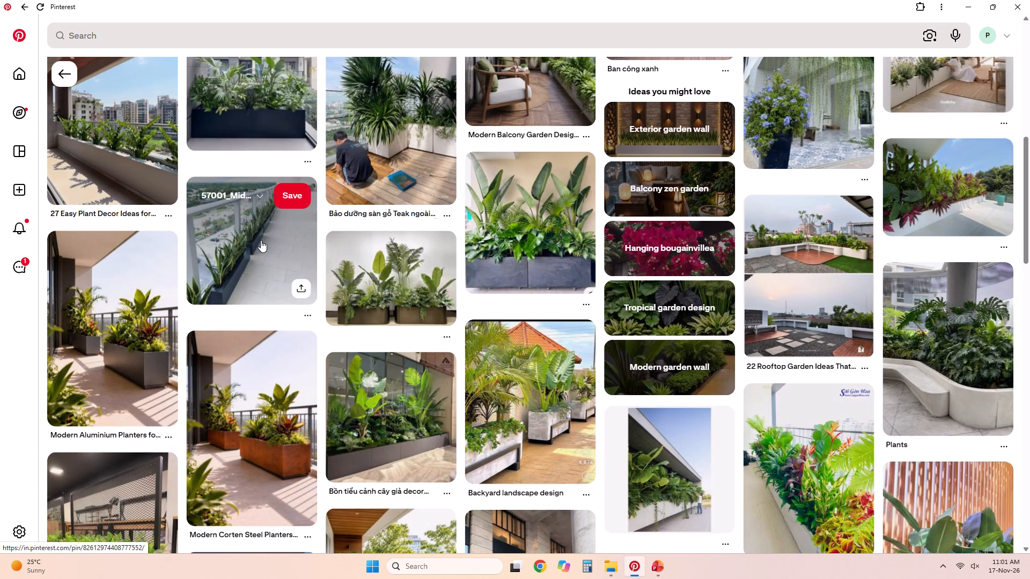
Copy the image of the grey corridor planter with tropical plants and paste it onto the POTS WITH PLANTS slide in PowerPoint.
{"action": "left_click", "coordinate": [369, 391]}
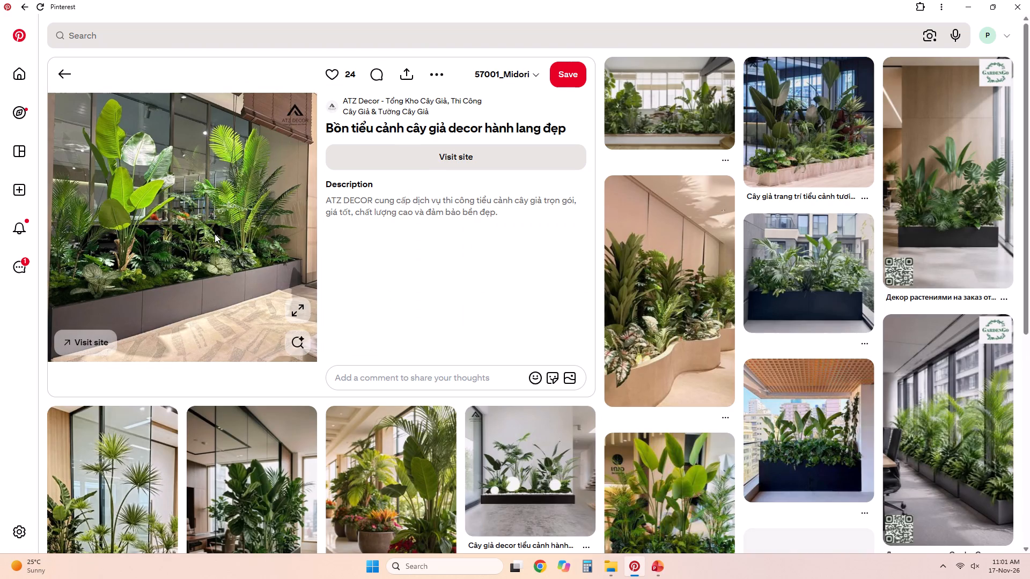
{"action": "right_click", "coordinate": [215, 234]}
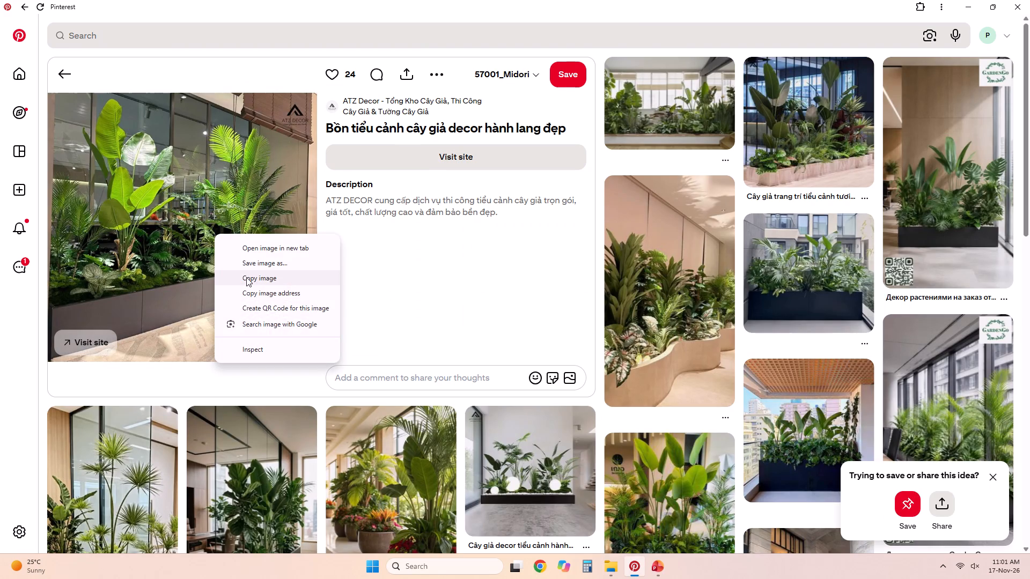
{"action": "left_click", "coordinate": [246, 277]}
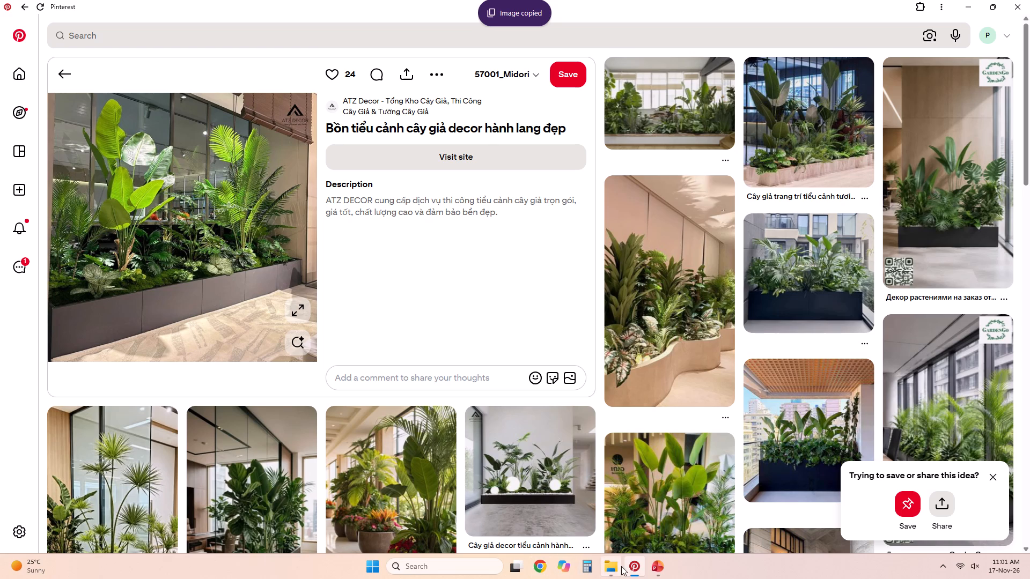
{"action": "left_click", "coordinate": [663, 565]}
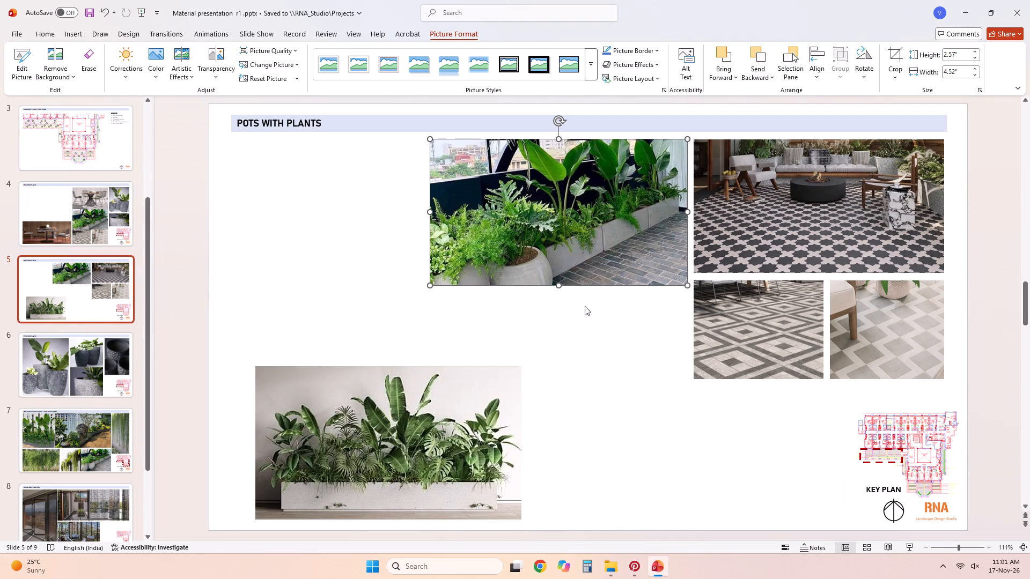
{"action": "left_click", "coordinate": [549, 348]}
{"action": "key", "text": "ctrl+v"}
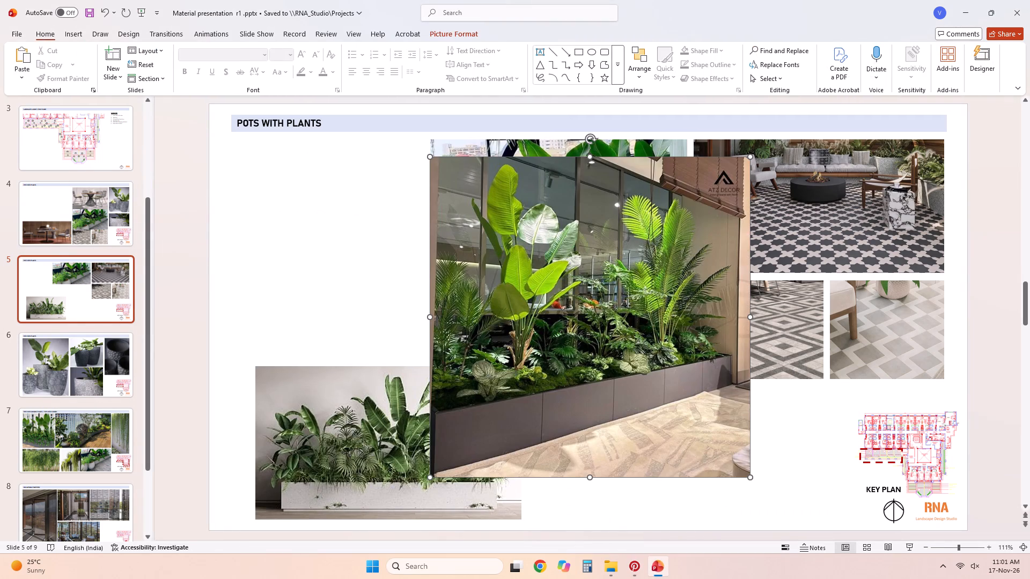
Crop the top off the pasted corridor planter picture, to a height of about 4.43".
{"action": "right_click", "coordinate": [693, 224]}
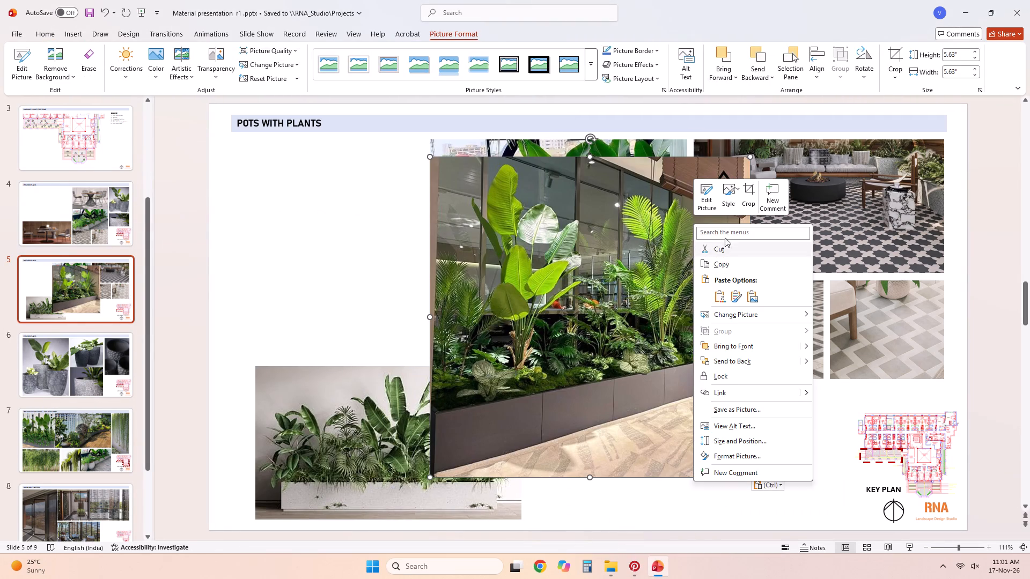
{"action": "left_click", "coordinate": [749, 201]}
{"action": "left_click", "coordinate": [588, 155]}
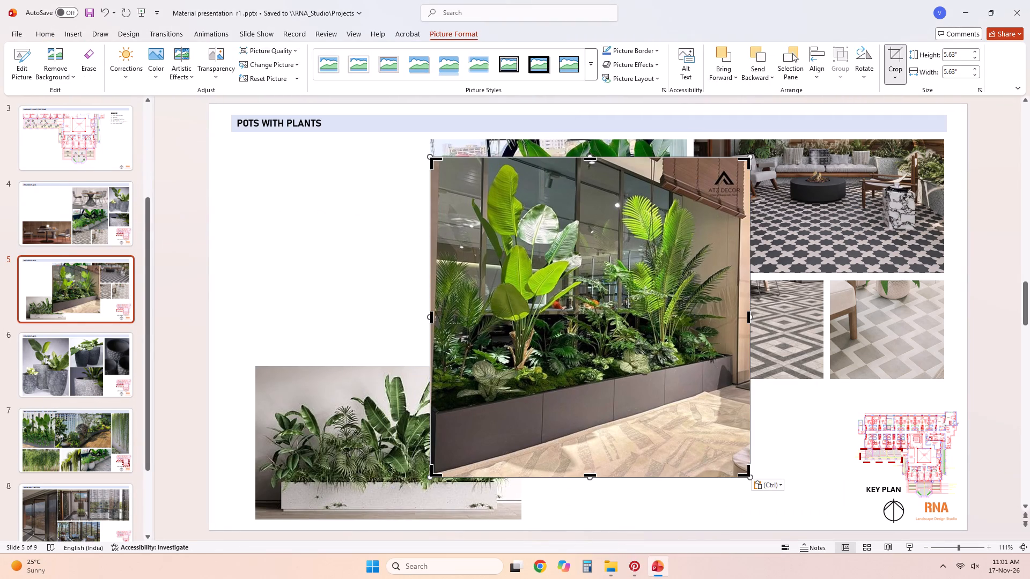
{"action": "left_click_drag", "start_coordinate": [588, 160], "coordinate": [587, 176]}
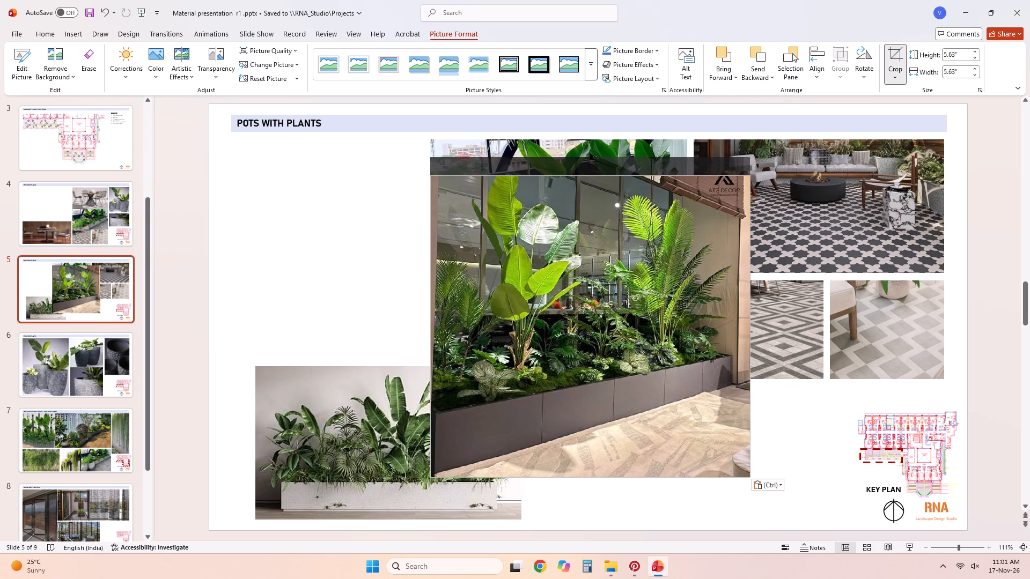
{"action": "left_click_drag", "start_coordinate": [587, 176], "coordinate": [567, 227]}
{"action": "left_click", "coordinate": [781, 470]}
{"action": "left_click", "coordinate": [657, 462]}
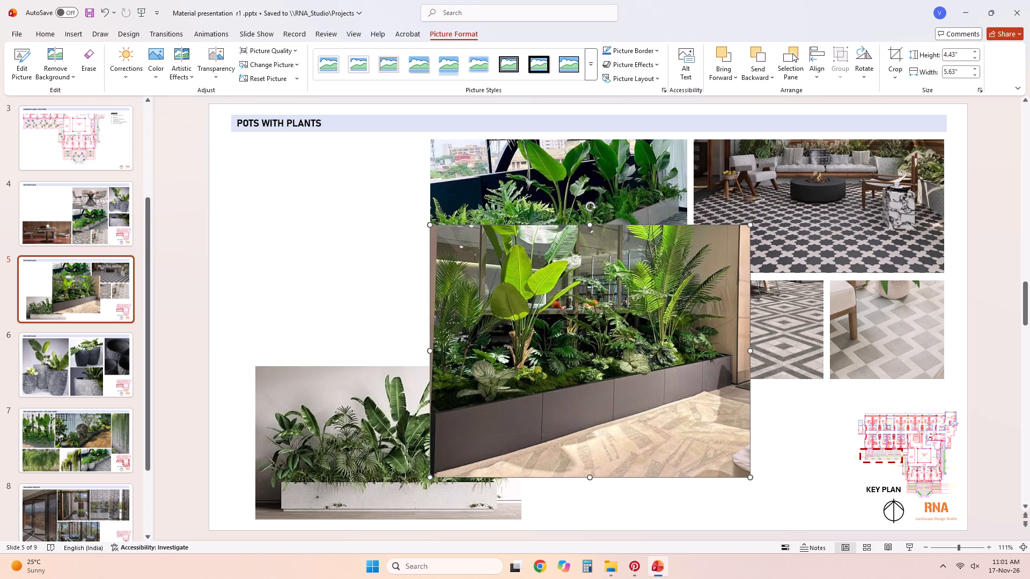
Scale the corridor planter picture down to about 2.86" high and crop its right edge to about 3.43" wide.
{"action": "left_click_drag", "start_coordinate": [749, 474], "coordinate": [637, 335]}
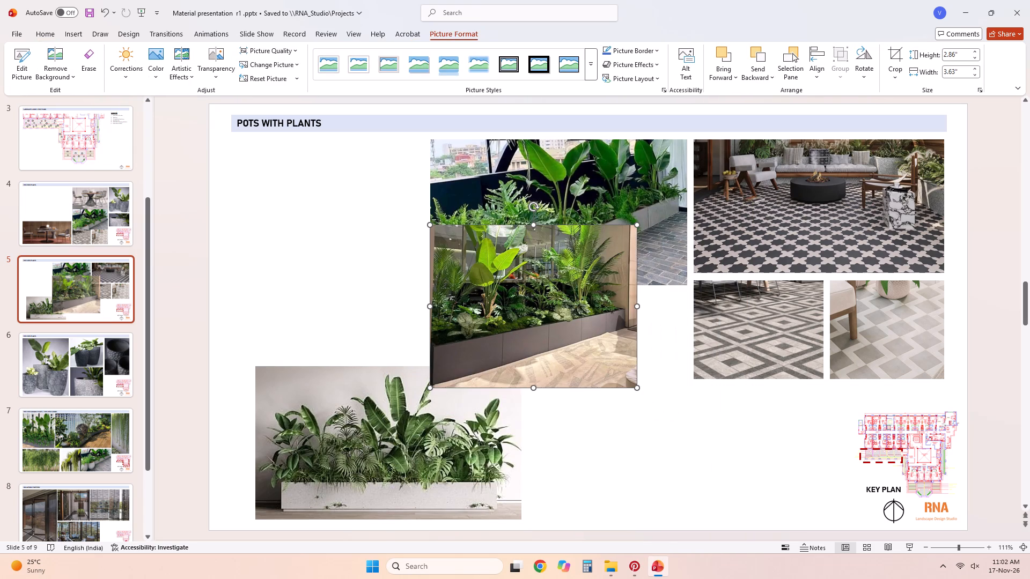
{"action": "left_click_drag", "start_coordinate": [605, 324], "coordinate": [717, 437]}
{"action": "right_click", "coordinate": [717, 437]}
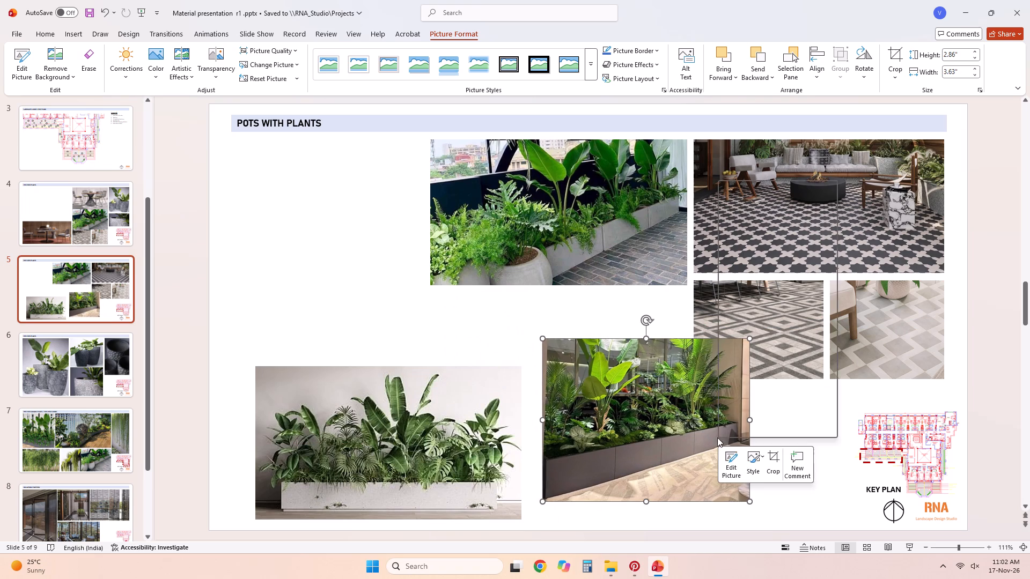
{"action": "left_click", "coordinate": [771, 454]}
{"action": "left_click_drag", "start_coordinate": [748, 417], "coordinate": [738, 420]}
{"action": "left_click", "coordinate": [785, 443]}
{"action": "left_click", "coordinate": [630, 436]}
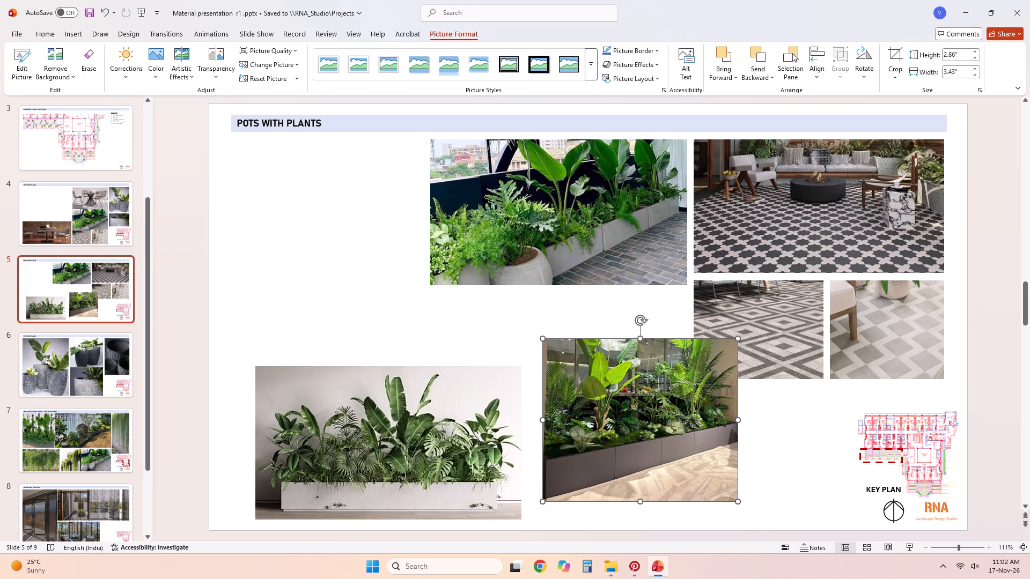
Move the corridor planter picture to the empty upper-left area of the slide.
{"action": "left_click_drag", "start_coordinate": [636, 428], "coordinate": [283, 240]}
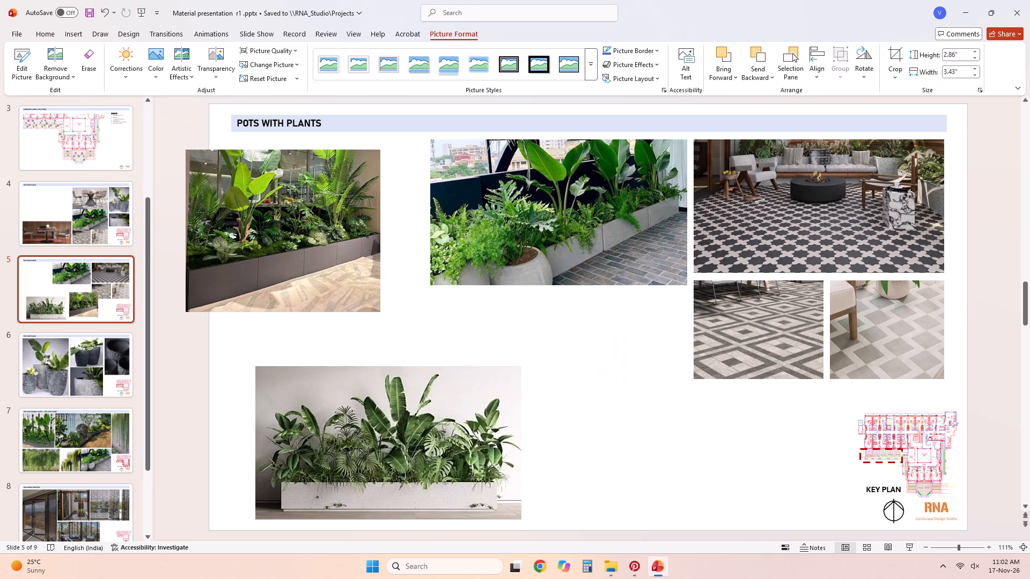
{"action": "left_click_drag", "start_coordinate": [283, 240], "coordinate": [311, 252]}
Move the white trough planter picture to the slide's bottom centre and the terrace planter picture to the lower-left area beside it.
{"action": "left_click_drag", "start_coordinate": [401, 396], "coordinate": [702, 410]}
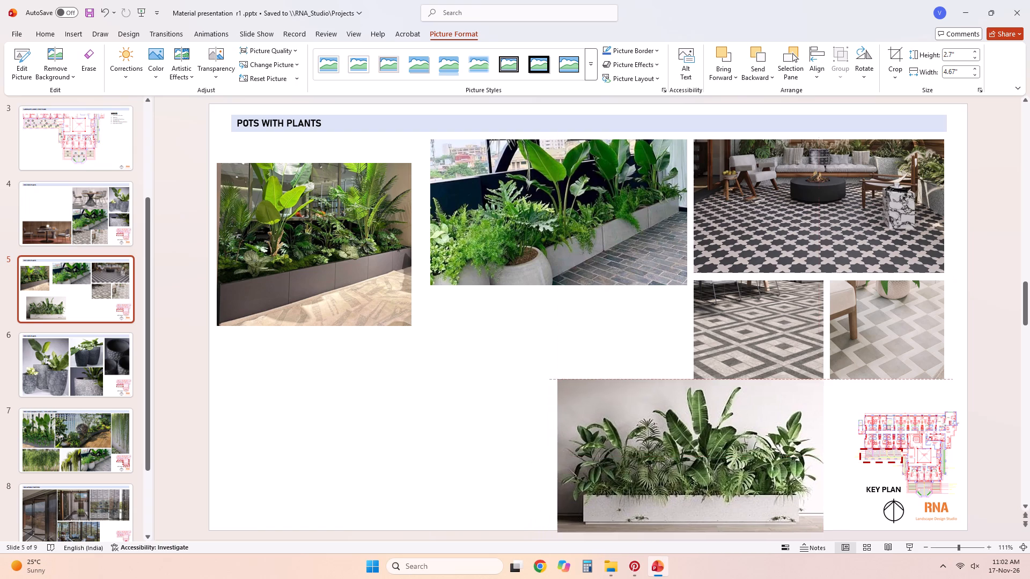
{"action": "left_click_drag", "start_coordinate": [702, 410], "coordinate": [576, 320]}
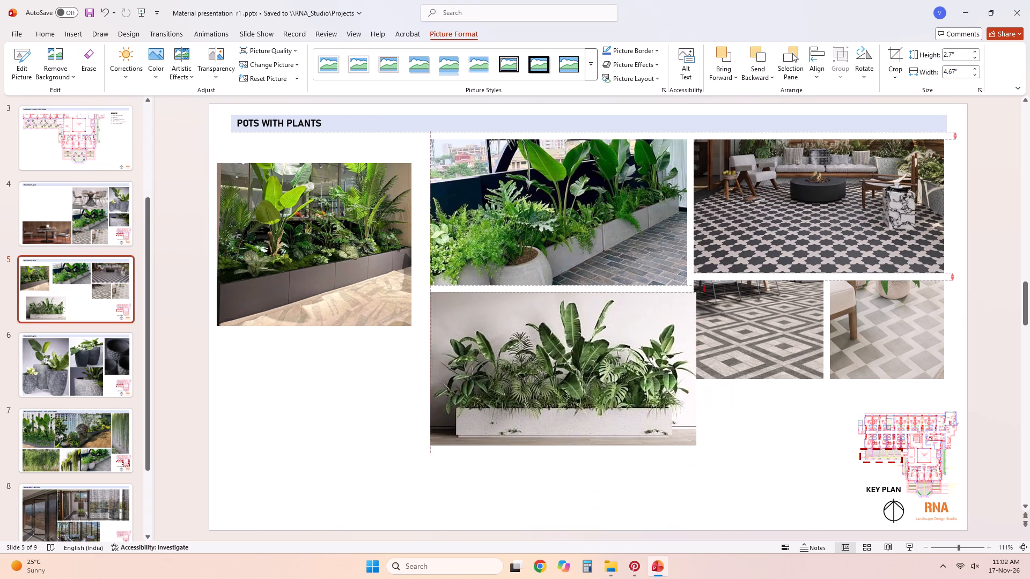
{"action": "left_click_drag", "start_coordinate": [576, 320], "coordinate": [572, 394]}
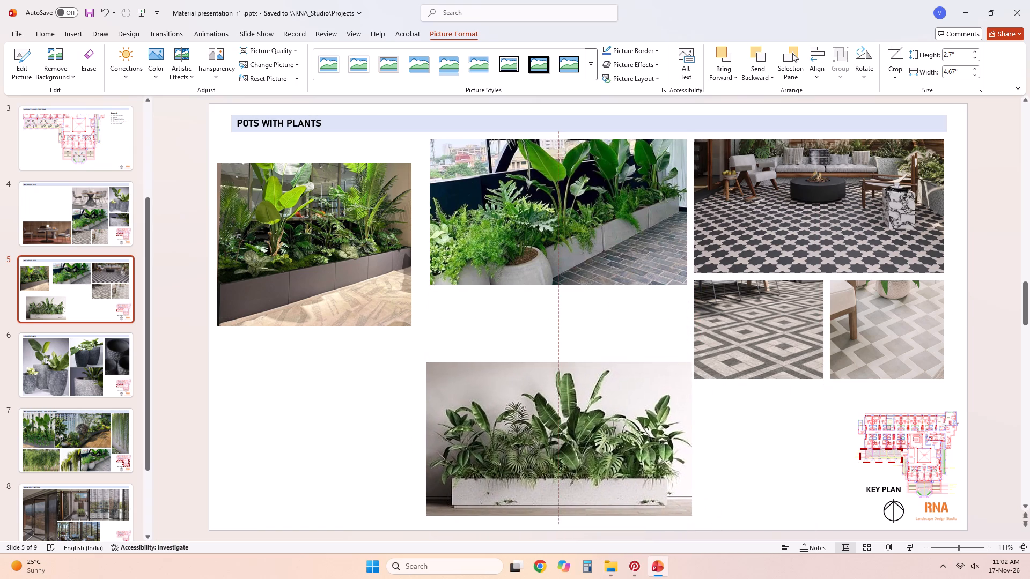
{"action": "left_click_drag", "start_coordinate": [572, 394], "coordinate": [562, 399]}
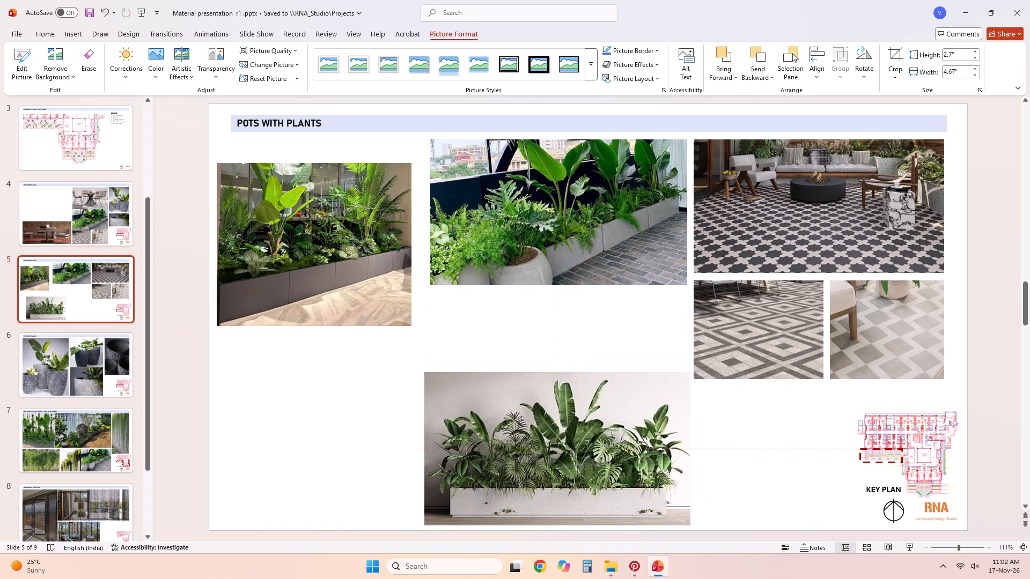
{"action": "left_click_drag", "start_coordinate": [562, 399], "coordinate": [562, 399]}
{"action": "left_click_drag", "start_coordinate": [523, 211], "coordinate": [296, 450]}
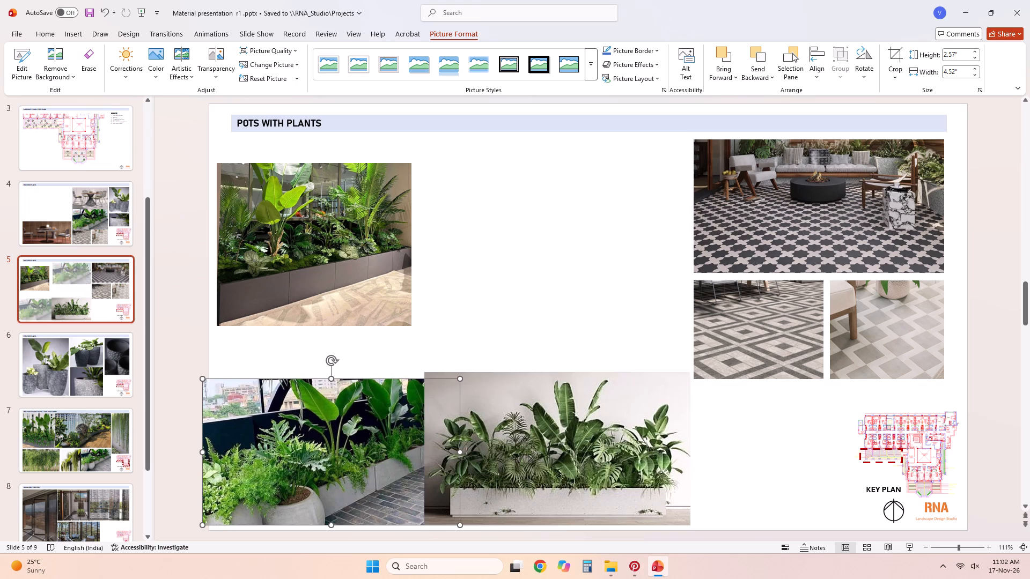
Crop the left and right sides of the white trough planter picture to a width of about 4.02".
{"action": "left_click", "coordinate": [515, 456]}
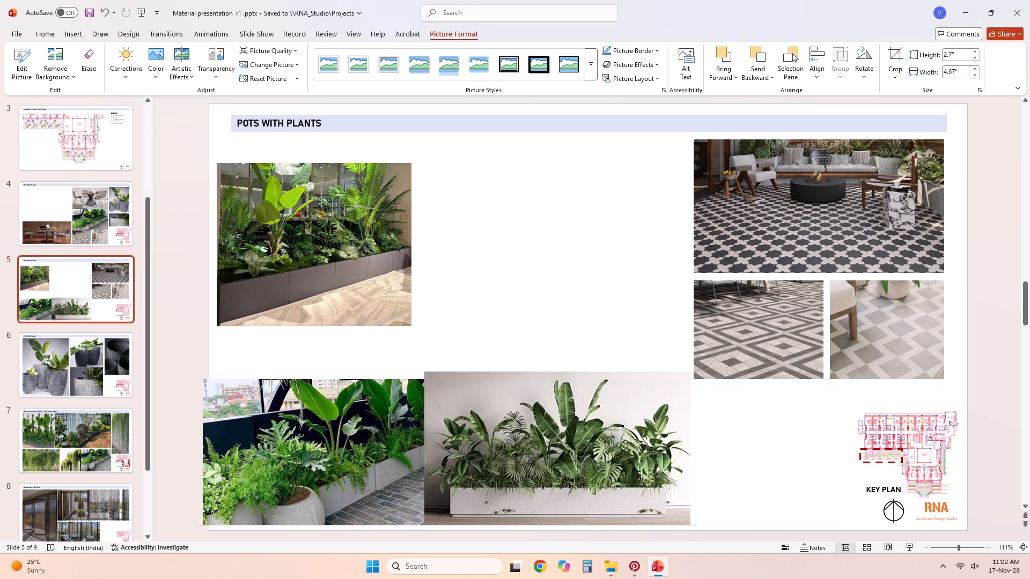
{"action": "right_click", "coordinate": [492, 463]}
{"action": "left_click", "coordinate": [547, 482]}
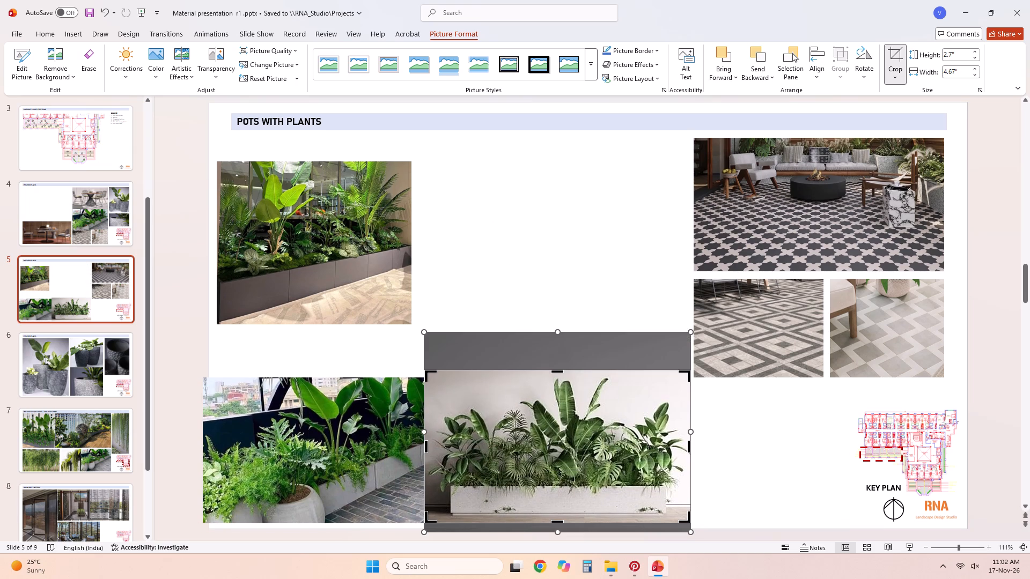
{"action": "left_click_drag", "start_coordinate": [425, 446], "coordinate": [438, 447]}
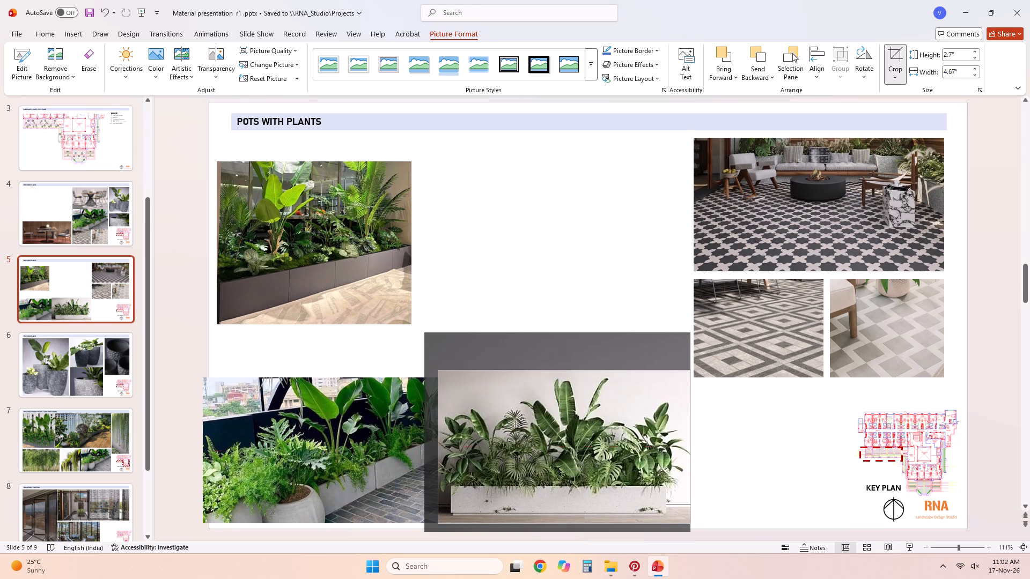
{"action": "left_click_drag", "start_coordinate": [438, 447], "coordinate": [445, 447]}
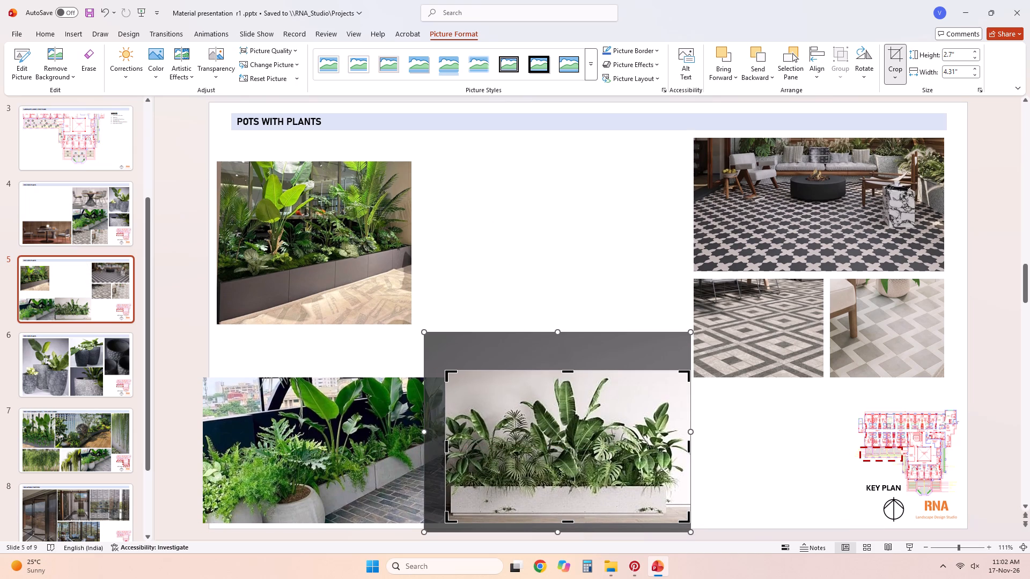
{"action": "left_click_drag", "start_coordinate": [690, 447], "coordinate": [673, 452]}
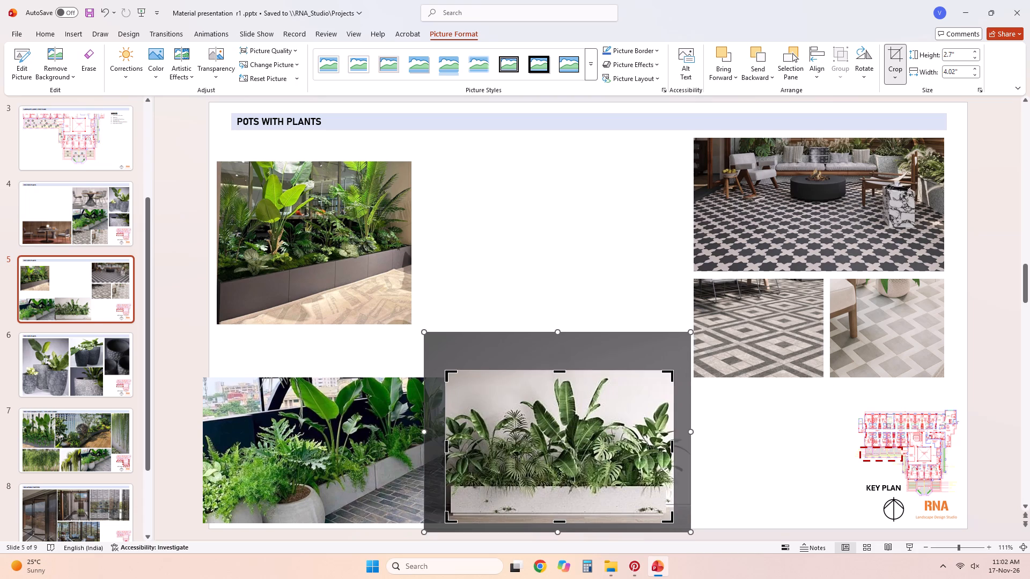
{"action": "left_click", "coordinate": [725, 462]}
Reposition the cropped white trough planter picture just left of the tile pictures' edge, near the bottom of the slide.
{"action": "left_click_drag", "start_coordinate": [627, 464], "coordinate": [638, 467]}
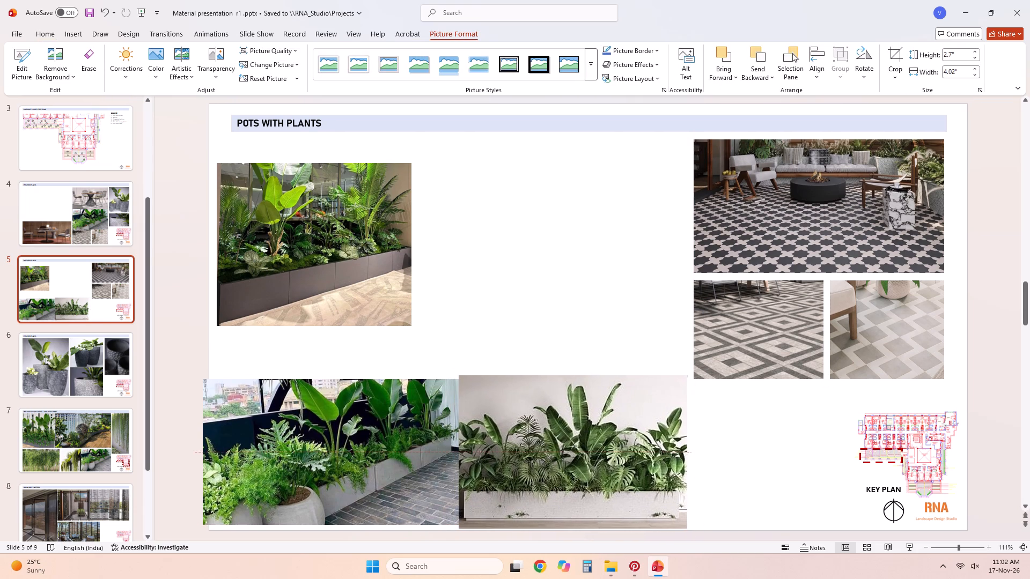
{"action": "left_click_drag", "start_coordinate": [638, 467], "coordinate": [646, 462]}
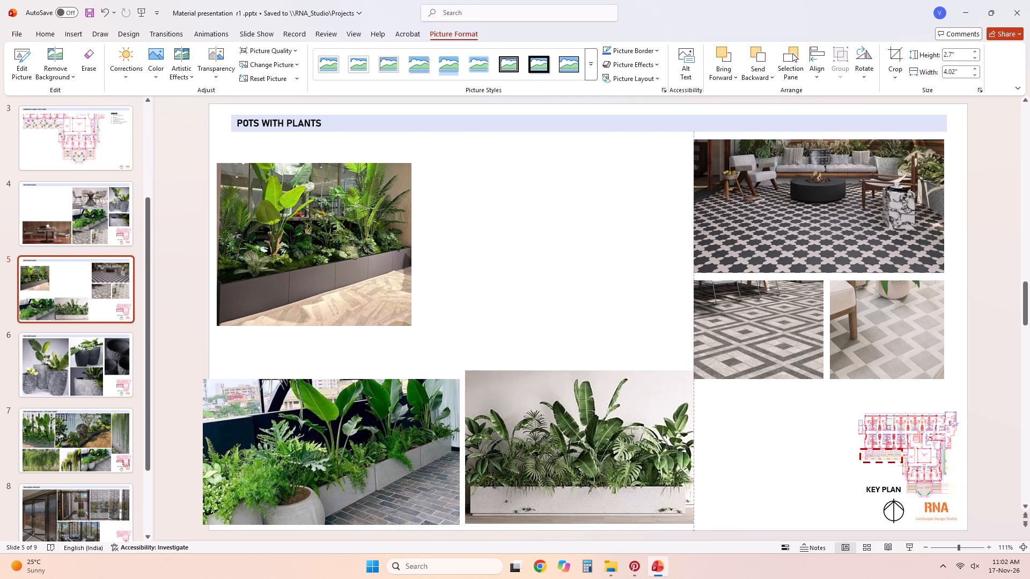
{"action": "left_click_drag", "start_coordinate": [646, 462], "coordinate": [643, 462]}
{"action": "left_click", "coordinate": [784, 486]}
{"action": "left_click_drag", "start_coordinate": [648, 461], "coordinate": [647, 468]}
{"action": "left_click", "coordinate": [745, 477]}
Top-align the terrace planter picture beside the white trough planter and resize it to the same height, about 2.7".
{"action": "left_click_drag", "start_coordinate": [406, 428], "coordinate": [406, 419]}
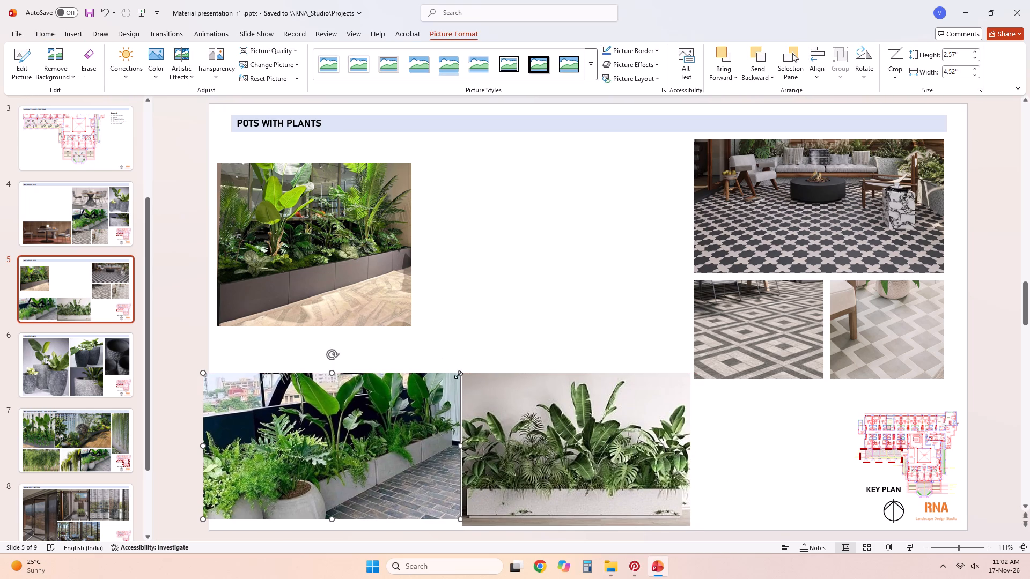
{"action": "left_click_drag", "start_coordinate": [459, 374], "coordinate": [418, 391]}
{"action": "left_click_drag", "start_coordinate": [387, 403], "coordinate": [418, 384]}
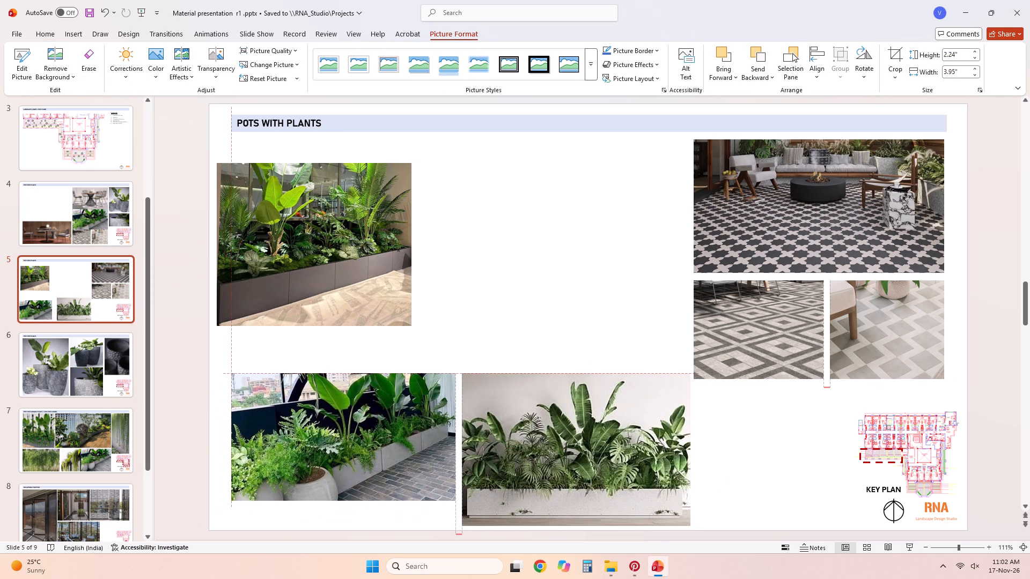
{"action": "left_click_drag", "start_coordinate": [418, 384], "coordinate": [420, 384]}
{"action": "left_click_drag", "start_coordinate": [414, 393], "coordinate": [406, 395]}
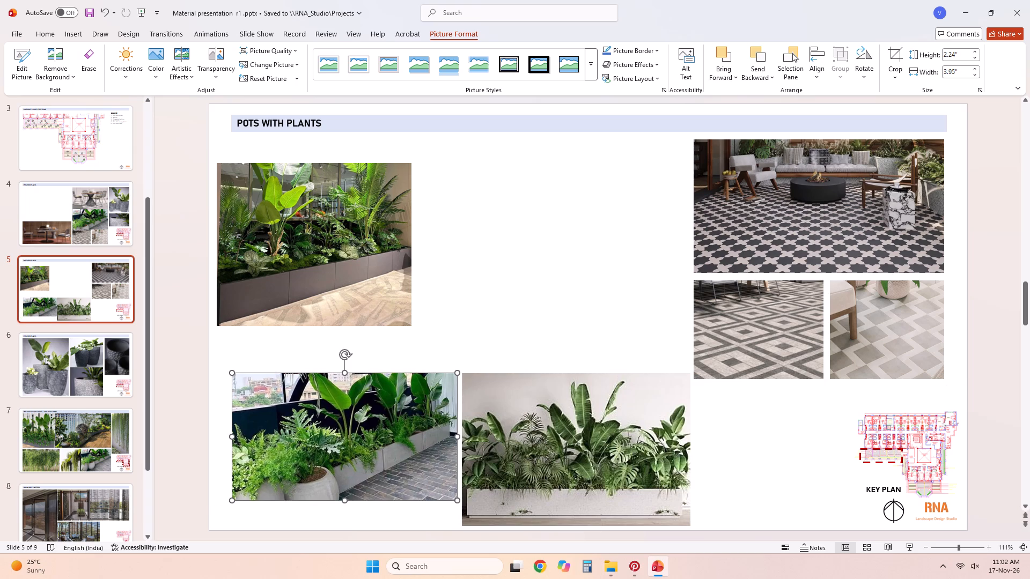
{"action": "left_click_drag", "start_coordinate": [233, 501], "coordinate": [233, 523]}
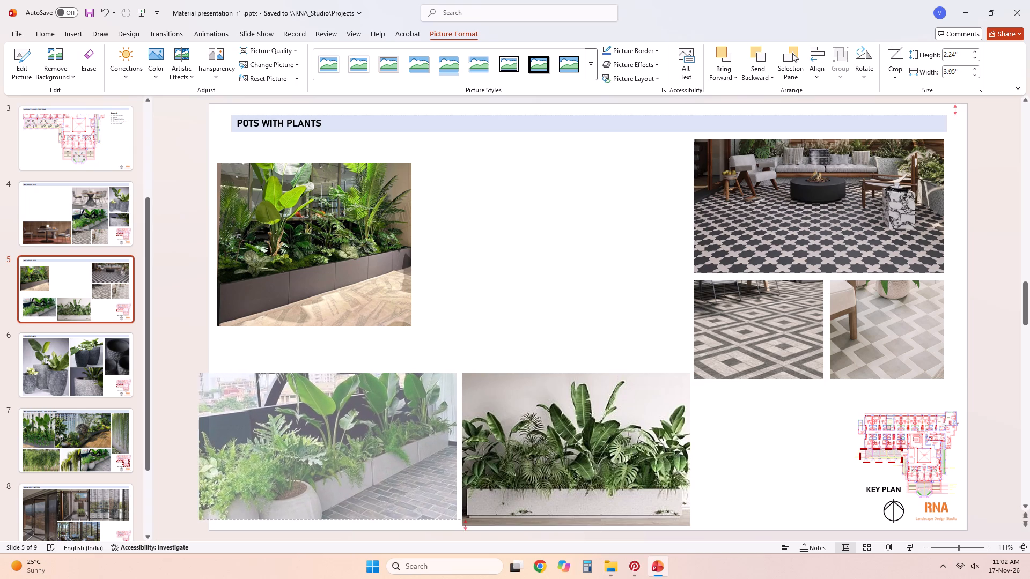
{"action": "left_click_drag", "start_coordinate": [233, 523], "coordinate": [232, 526]}
Crop the left side of the terrace planter picture so its left edge sits just inside the slide's left border.
{"action": "right_click", "coordinate": [240, 476]}
{"action": "left_click", "coordinate": [301, 497]}
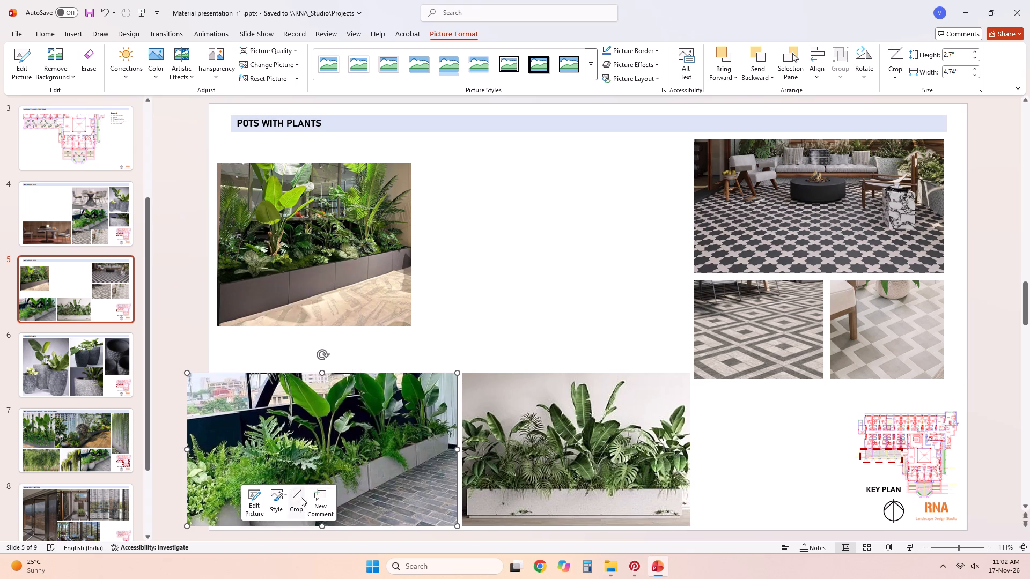
{"action": "left_click_drag", "start_coordinate": [188, 447], "coordinate": [240, 449]}
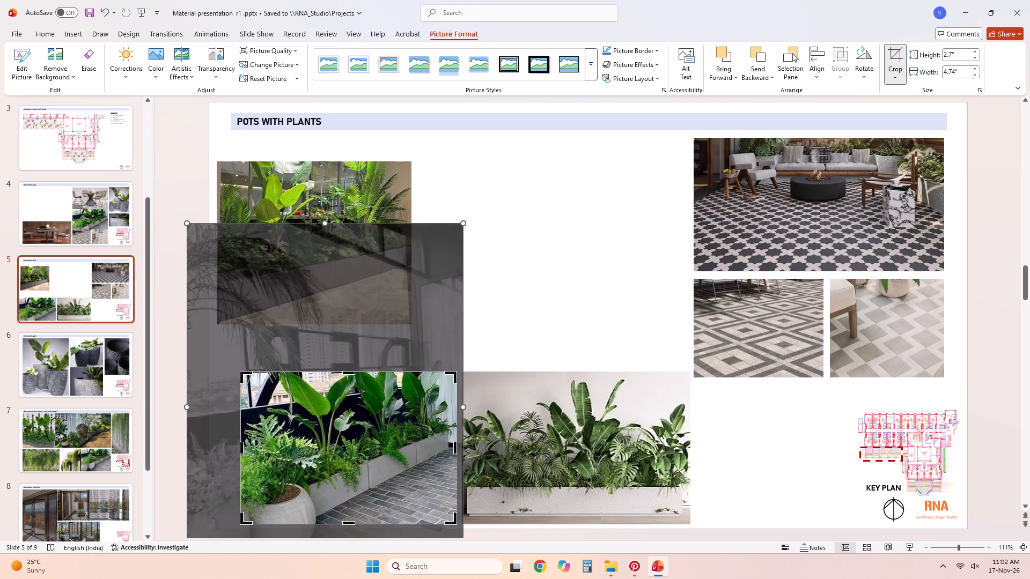
{"action": "left_click", "coordinate": [563, 350]}
{"action": "left_click", "coordinate": [267, 415]}
{"action": "right_click", "coordinate": [271, 430]}
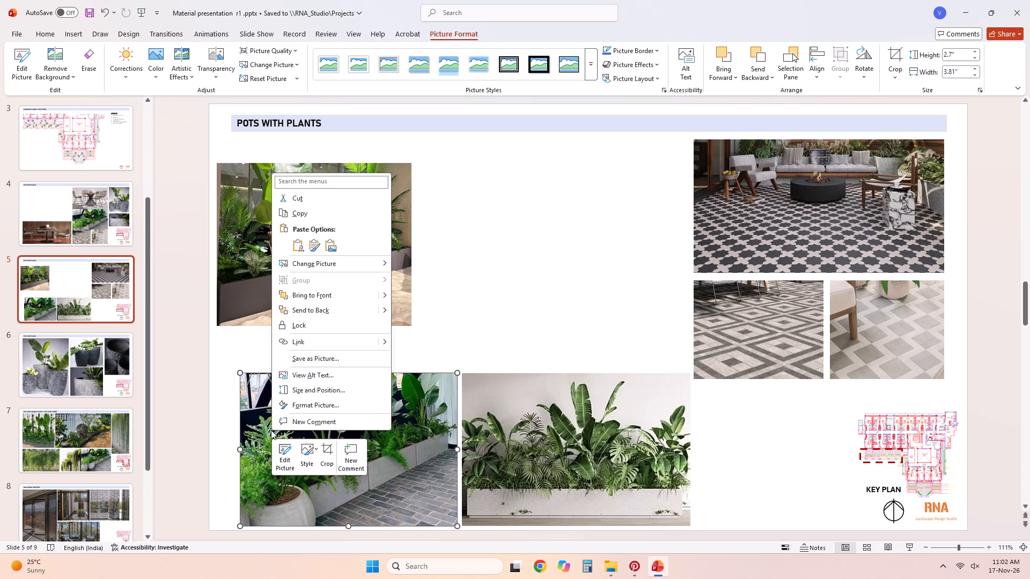
{"action": "left_click", "coordinate": [322, 452]}
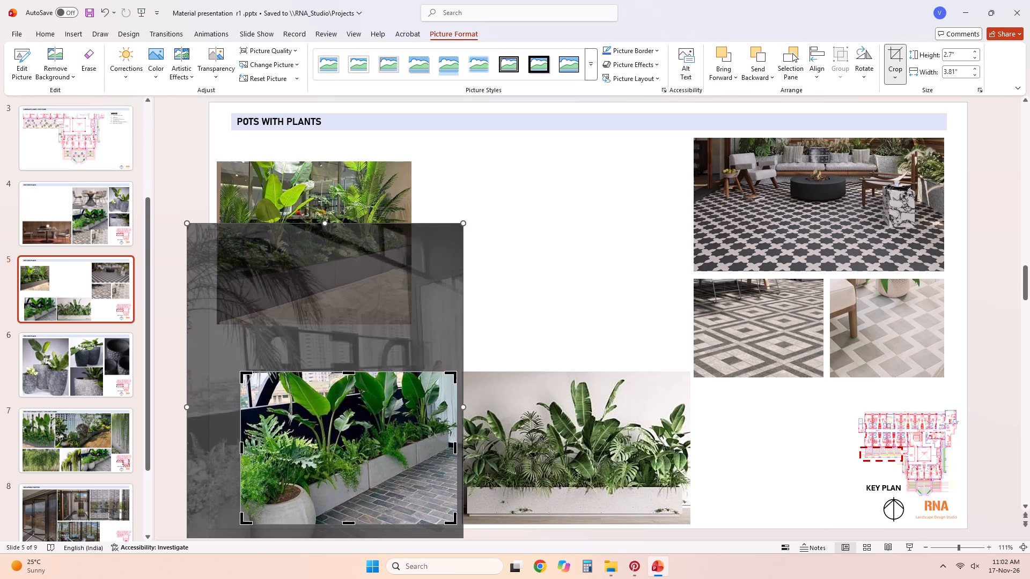
{"action": "left_click_drag", "start_coordinate": [241, 448], "coordinate": [225, 451]}
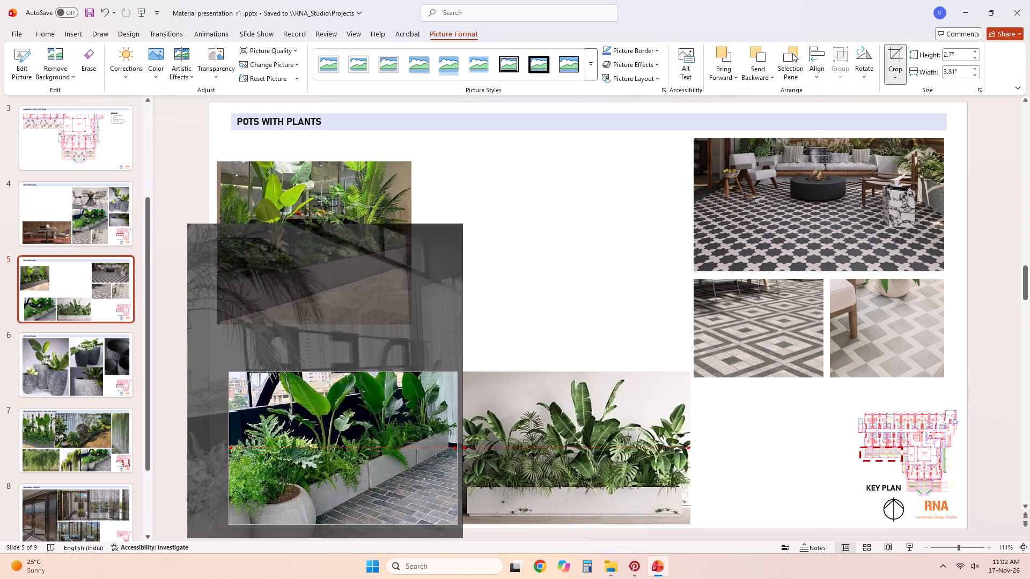
{"action": "left_click_drag", "start_coordinate": [225, 451], "coordinate": [221, 450]}
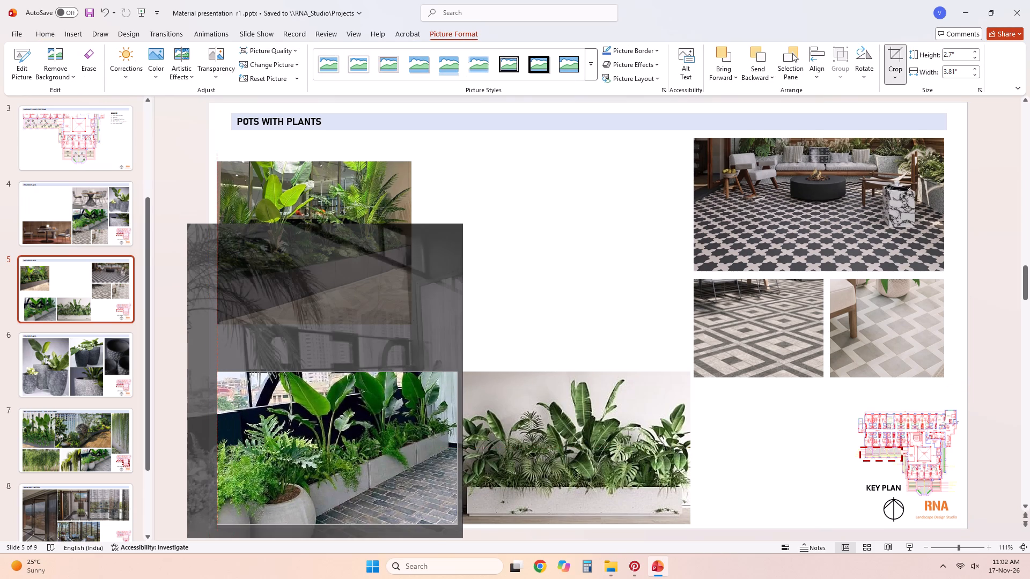
{"action": "left_click_drag", "start_coordinate": [221, 450], "coordinate": [229, 450]}
{"action": "left_click", "coordinate": [534, 330]}
Move the corridor planter picture between the white trough planter and the key plan, scaling it to about 2.46" high.
{"action": "left_click_drag", "start_coordinate": [349, 281], "coordinate": [377, 283]}
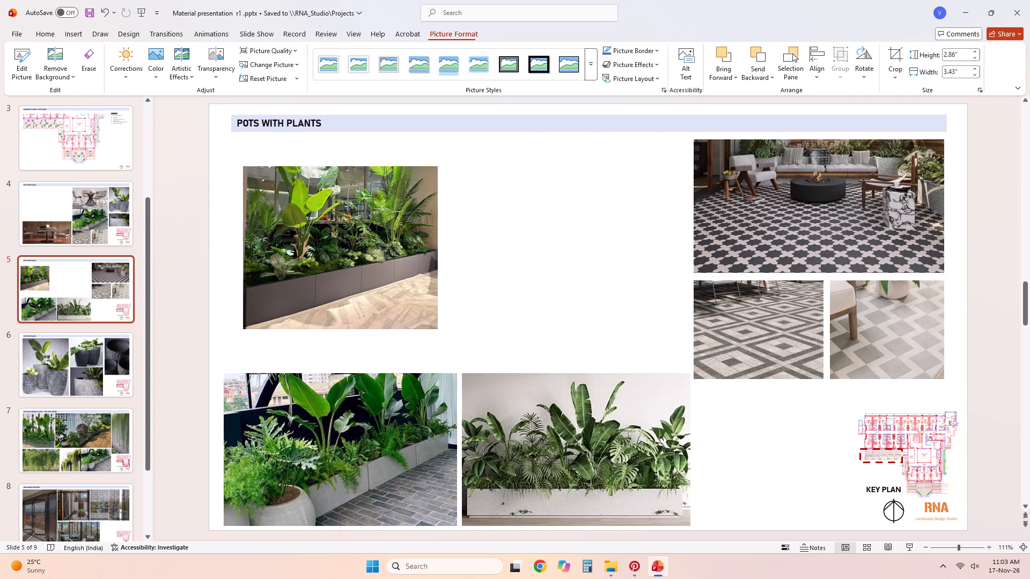
{"action": "left_click_drag", "start_coordinate": [377, 283], "coordinate": [453, 303]}
{"action": "left_click_drag", "start_coordinate": [516, 184], "coordinate": [482, 209]}
{"action": "left_click_drag", "start_coordinate": [431, 289], "coordinate": [791, 464]}
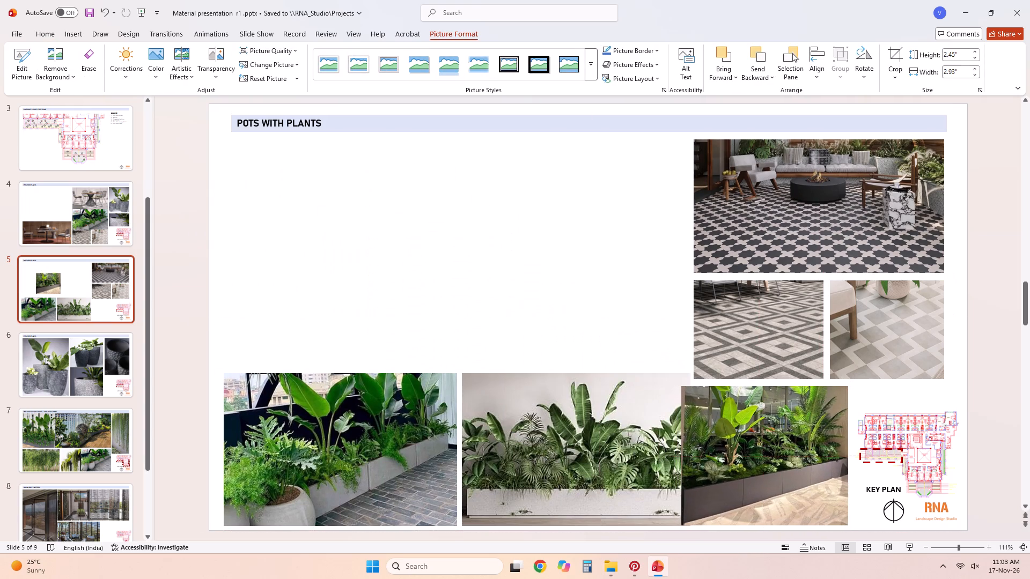
{"action": "left_click_drag", "start_coordinate": [791, 464], "coordinate": [795, 464]}
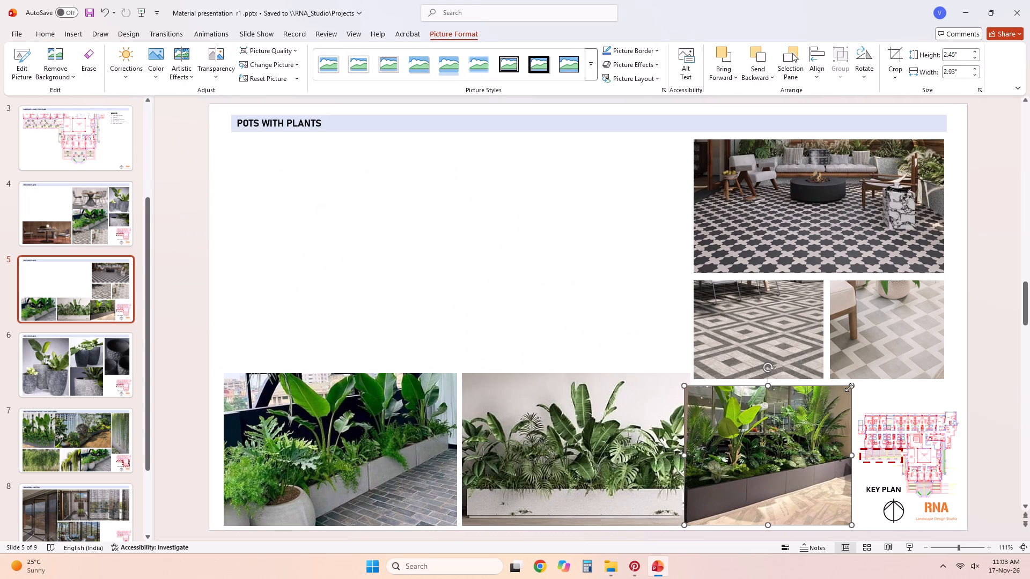
{"action": "left_click_drag", "start_coordinate": [849, 387], "coordinate": [827, 414]}
{"action": "left_click_drag", "start_coordinate": [786, 440], "coordinate": [801, 423]}
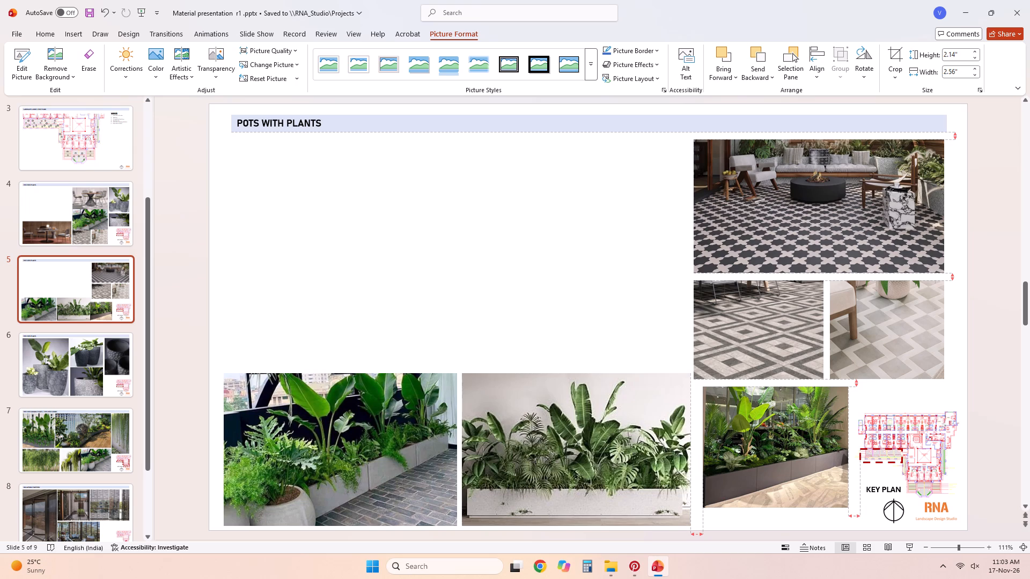
{"action": "left_click_drag", "start_coordinate": [801, 423], "coordinate": [799, 423]}
{"action": "left_click", "coordinate": [795, 444]}
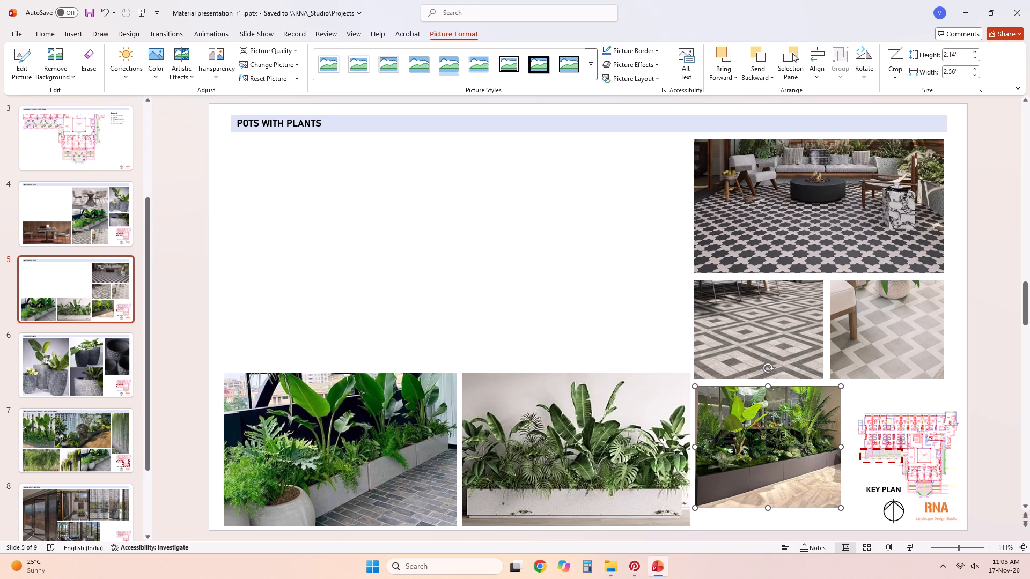
{"action": "left_click_drag", "start_coordinate": [838, 507], "coordinate": [844, 522]}
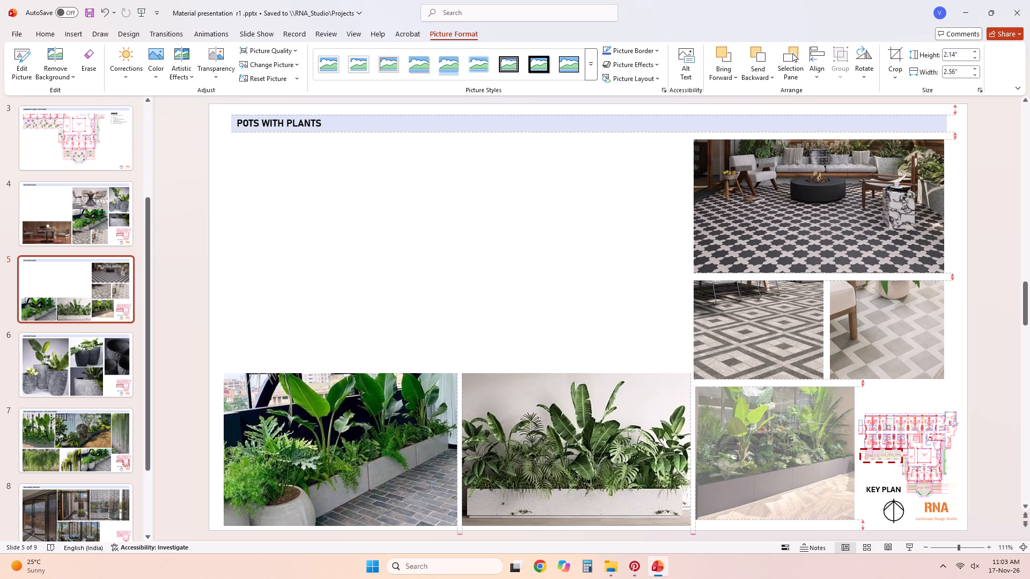
{"action": "left_click_drag", "start_coordinate": [844, 522], "coordinate": [845, 524]}
Crop the left edge of the corridor planter picture to a width of about 2.88".
{"action": "right_click", "coordinate": [835, 476]}
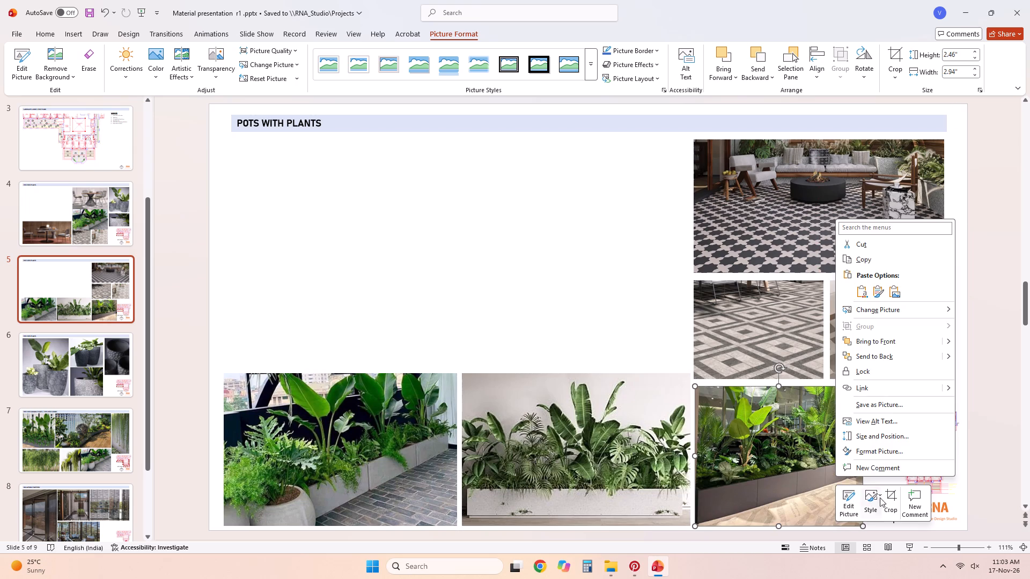
{"action": "left_click", "coordinate": [888, 498]}
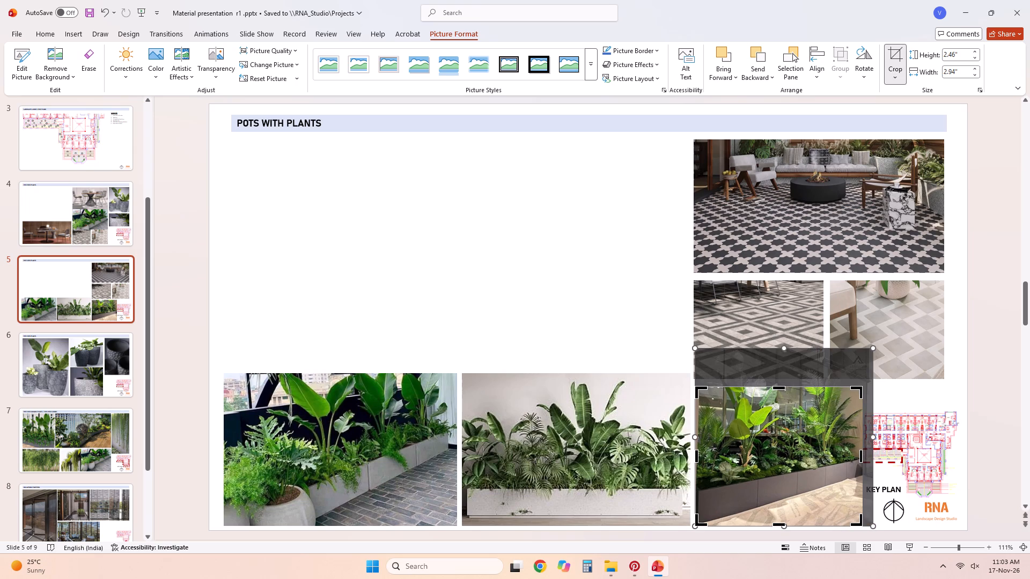
{"action": "left_click", "coordinate": [697, 456]}
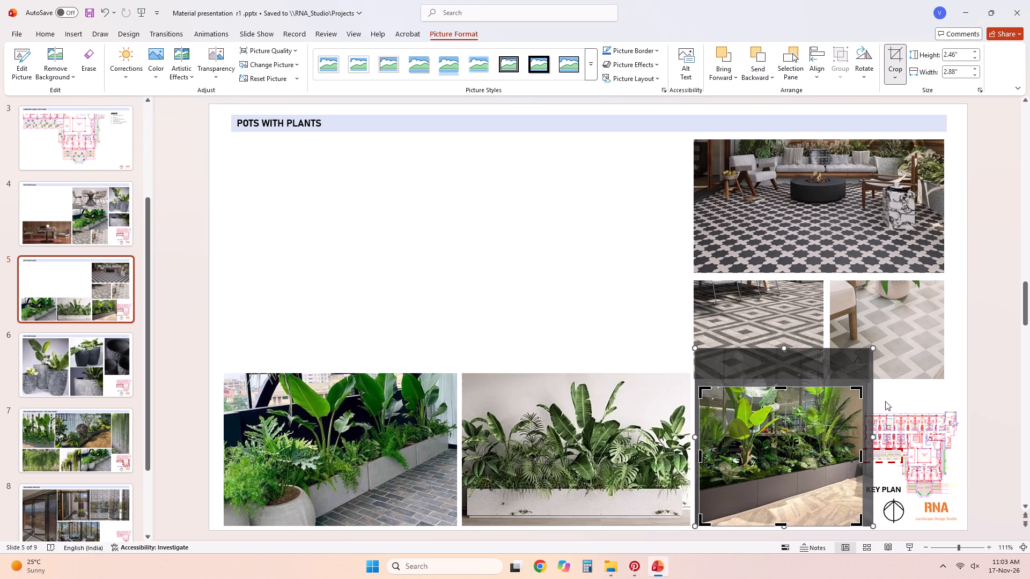
{"action": "left_click", "coordinate": [885, 401]}
Align the corridor planter picture with the left edge of the diamond tile picture above and the bottom of the planter row.
{"action": "left_click_drag", "start_coordinate": [803, 445], "coordinate": [798, 441]}
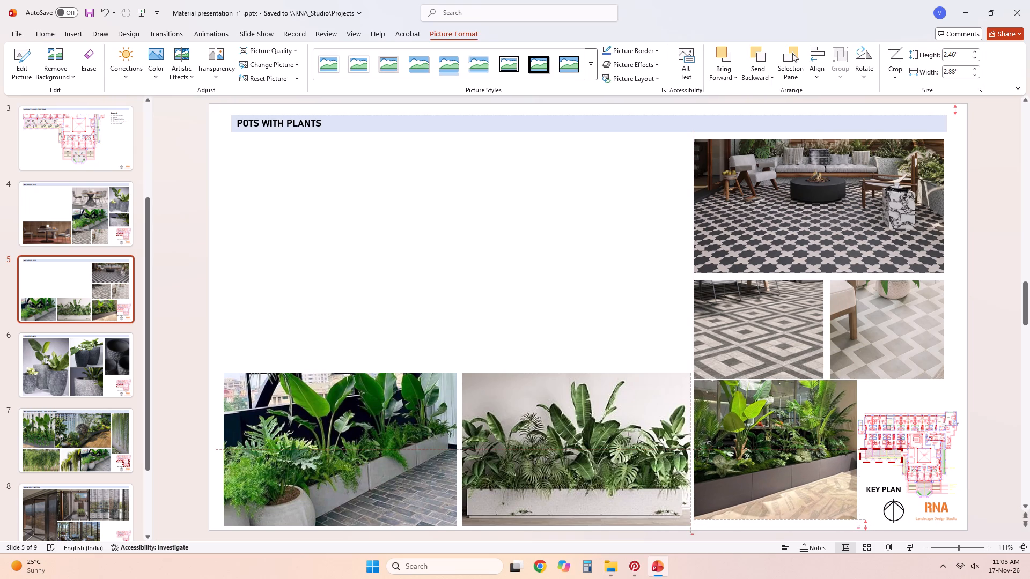
{"action": "left_click_drag", "start_coordinate": [798, 441], "coordinate": [799, 445]}
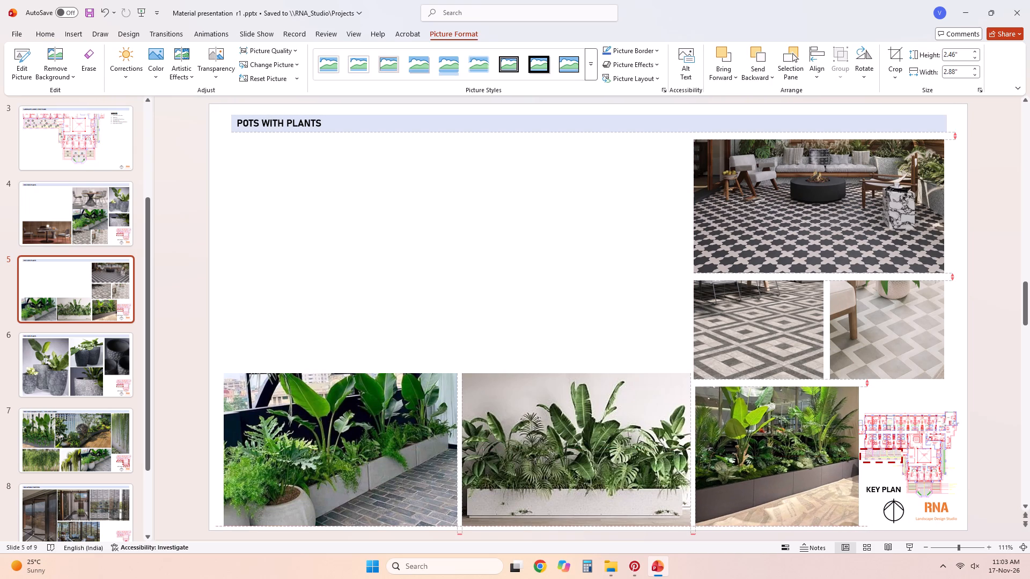
{"action": "left_click_drag", "start_coordinate": [799, 445], "coordinate": [796, 439]}
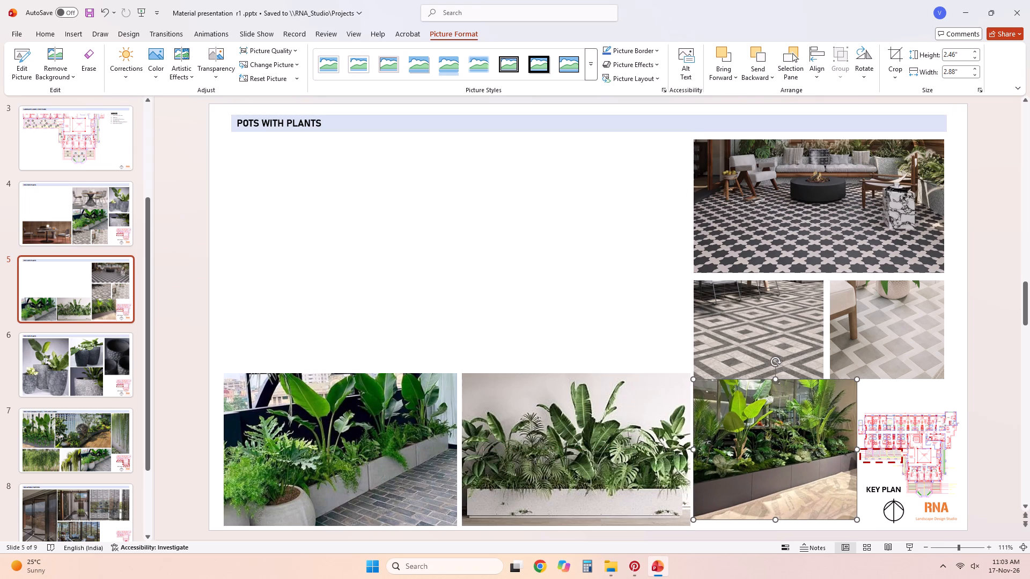
{"action": "left_click", "coordinate": [791, 430]}
{"action": "left_click", "coordinate": [791, 433]}
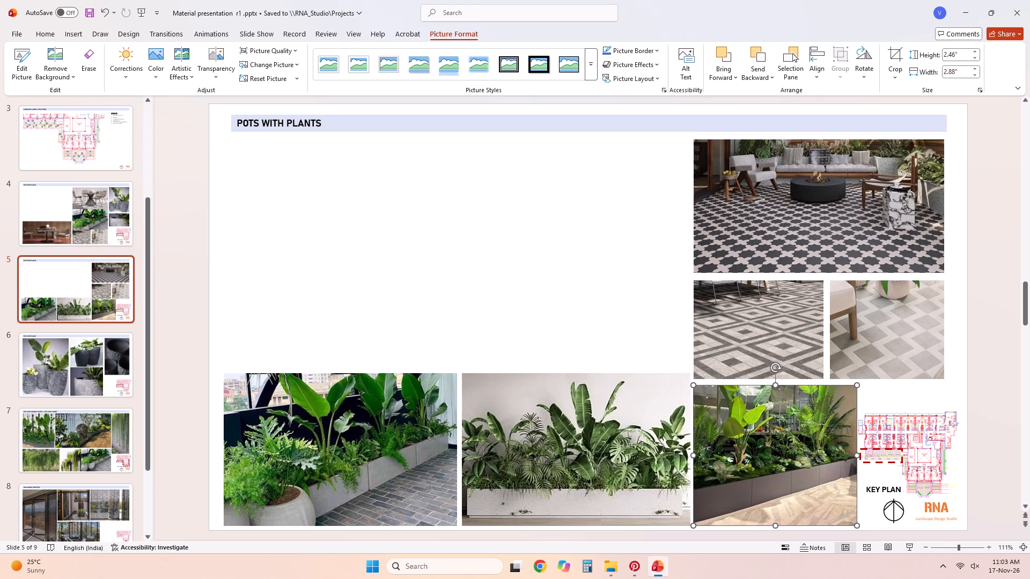
Crop the right side of the corridor planter picture to leave a small gap before the key plan.
{"action": "right_click", "coordinate": [820, 495]}
{"action": "left_click", "coordinate": [873, 524]}
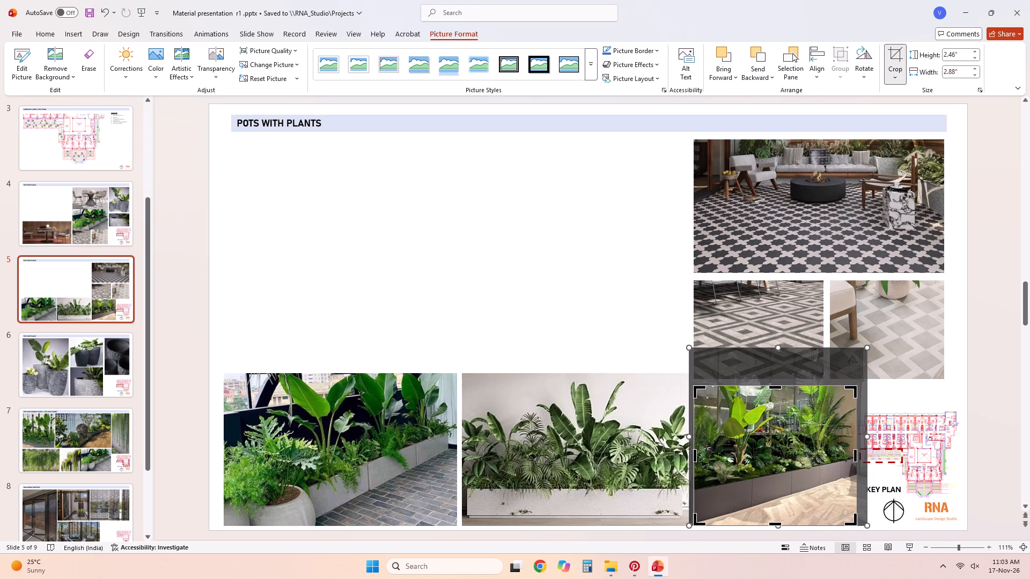
{"action": "left_click_drag", "start_coordinate": [856, 457], "coordinate": [850, 457]}
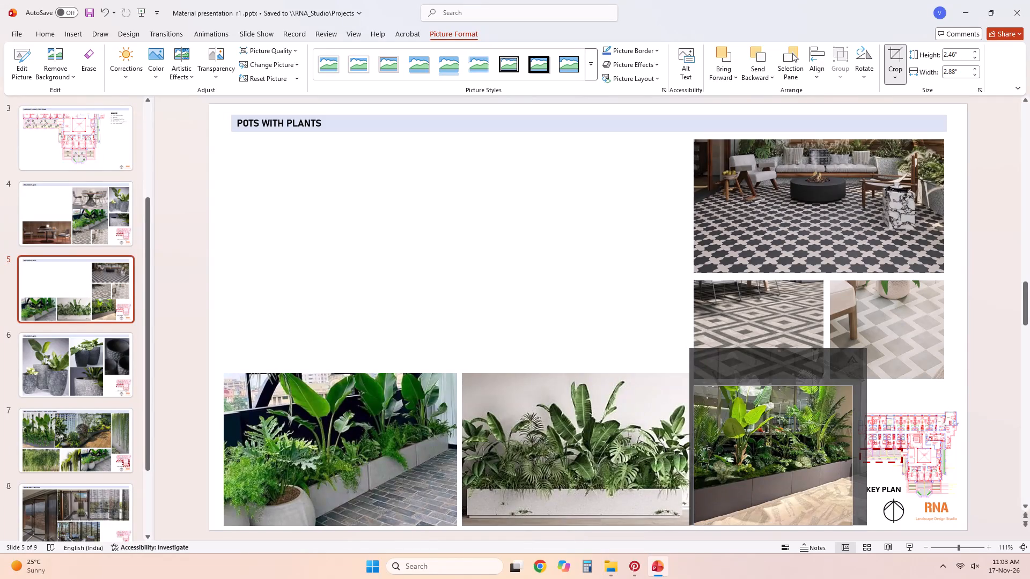
{"action": "left_click_drag", "start_coordinate": [850, 457], "coordinate": [844, 458]}
{"action": "left_click", "coordinate": [906, 407]}
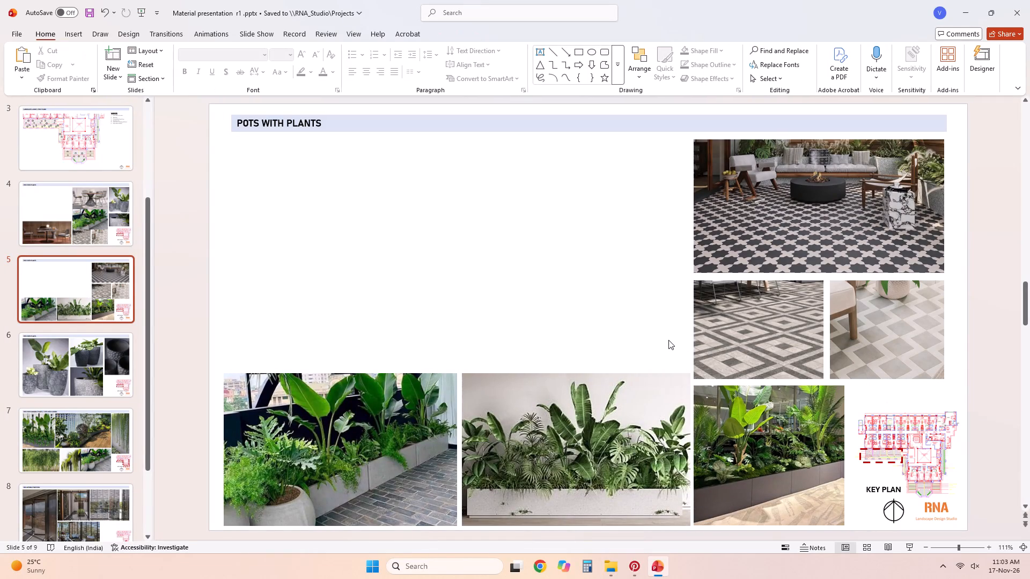
Crop the top edge of the corridor planter picture so its gap below the diamond tile picture matches the spacing between the tile pictures.
{"action": "left_click", "coordinate": [781, 410]}
{"action": "right_click", "coordinate": [801, 408]}
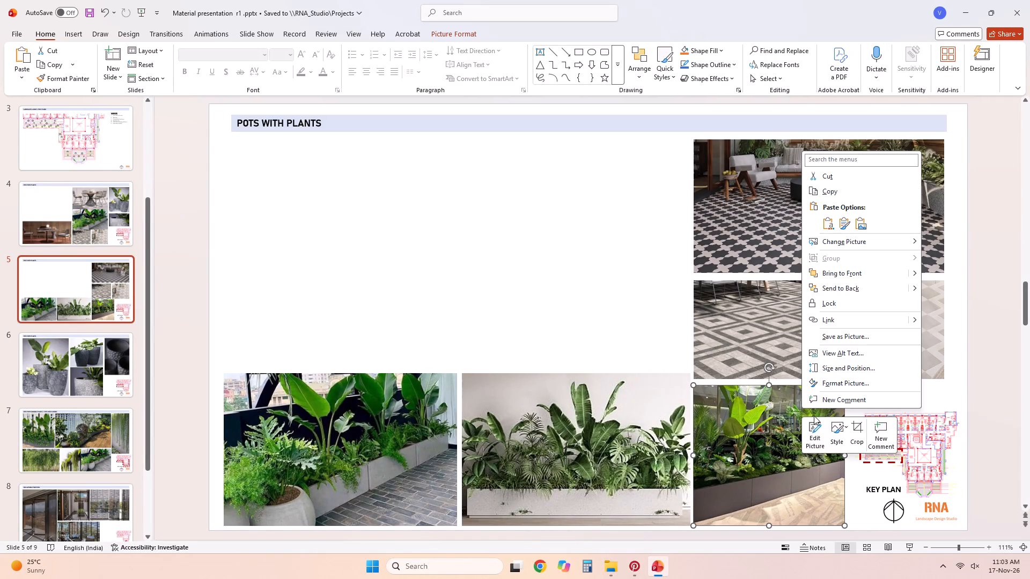
{"action": "left_click", "coordinate": [862, 430]}
{"action": "left_click_drag", "start_coordinate": [770, 388], "coordinate": [770, 387]}
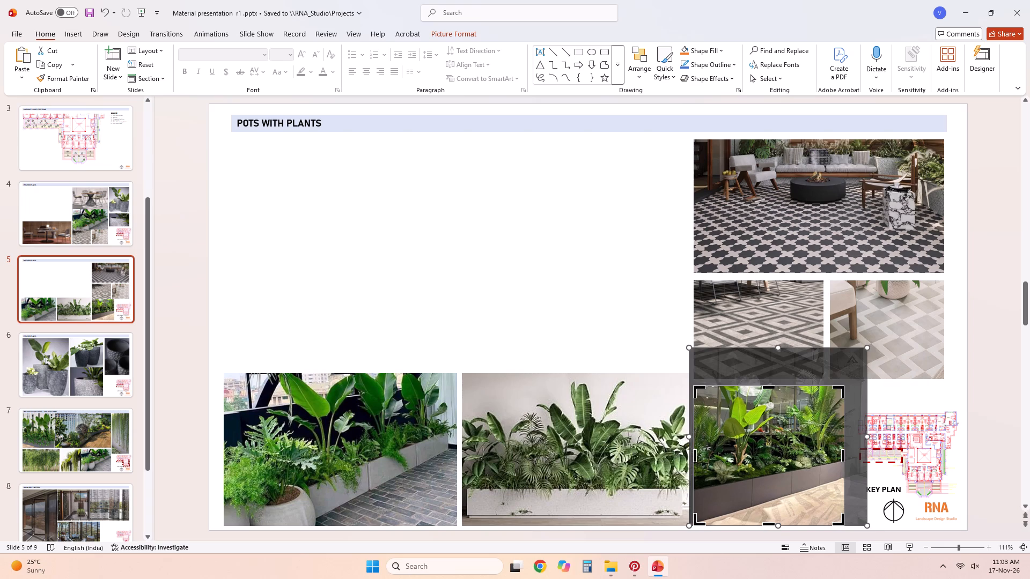
{"action": "left_click_drag", "start_coordinate": [770, 387], "coordinate": [771, 383]}
{"action": "left_click_drag", "start_coordinate": [767, 388], "coordinate": [768, 384]}
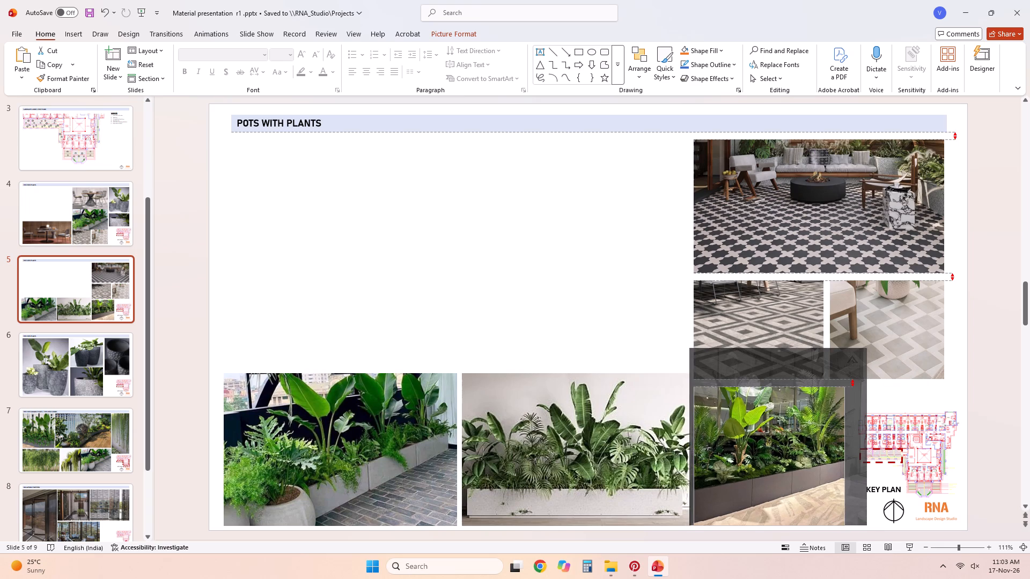
{"action": "left_click_drag", "start_coordinate": [768, 384], "coordinate": [768, 386]}
{"action": "left_click_drag", "start_coordinate": [768, 386], "coordinate": [771, 384]}
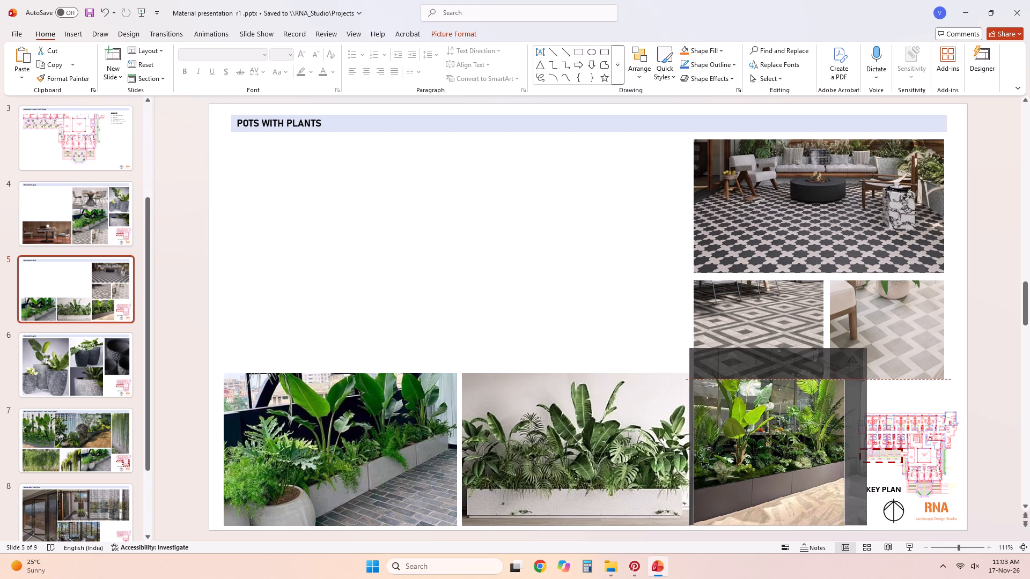
{"action": "left_click_drag", "start_coordinate": [771, 384], "coordinate": [782, 384]}
{"action": "left_click", "coordinate": [891, 405]}
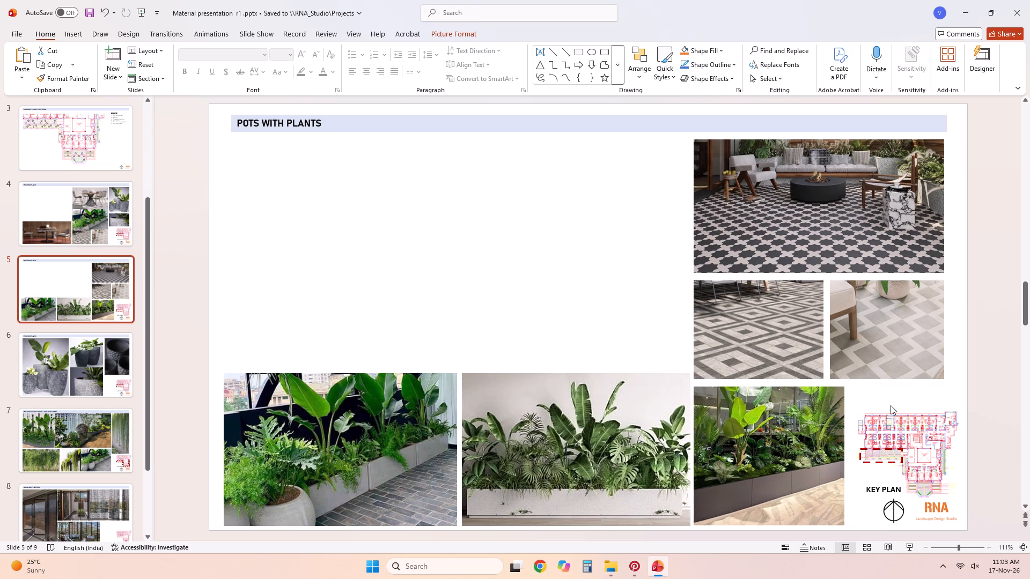
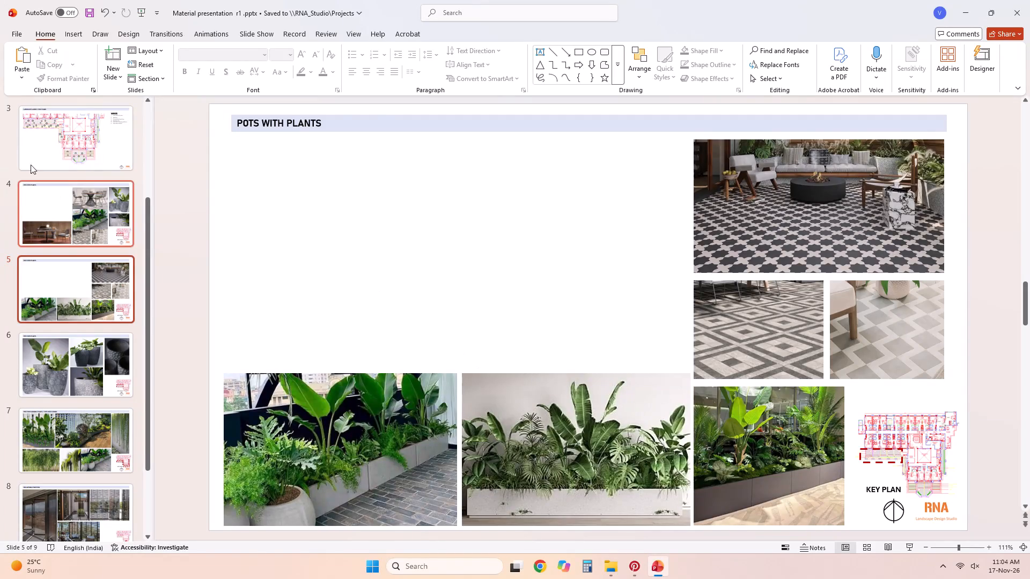
Go to slide 3, which holds the overall floor plan layout.
{"action": "left_click", "coordinate": [66, 156]}
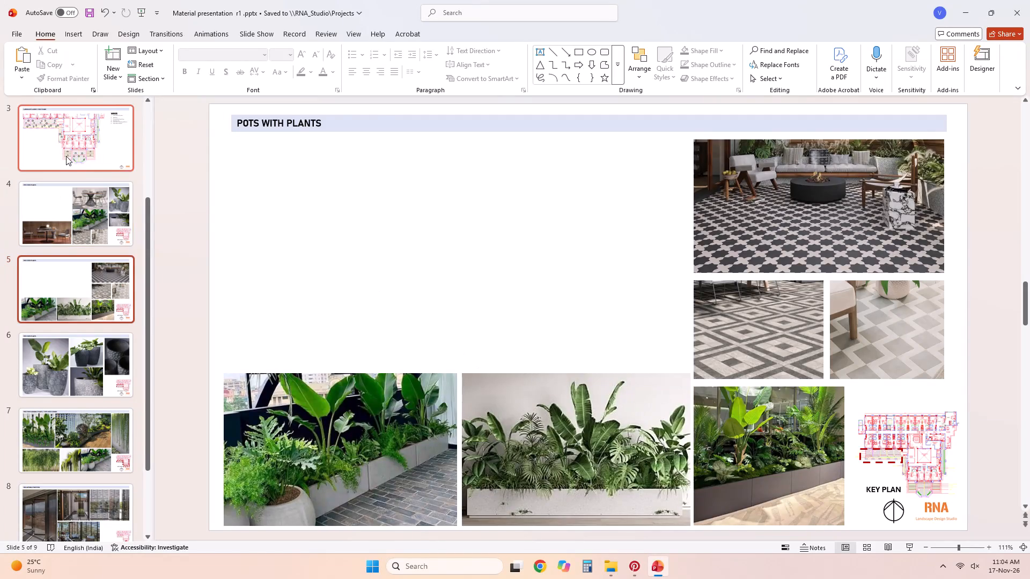
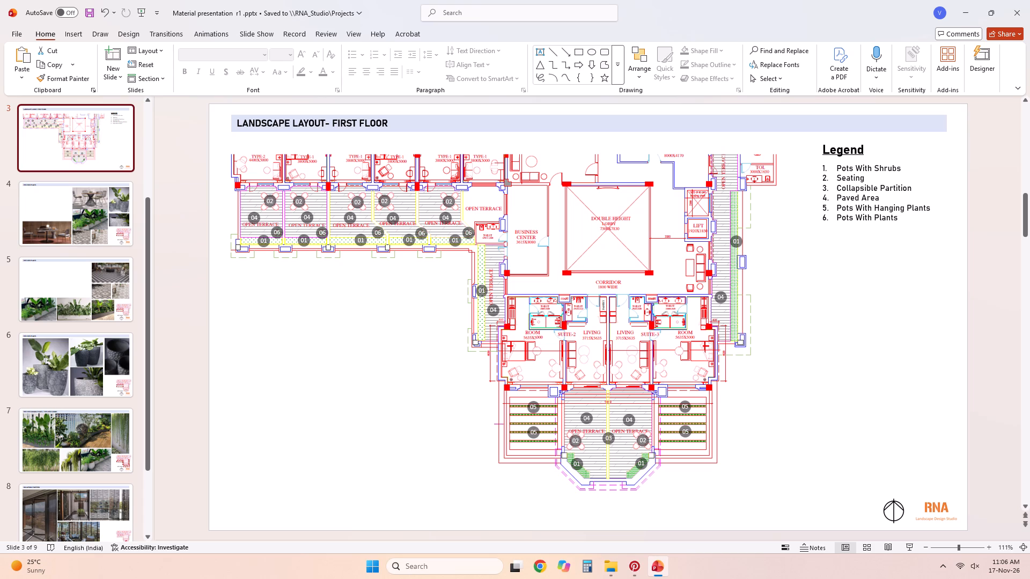
Review the cover, both first-floor landscape layouts, the Pots With Plants collage on slide 4 and the hanging plants and shrubs collage on slide 7.
{"action": "scroll", "coordinate": [688, 426], "scroll_direction": "up", "scroll_amount": 1}
{"action": "scroll", "coordinate": [627, 446], "scroll_direction": "down", "scroll_amount": 1}
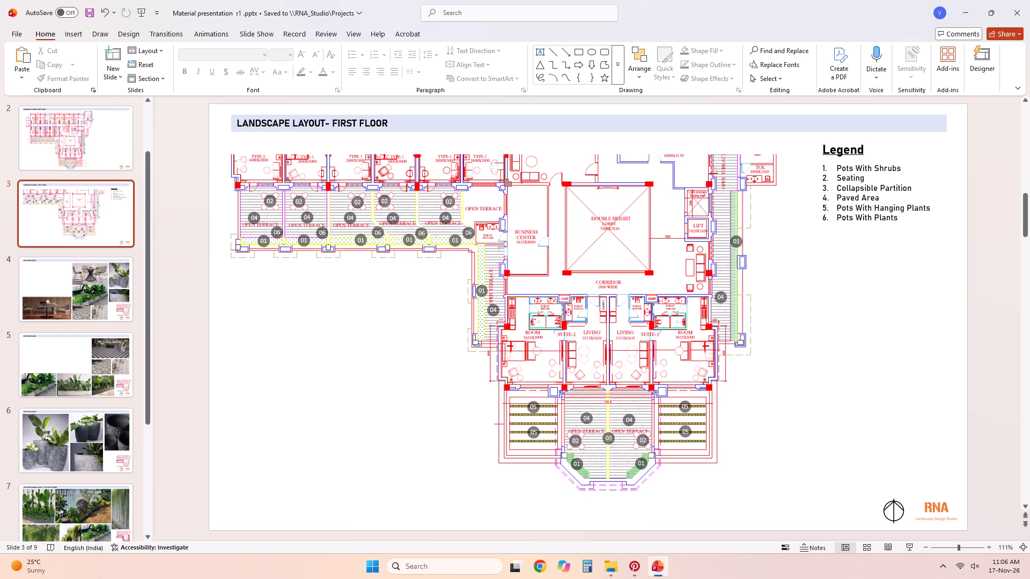
{"action": "scroll", "coordinate": [632, 450], "scroll_direction": "up", "scroll_amount": 2}
{"action": "scroll", "coordinate": [682, 456], "scroll_direction": "down", "scroll_amount": 1}
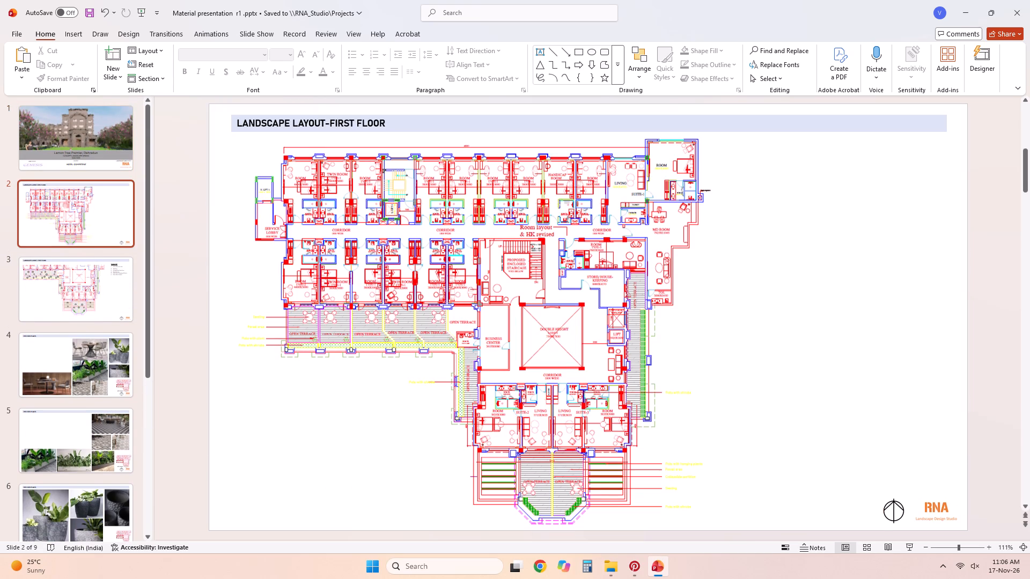
{"action": "left_click", "coordinate": [102, 278]}
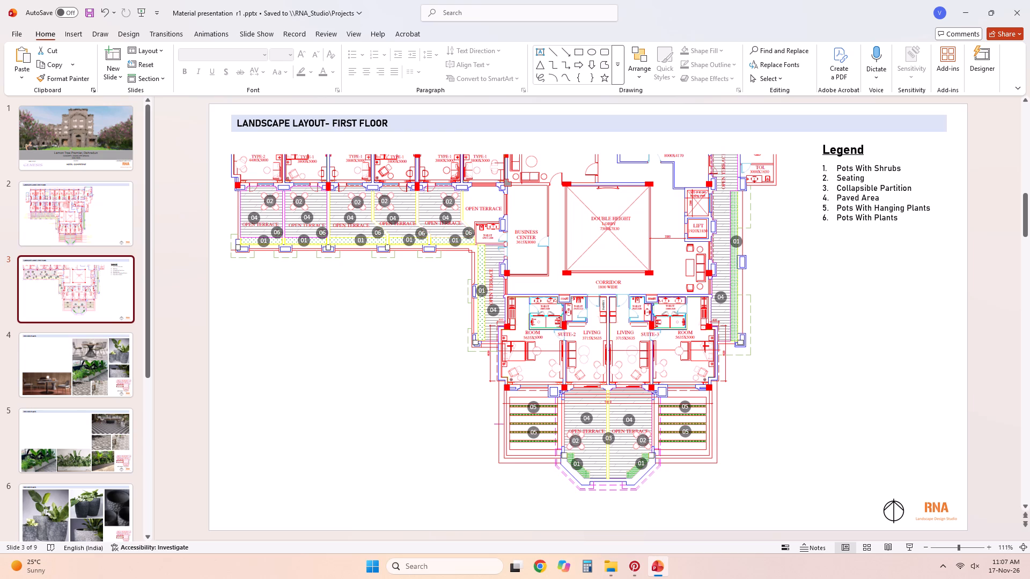
{"action": "left_click", "coordinate": [94, 154]}
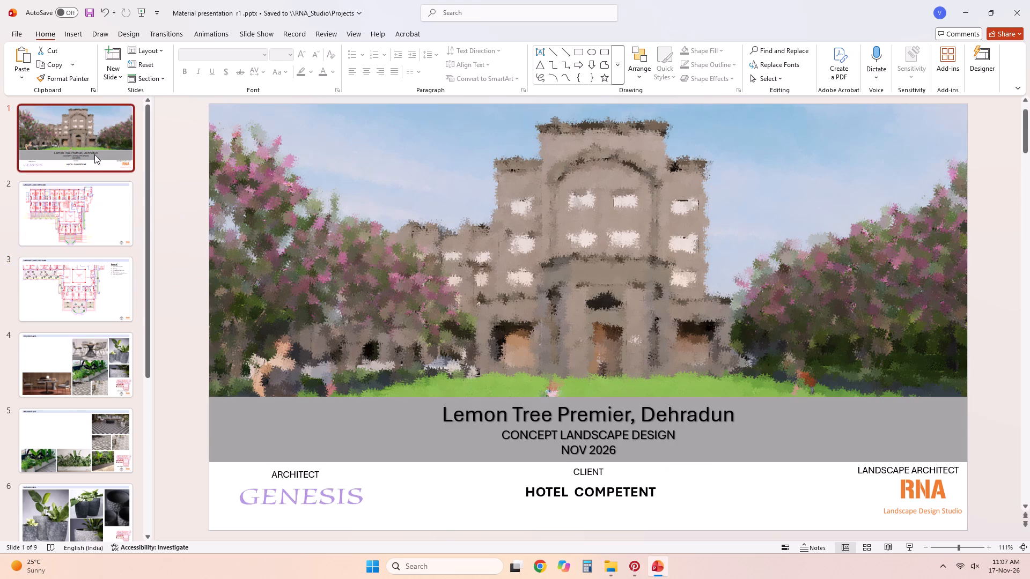
{"action": "left_click", "coordinate": [92, 178]}
{"action": "left_click", "coordinate": [87, 212]}
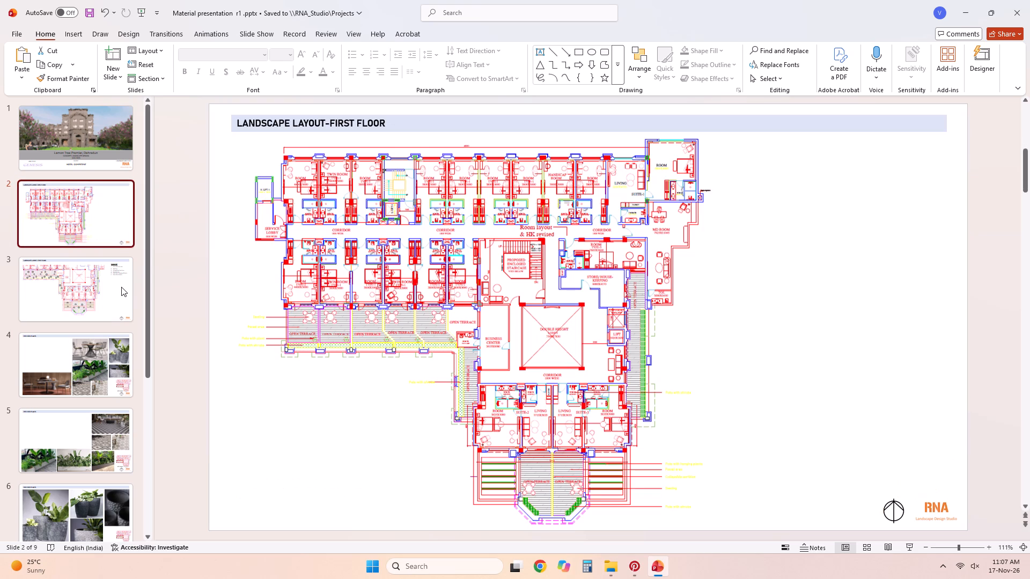
{"action": "left_click", "coordinate": [118, 292]}
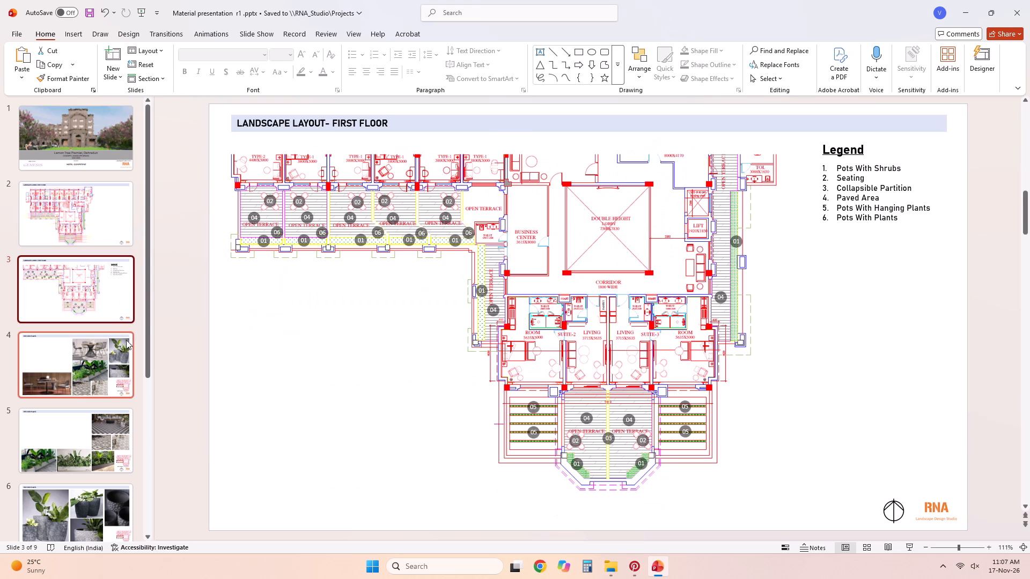
{"action": "left_click", "coordinate": [107, 360]}
{"action": "left_click", "coordinate": [104, 355]}
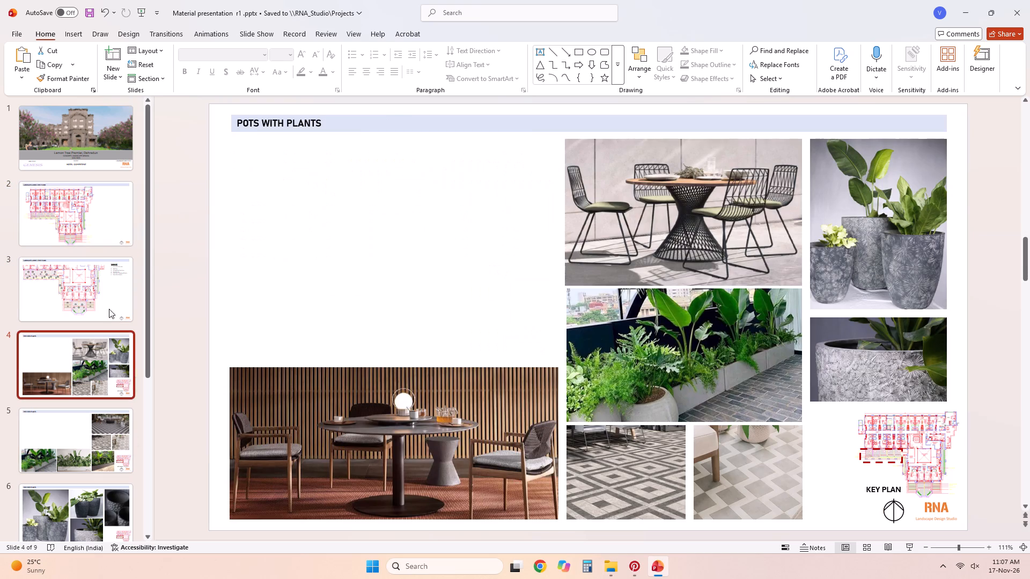
{"action": "left_click", "coordinate": [110, 296]}
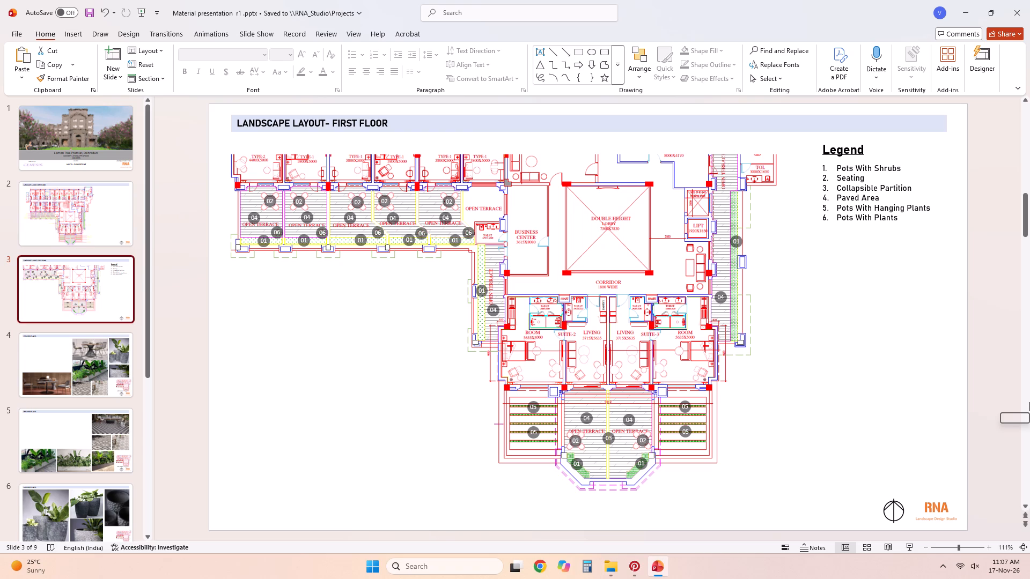
{"action": "scroll", "coordinate": [130, 412], "scroll_direction": "down", "scroll_amount": 3}
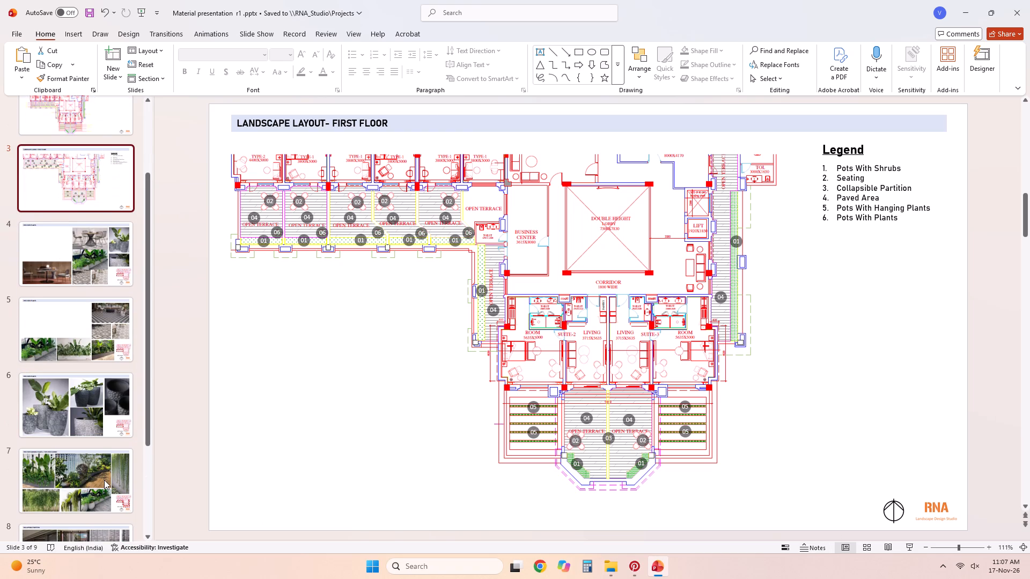
{"action": "left_click", "coordinate": [104, 480]}
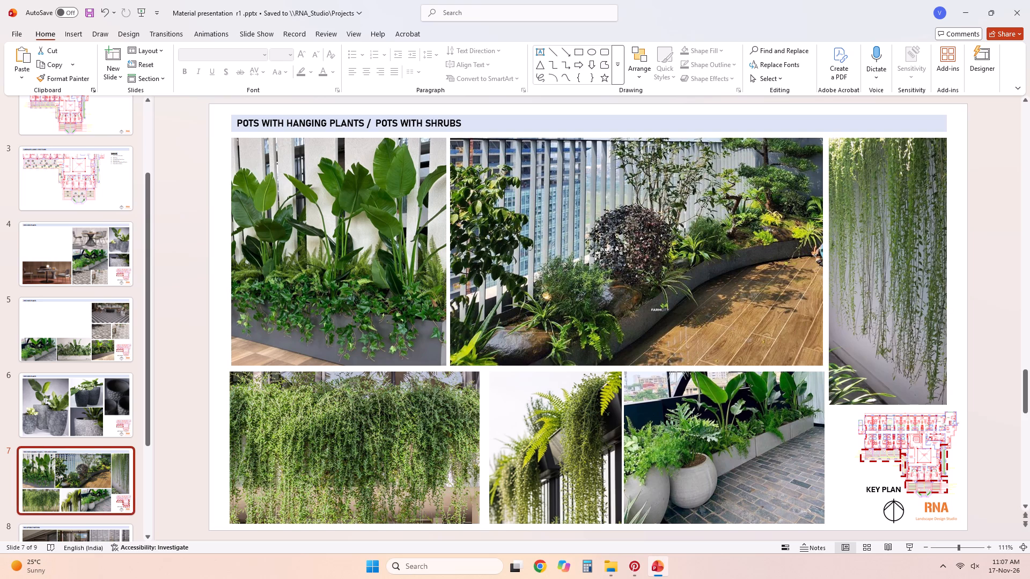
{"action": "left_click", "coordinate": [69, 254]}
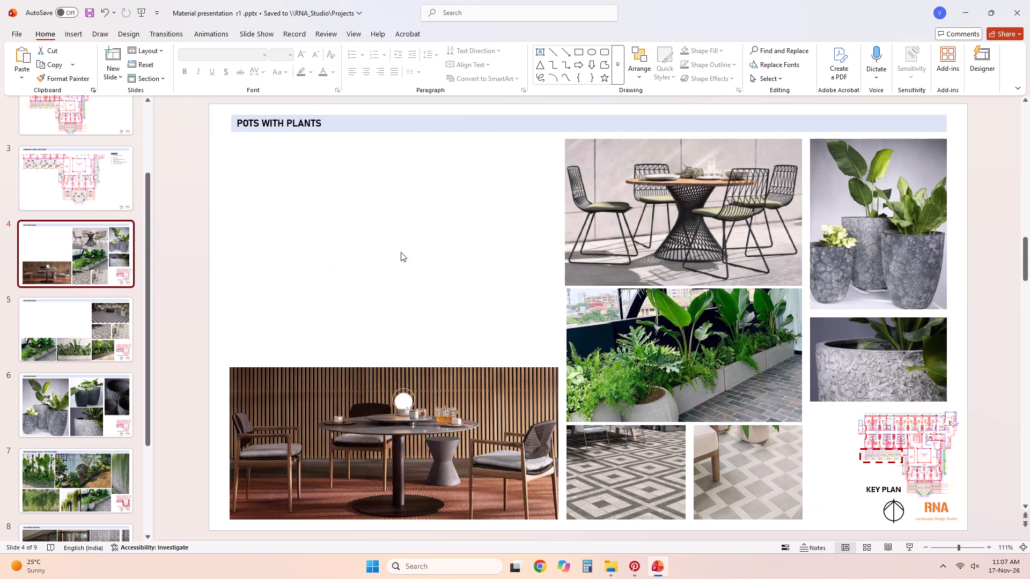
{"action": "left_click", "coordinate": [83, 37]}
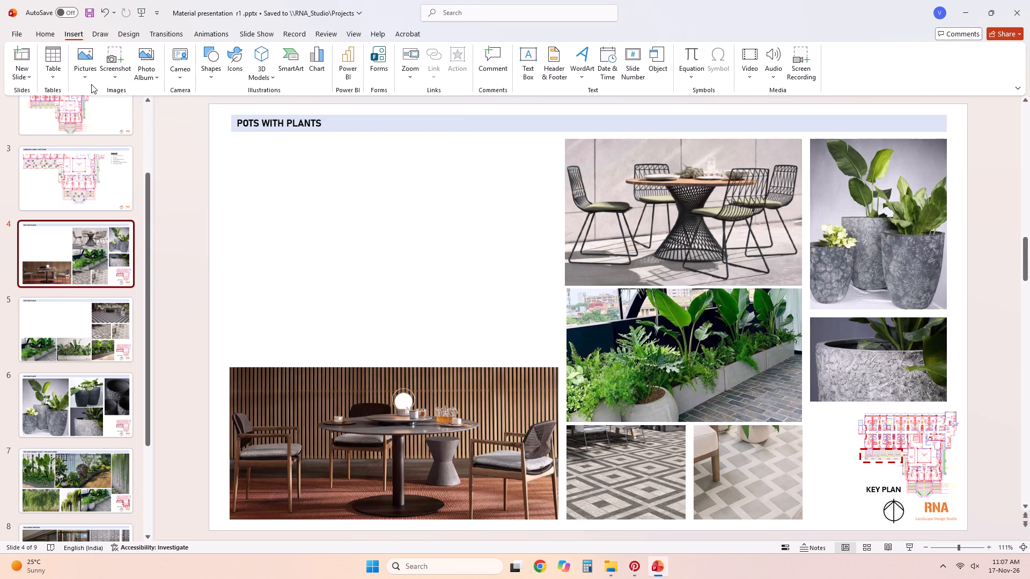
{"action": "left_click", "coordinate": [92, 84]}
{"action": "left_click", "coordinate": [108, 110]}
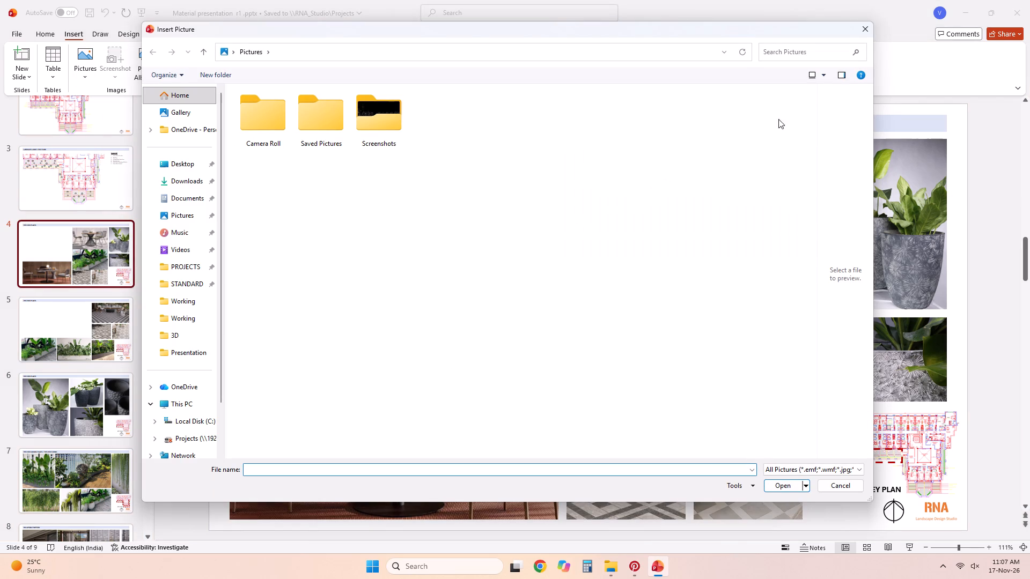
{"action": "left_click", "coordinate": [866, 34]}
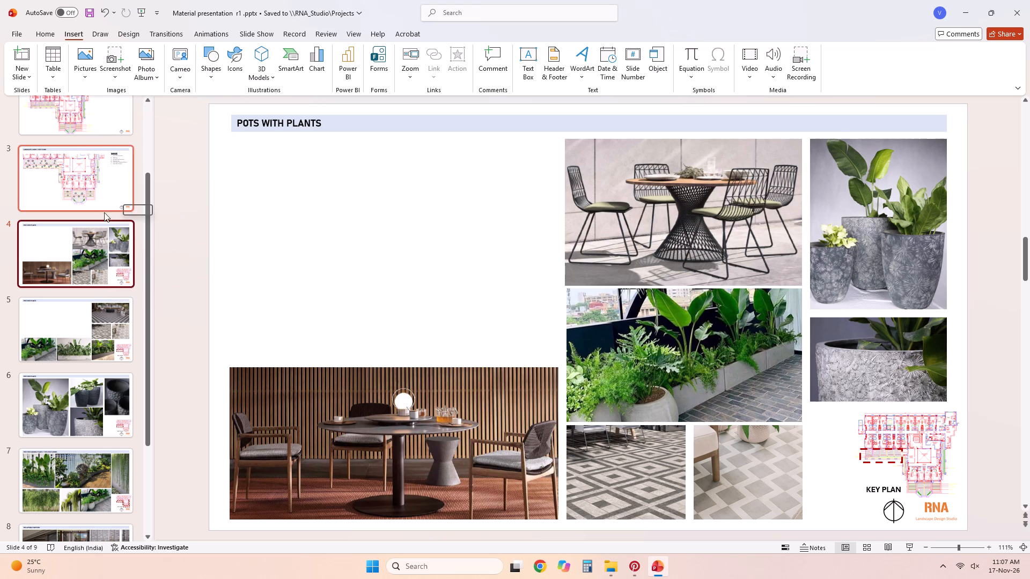
Compare the numbered first-floor layout and legend on slide 3 with the Pots With Plants collage on slide 4.
{"action": "left_click", "coordinate": [100, 249]}
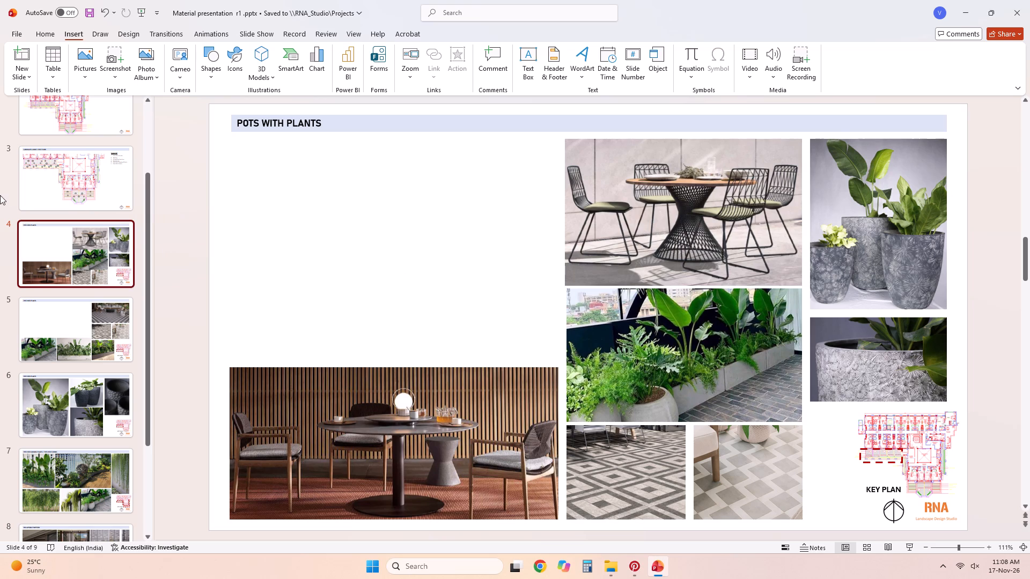
{"action": "left_click", "coordinate": [89, 189]}
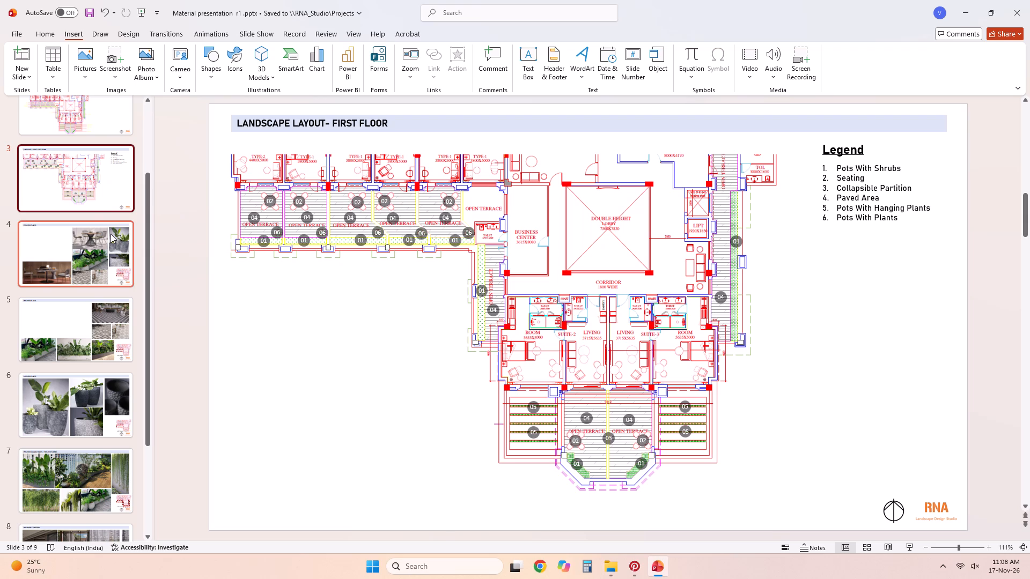
{"action": "left_click", "coordinate": [111, 234]}
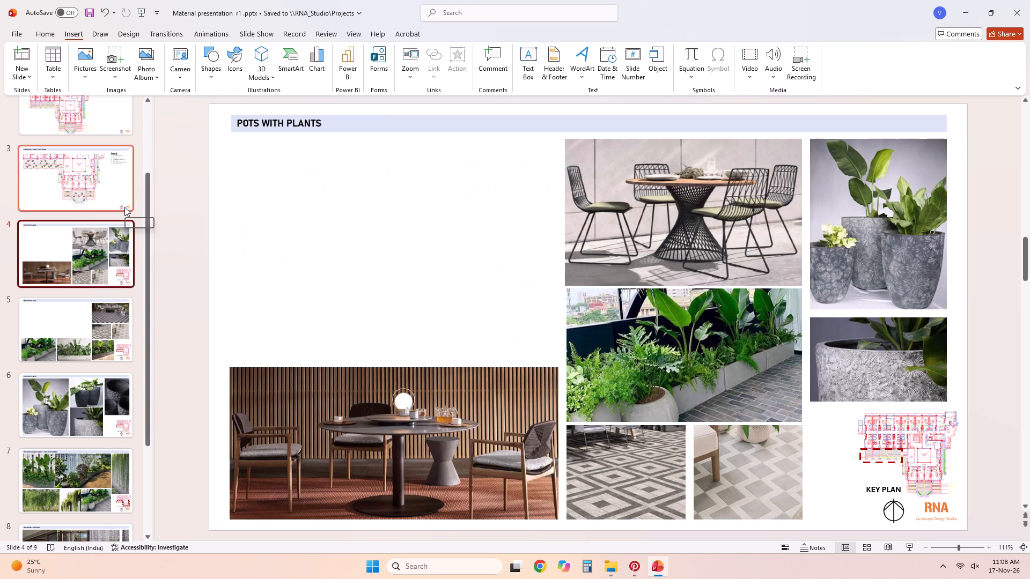
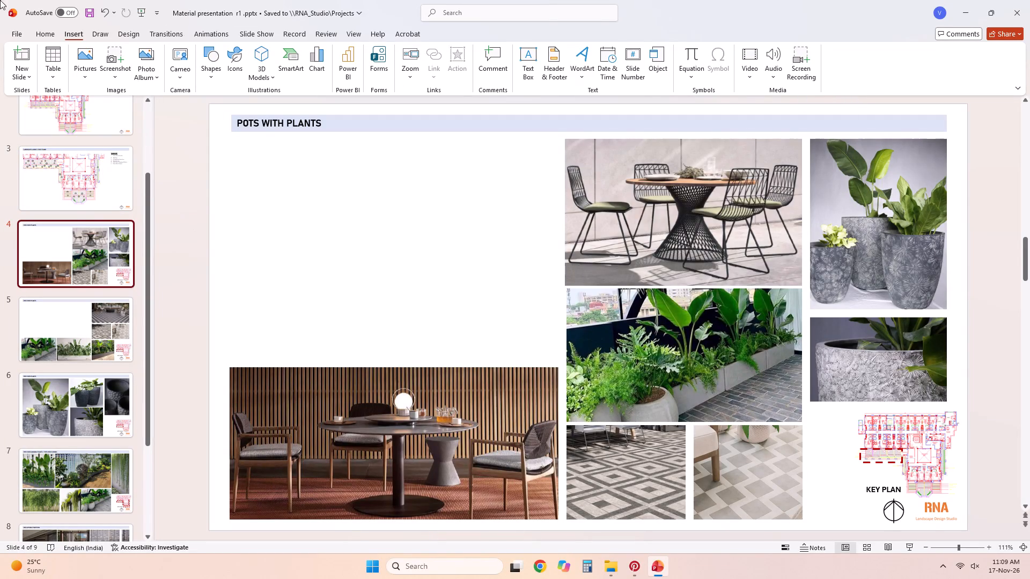
Start inserting a picture from this device on slide 4 and open the Renderd plans folder under 85006_Lemon Tree, Premier > Presentation.
{"action": "left_click", "coordinate": [85, 76]}
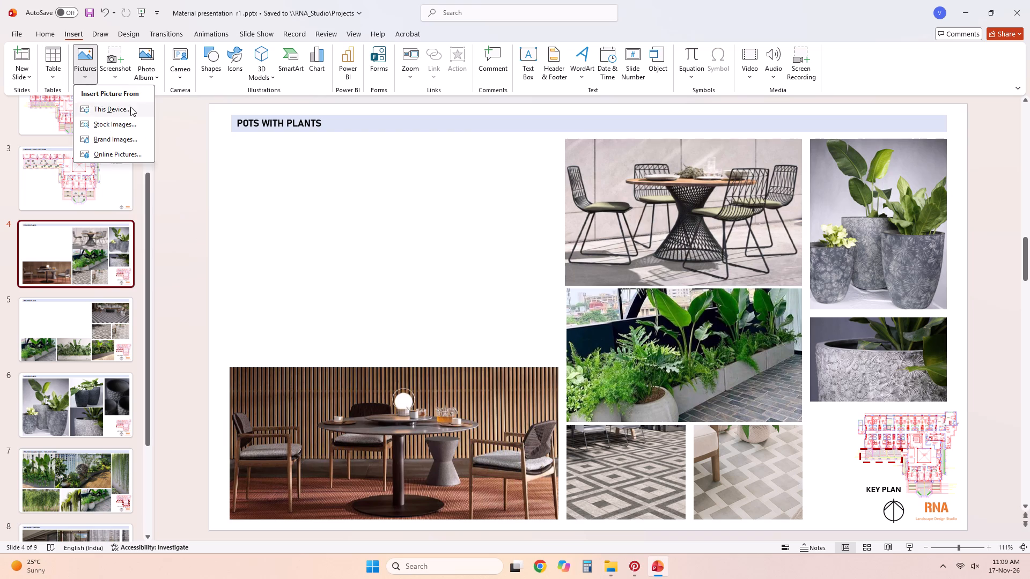
{"action": "left_click", "coordinate": [130, 107]}
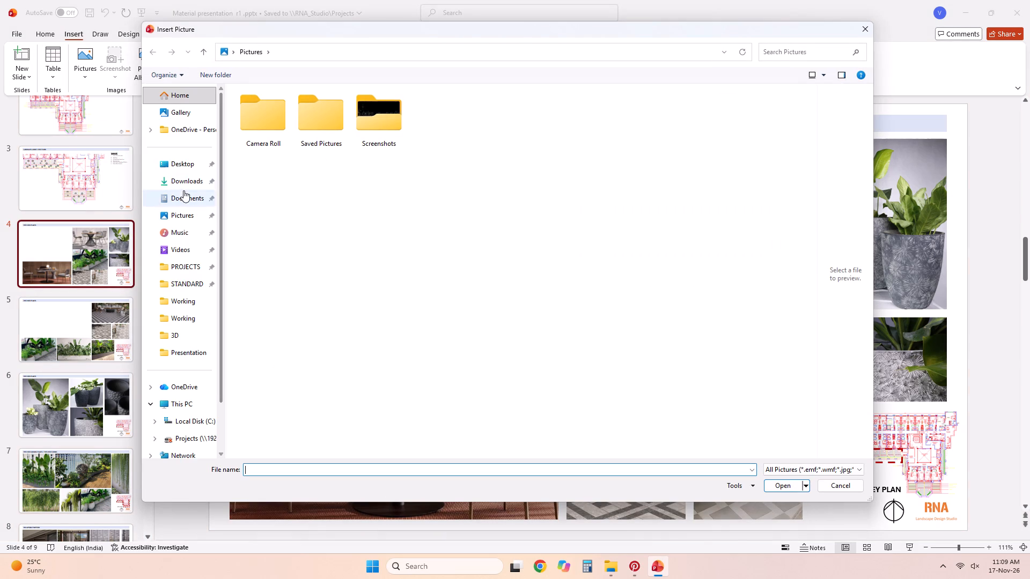
{"action": "left_click", "coordinate": [198, 274]}
{"action": "scroll", "coordinate": [385, 157], "scroll_direction": "down", "scroll_amount": 2}
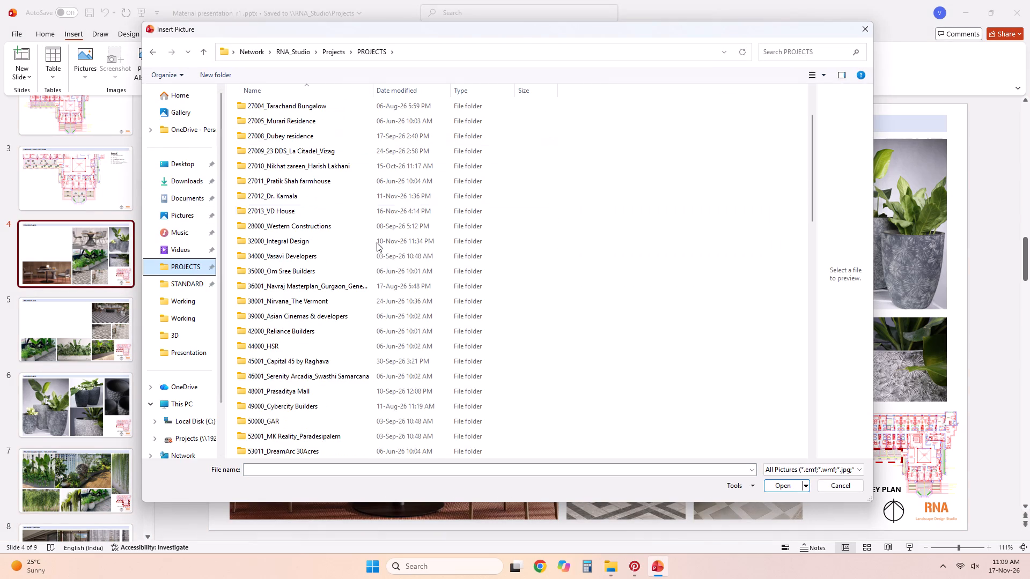
{"action": "scroll", "coordinate": [365, 269], "scroll_direction": "down", "scroll_amount": 10}
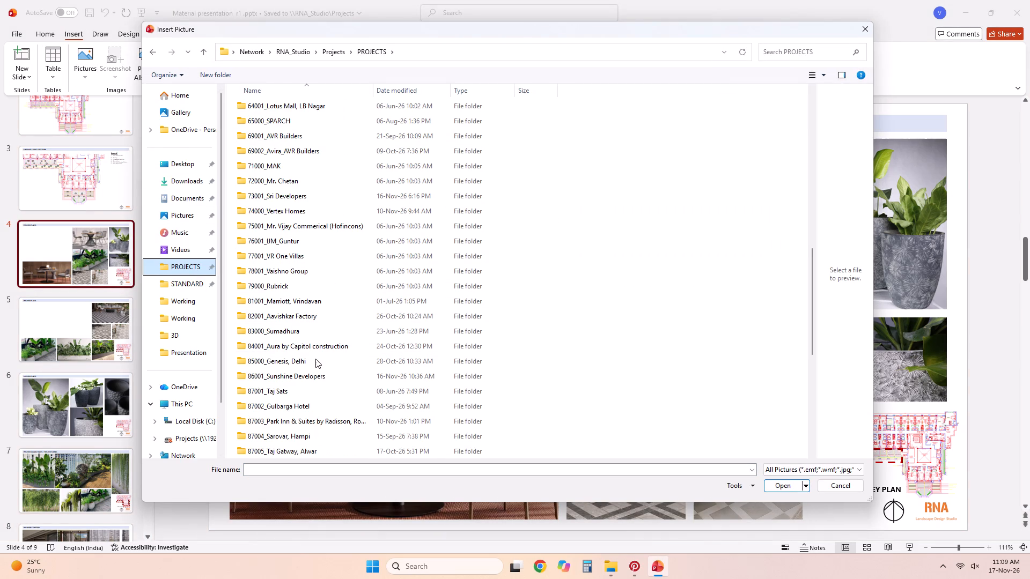
{"action": "double_click", "coordinate": [315, 359]}
{"action": "double_click", "coordinate": [341, 183]}
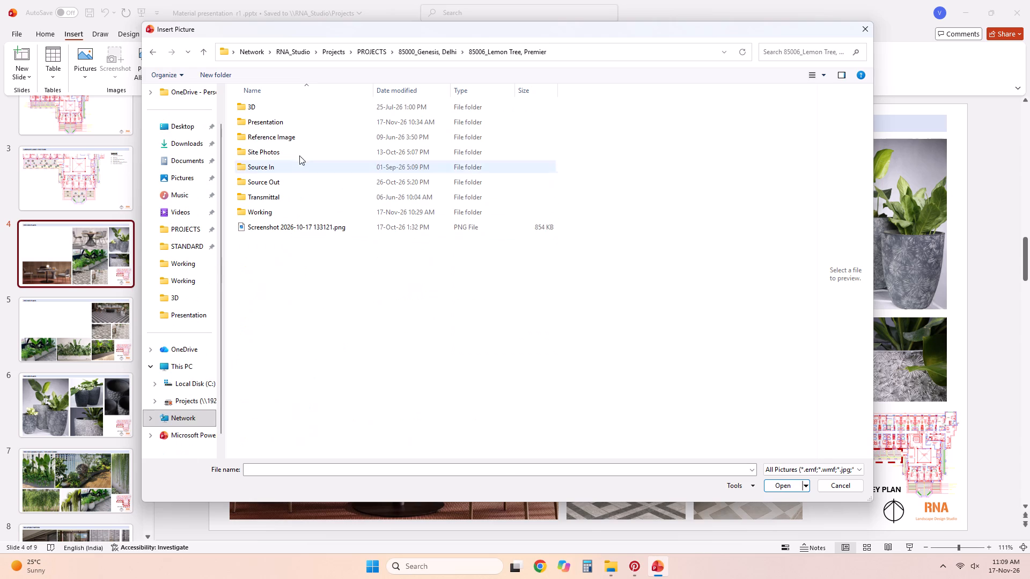
{"action": "double_click", "coordinate": [313, 134]}
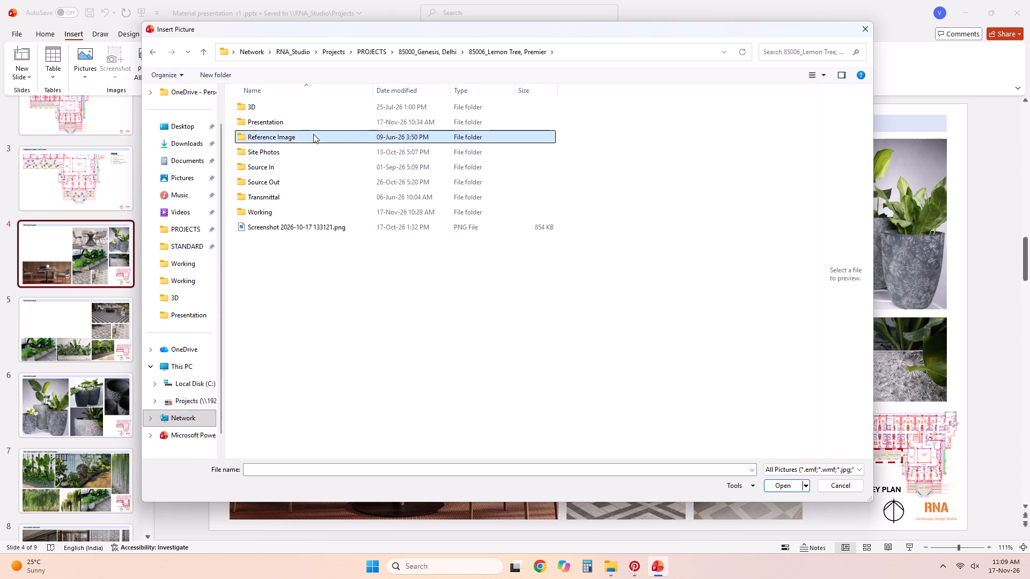
{"action": "left_click", "coordinate": [160, 52]}
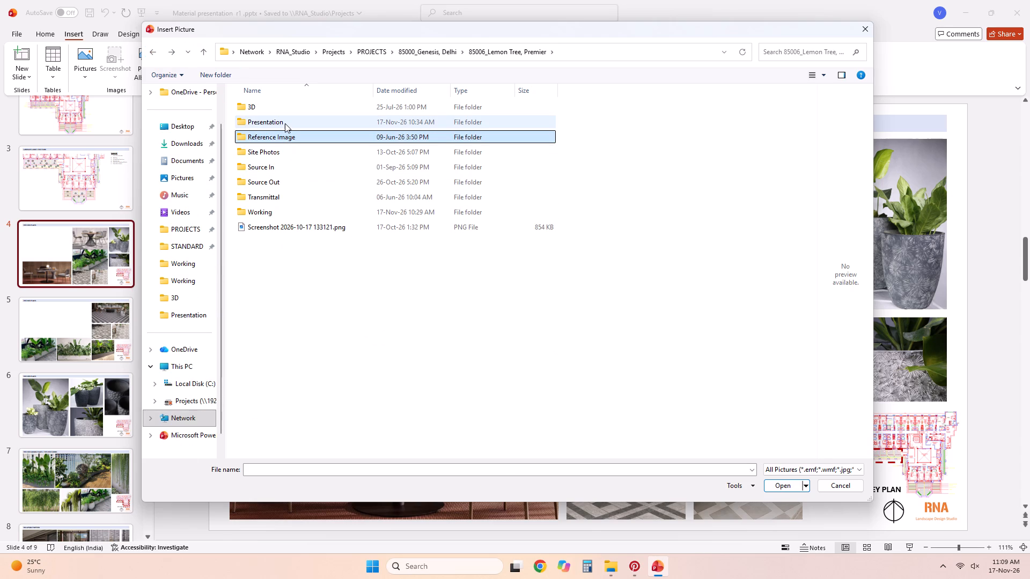
{"action": "double_click", "coordinate": [285, 123]}
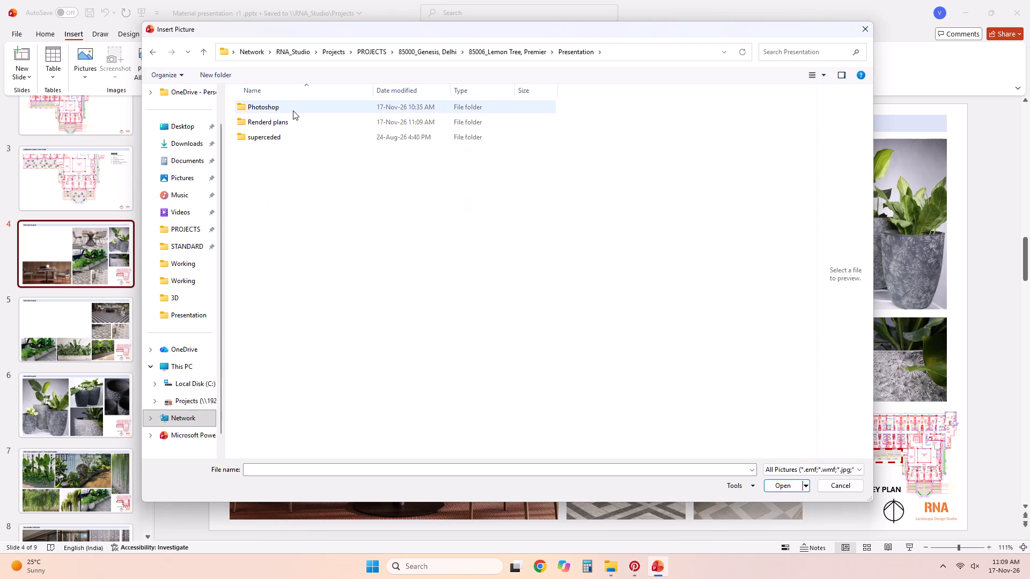
{"action": "double_click", "coordinate": [294, 121]}
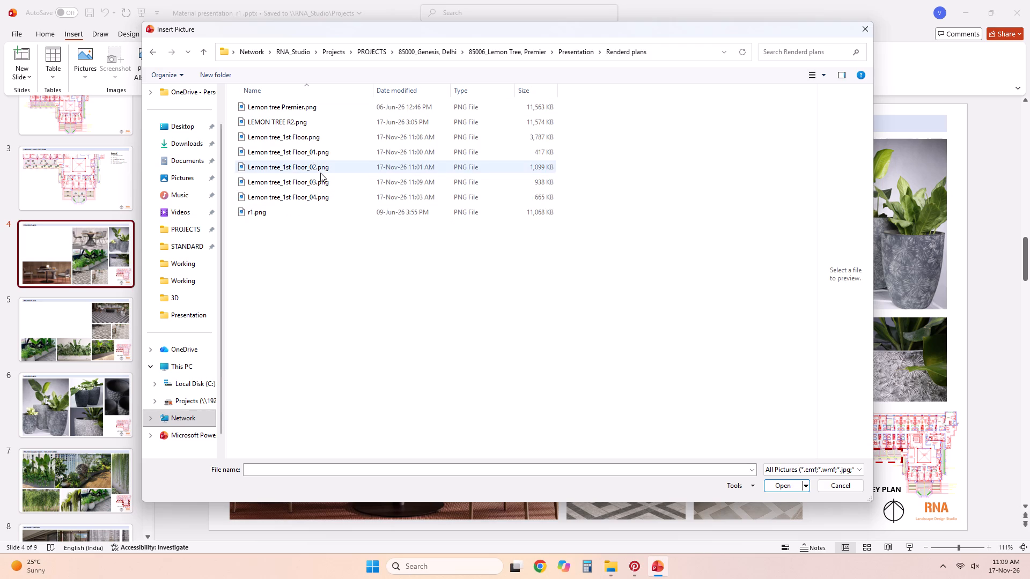
Preview the 1st Floor plan images and insert Lemon tree_1st Floor_02.png on the Pots With Plants slide.
{"action": "left_click", "coordinate": [327, 142]}
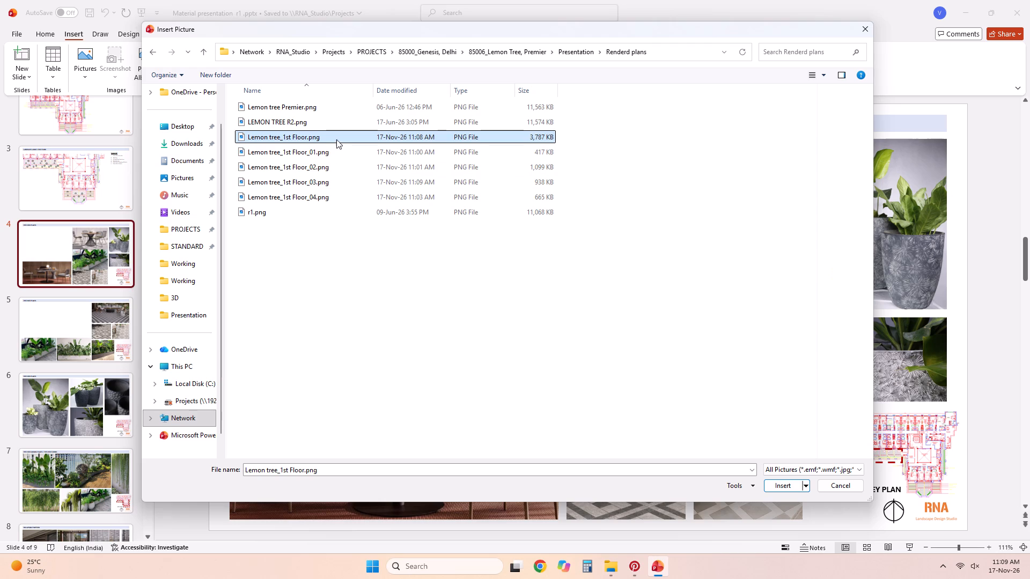
{"action": "left_click", "coordinate": [337, 154]}
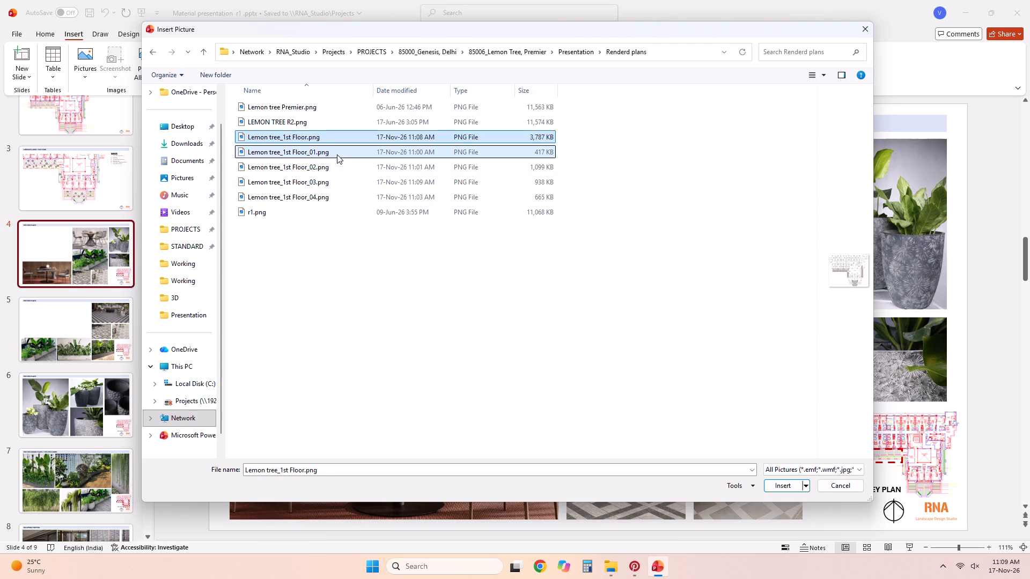
{"action": "left_click", "coordinate": [341, 167]}
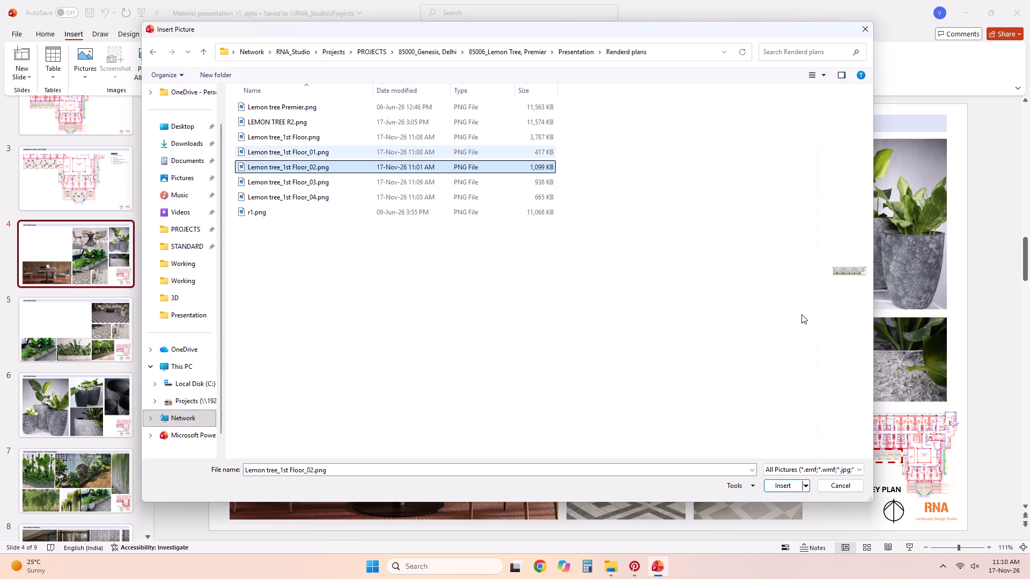
{"action": "left_click", "coordinate": [317, 180]}
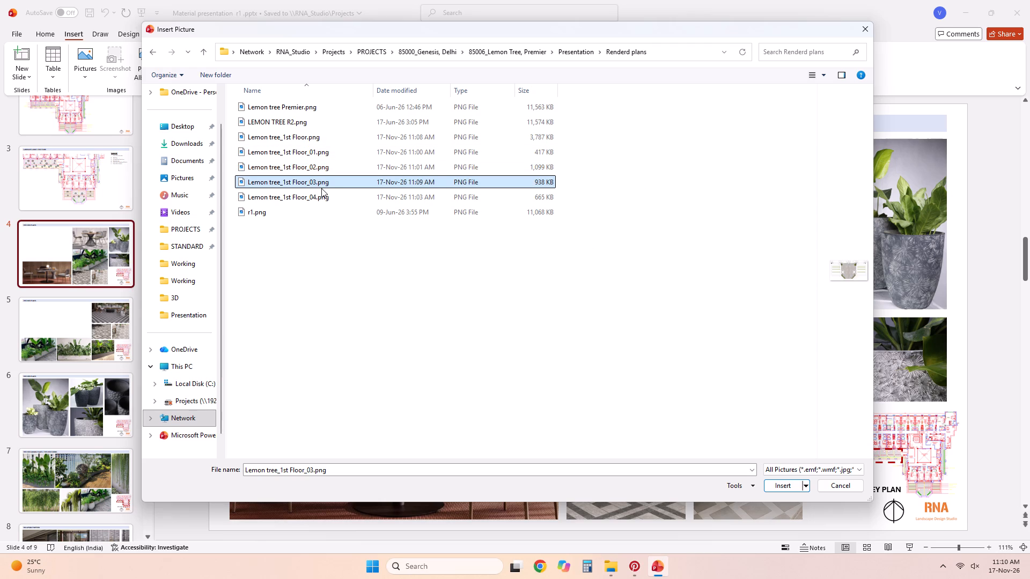
{"action": "left_click", "coordinate": [332, 164]}
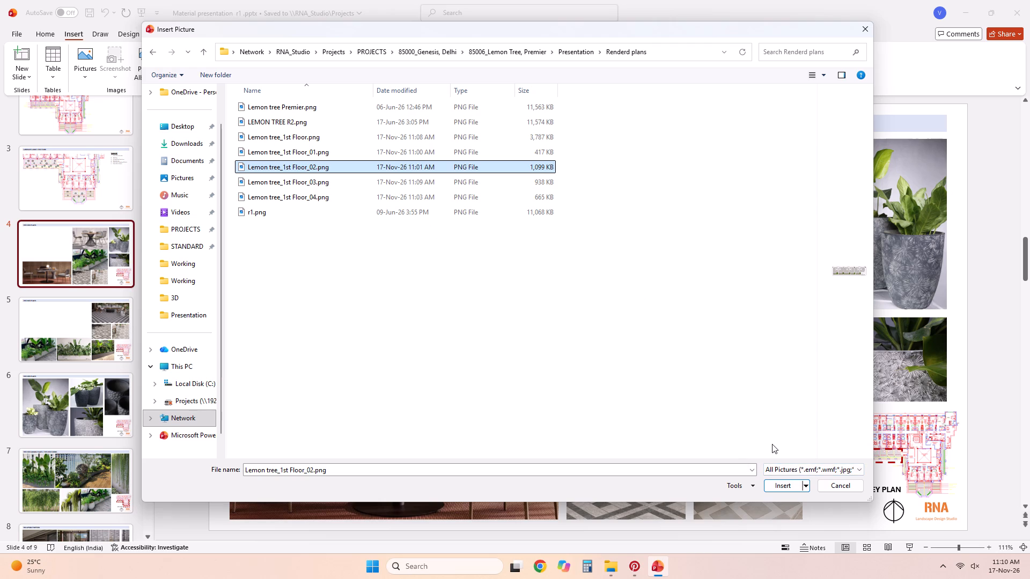
{"action": "left_click", "coordinate": [792, 488]}
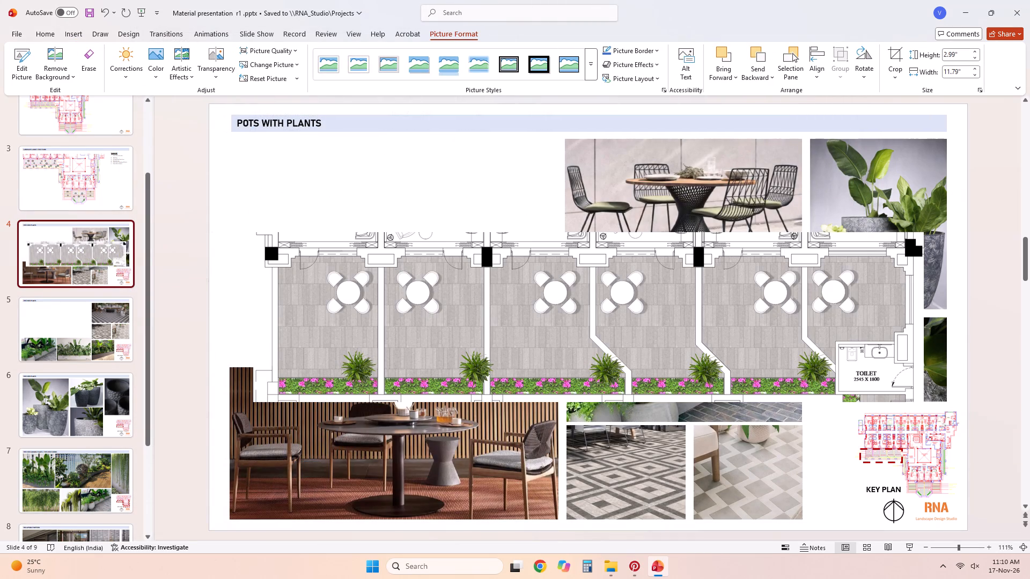
Shrink the inserted terrace plan to about 1.52" by 5.99" and place it just below the slide title, above the dining table photo.
{"action": "right_click", "coordinate": [887, 283]}
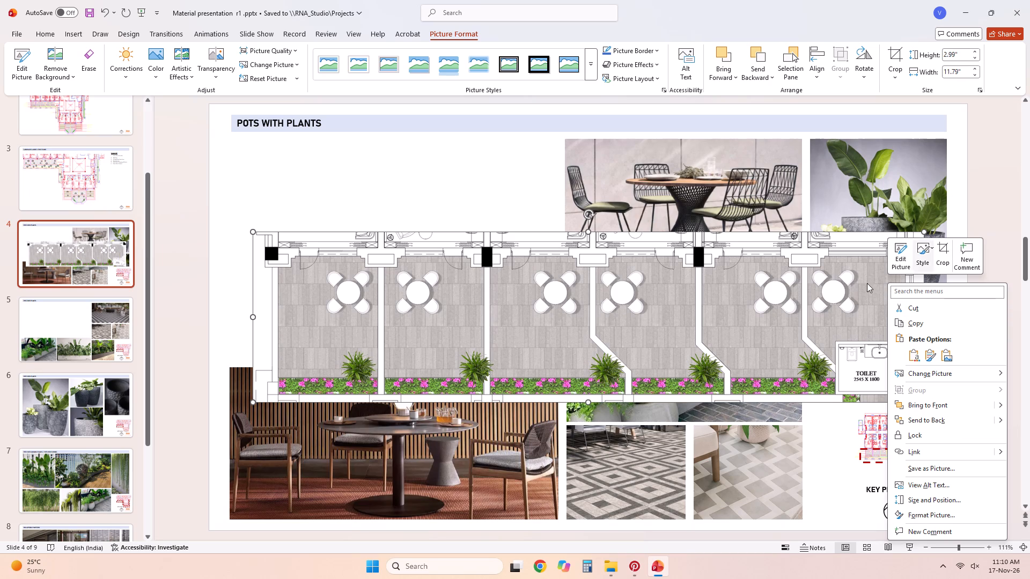
{"action": "left_click_drag", "start_coordinate": [745, 336], "coordinate": [698, 239]}
{"action": "left_click_drag", "start_coordinate": [746, 298], "coordinate": [742, 281]}
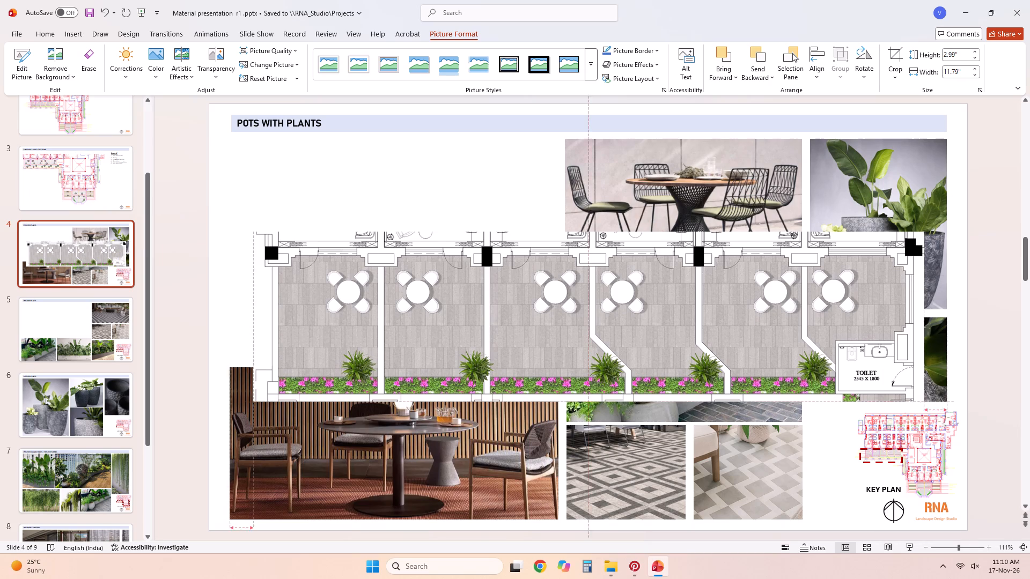
{"action": "left_click_drag", "start_coordinate": [742, 281], "coordinate": [733, 227]}
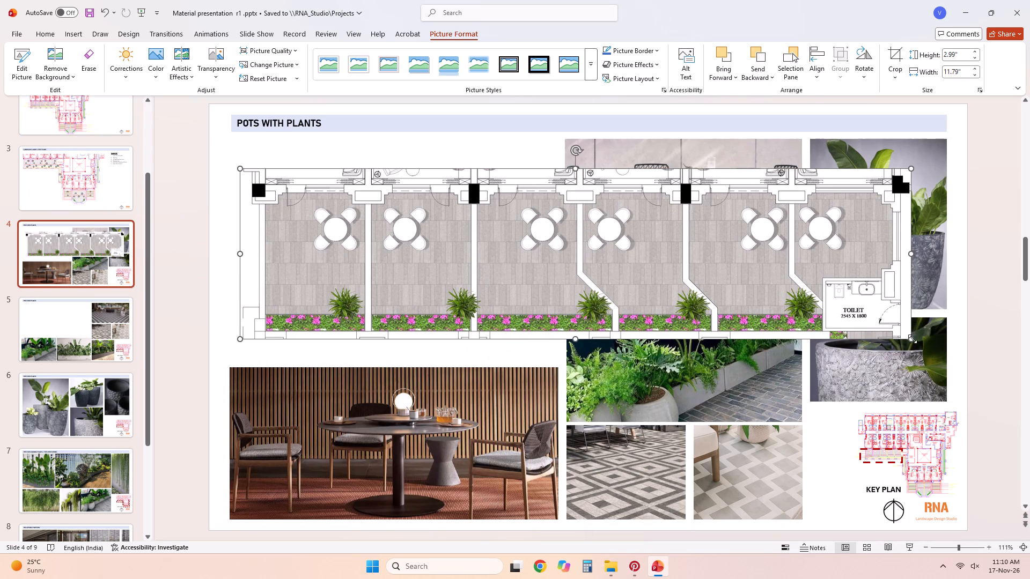
{"action": "left_click_drag", "start_coordinate": [913, 339], "coordinate": [514, 169]}
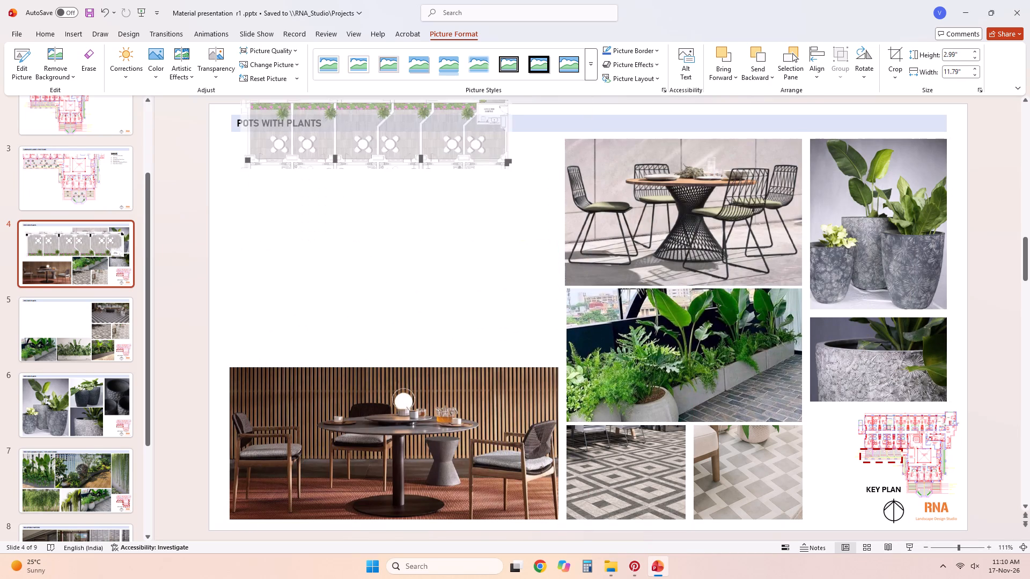
{"action": "left_click_drag", "start_coordinate": [514, 169], "coordinate": [520, 191]}
{"action": "left_click_drag", "start_coordinate": [451, 197], "coordinate": [442, 159]}
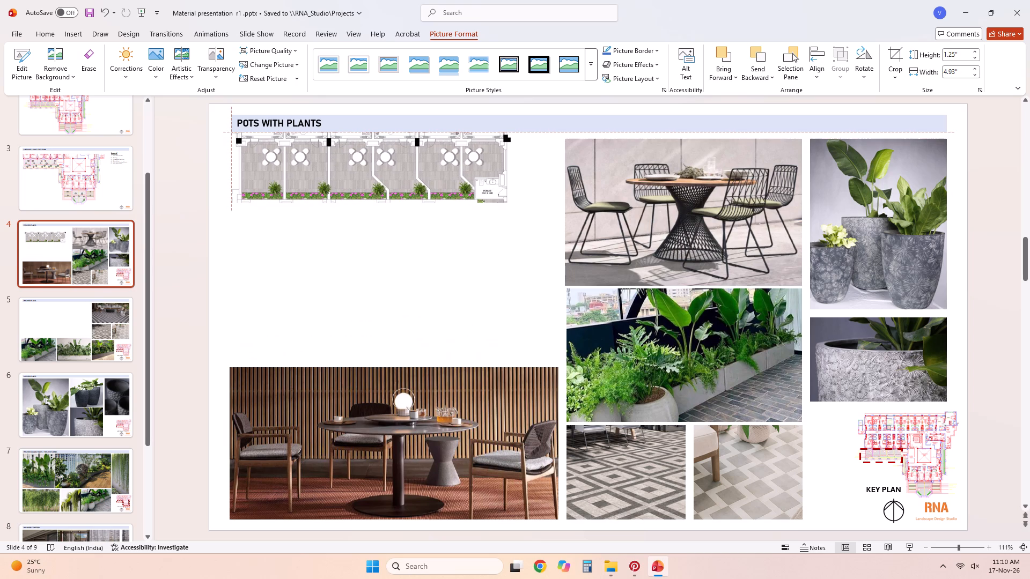
{"action": "left_click_drag", "start_coordinate": [442, 159], "coordinate": [442, 167]}
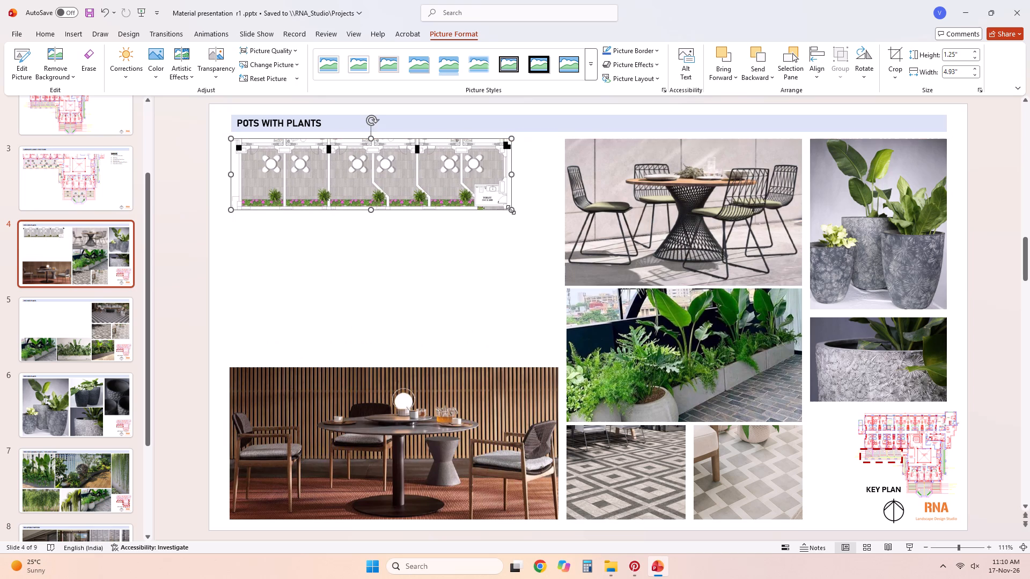
{"action": "left_click_drag", "start_coordinate": [511, 210], "coordinate": [522, 225]}
{"action": "left_click_drag", "start_coordinate": [467, 186], "coordinate": [460, 183]}
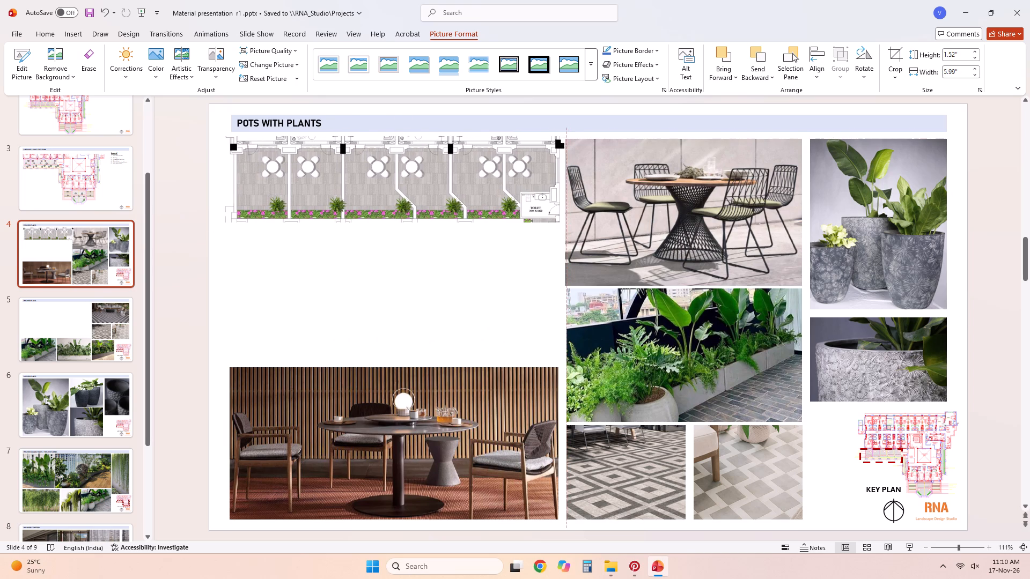
{"action": "left_click_drag", "start_coordinate": [460, 183], "coordinate": [454, 184]}
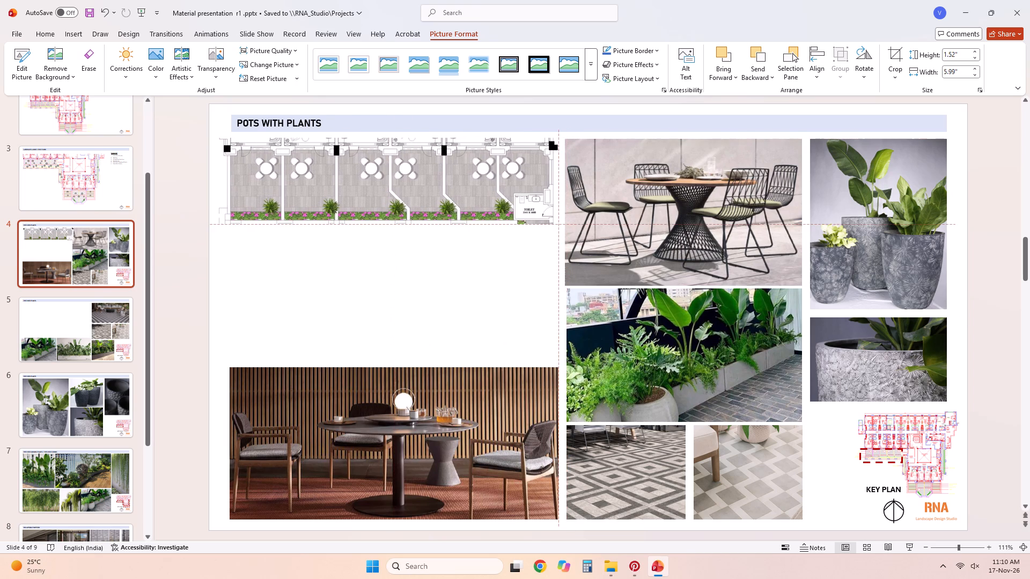
{"action": "left_click_drag", "start_coordinate": [454, 184], "coordinate": [459, 184]}
{"action": "left_click", "coordinate": [488, 264]}
Duplicate the terrace plan and place the copy below the original, partly over the dining and planting photos.
{"action": "right_click", "coordinate": [529, 192]}
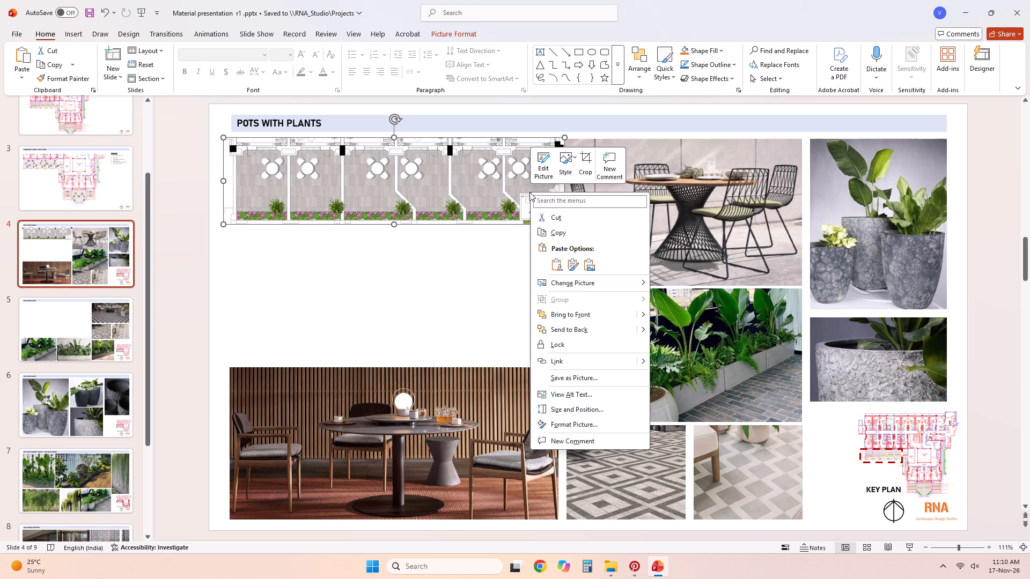
{"action": "left_click", "coordinate": [543, 231]}
{"action": "left_click", "coordinate": [395, 281]}
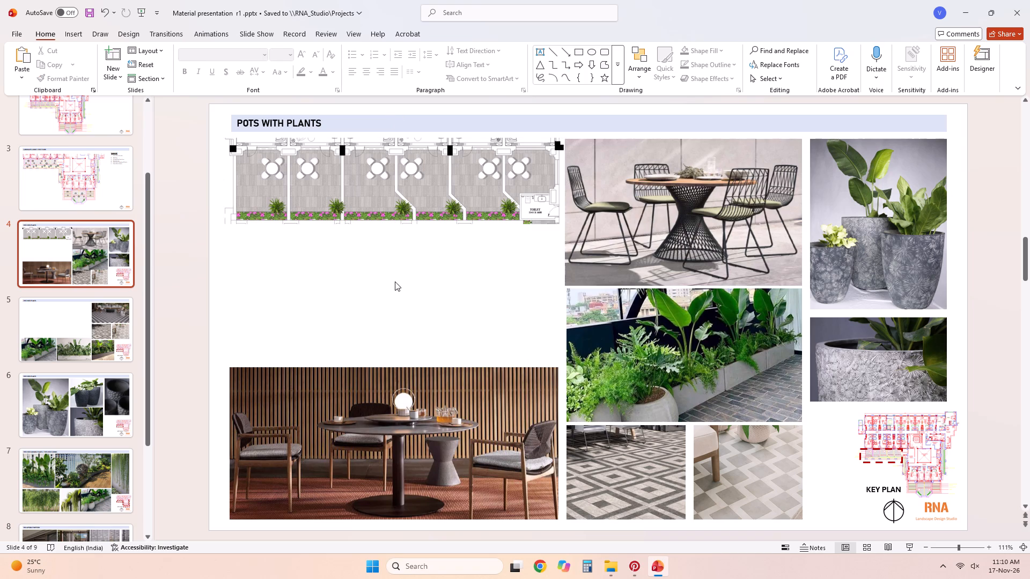
{"action": "key", "text": "ctrl+v"}
{"action": "left_click_drag", "start_coordinate": [460, 208], "coordinate": [651, 321]}
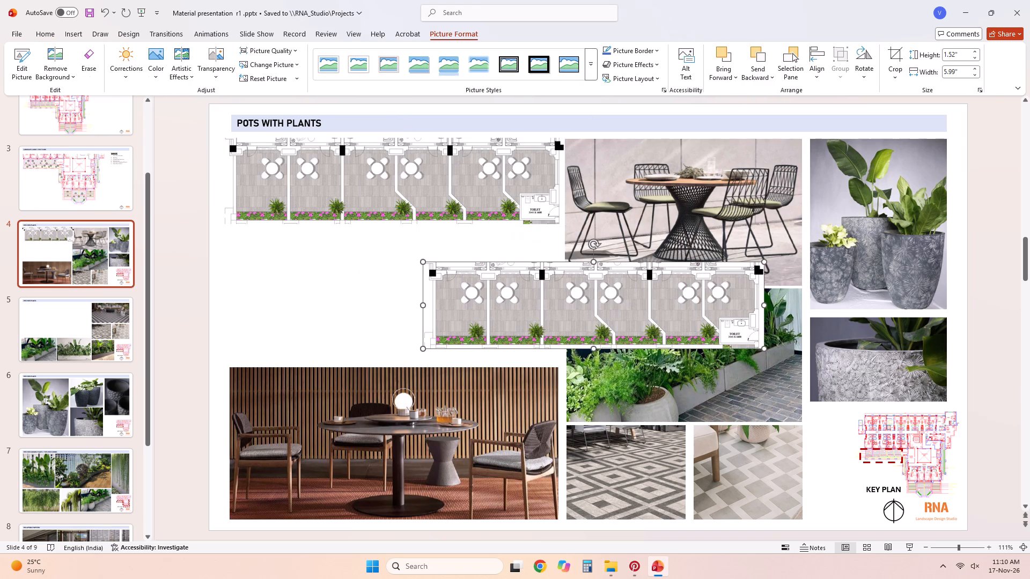
Crop the duplicated terrace plan to its first two bays, about 1.52" by 2.05", trimming the outer edge beside the first bay.
{"action": "right_click", "coordinate": [759, 272]}
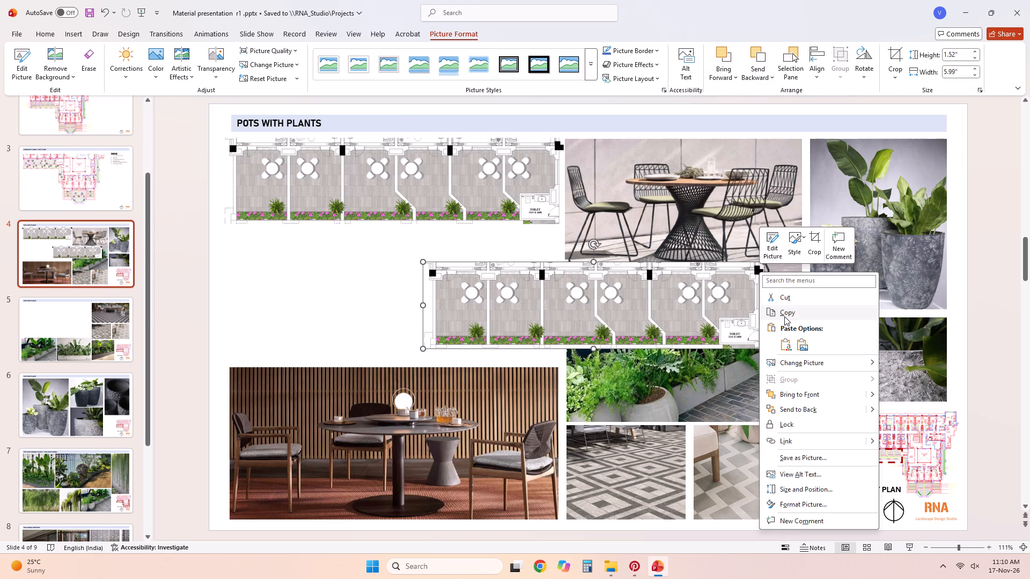
{"action": "left_click", "coordinate": [813, 243]}
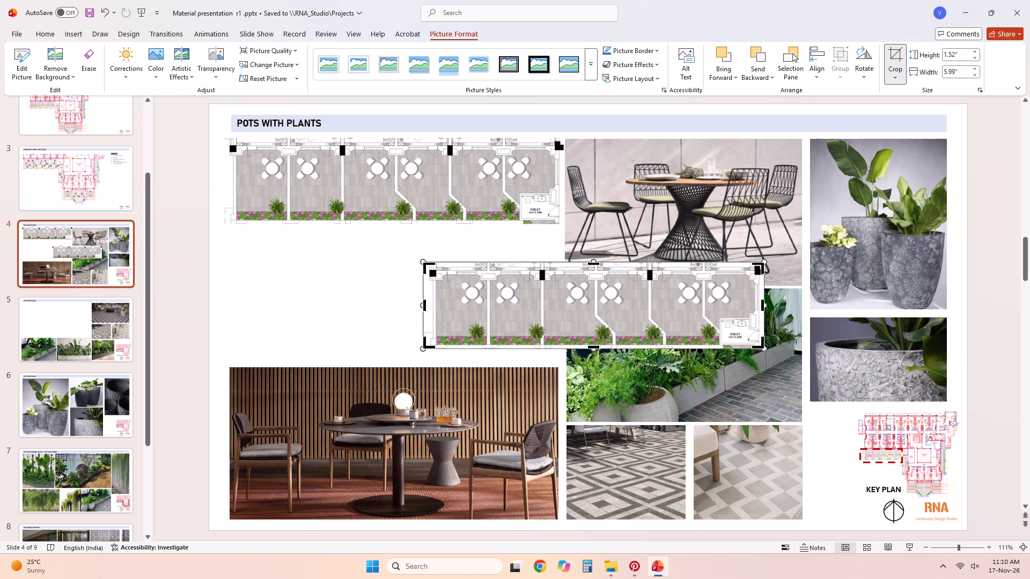
{"action": "left_click_drag", "start_coordinate": [762, 304], "coordinate": [718, 308]}
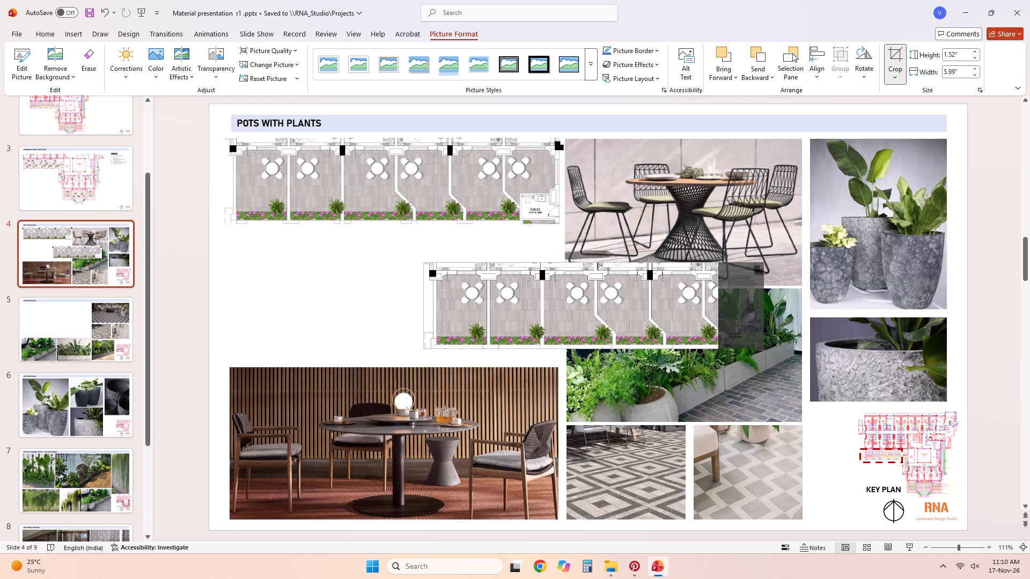
{"action": "left_click_drag", "start_coordinate": [718, 308], "coordinate": [718, 311]}
{"action": "left_click", "coordinate": [718, 311]}
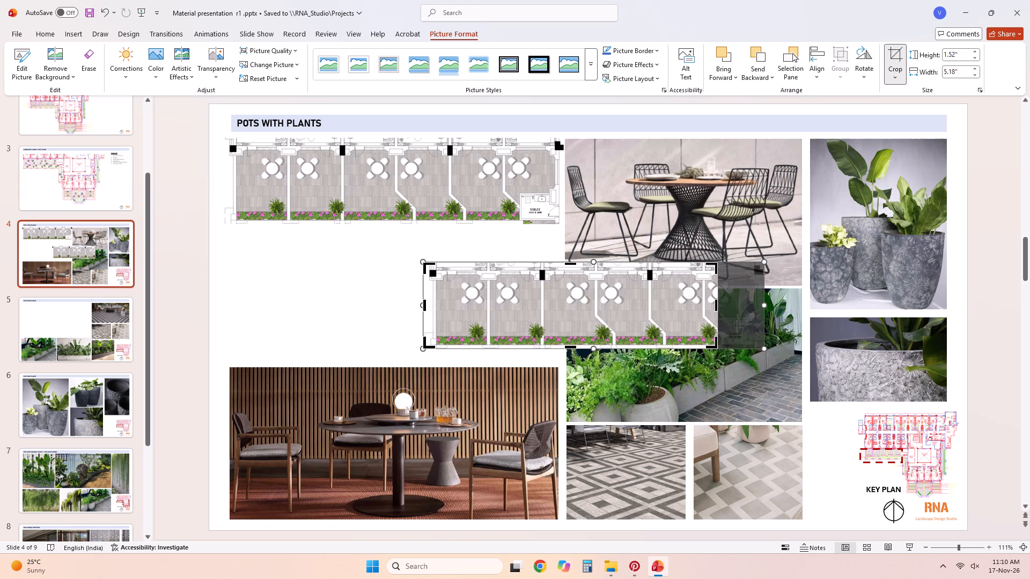
{"action": "left_click_drag", "start_coordinate": [715, 302], "coordinate": [488, 306]}
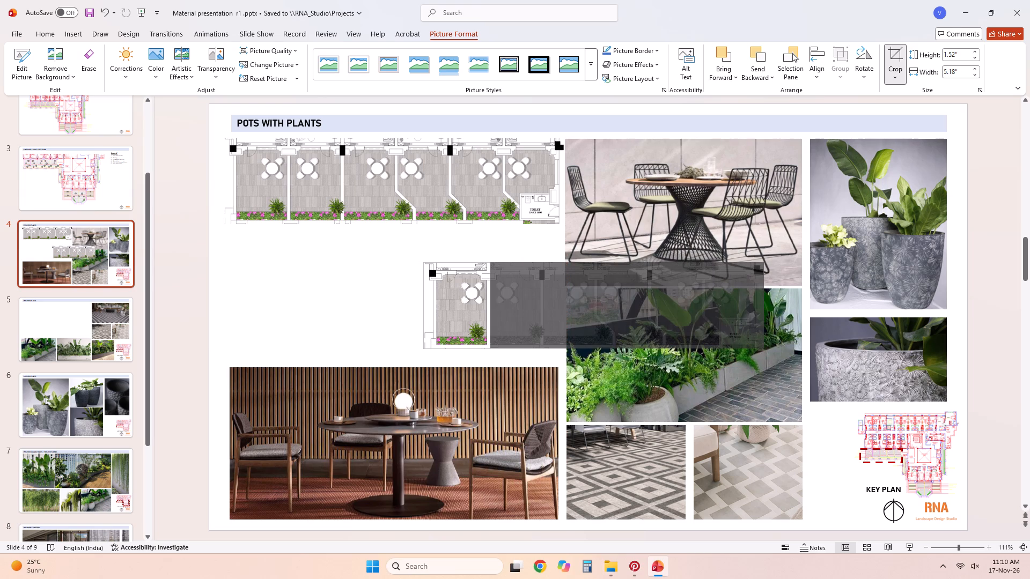
{"action": "left_click_drag", "start_coordinate": [488, 306], "coordinate": [562, 314]}
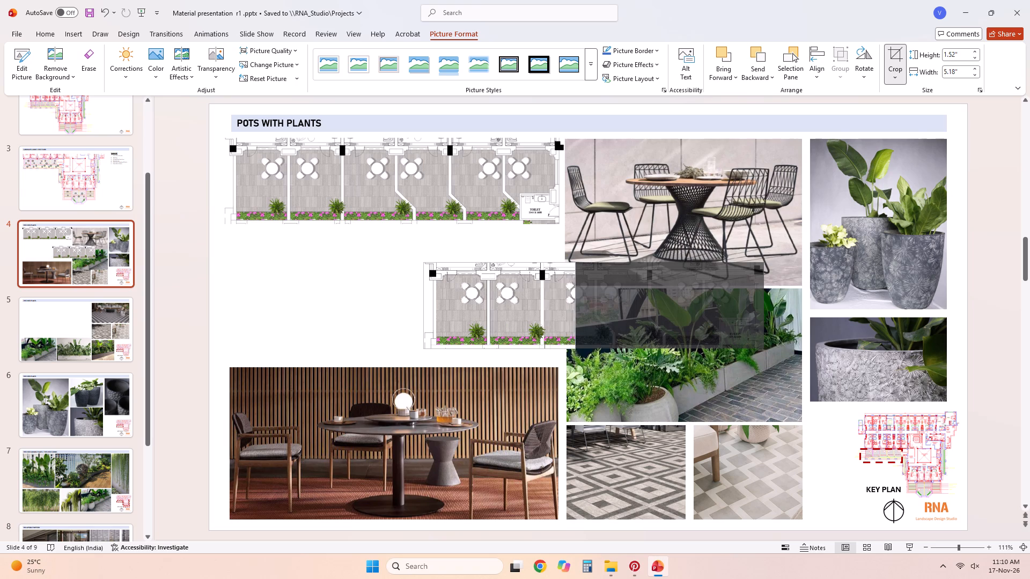
{"action": "left_click_drag", "start_coordinate": [562, 314], "coordinate": [543, 316]}
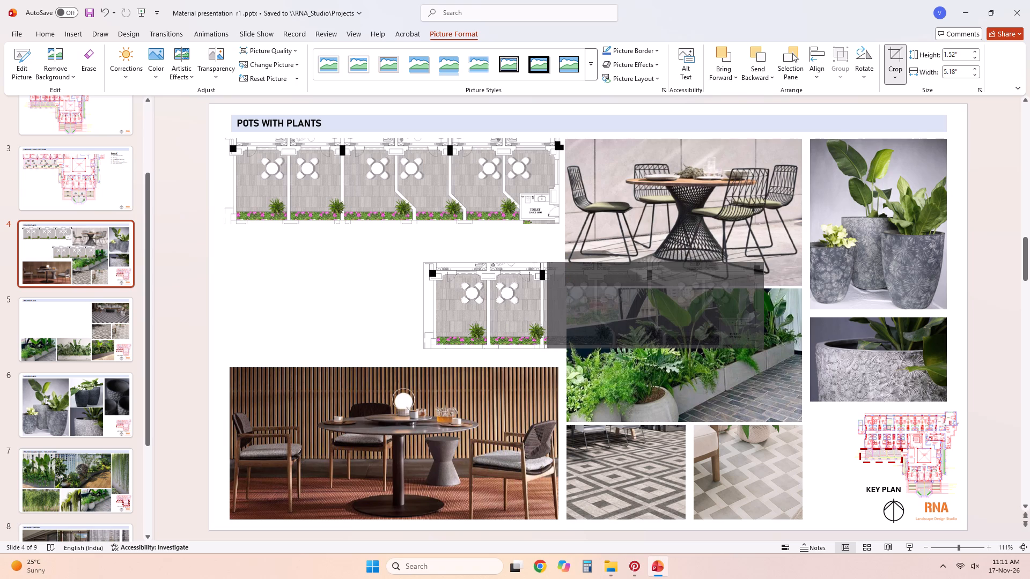
{"action": "left_click_drag", "start_coordinate": [543, 316], "coordinate": [546, 316]}
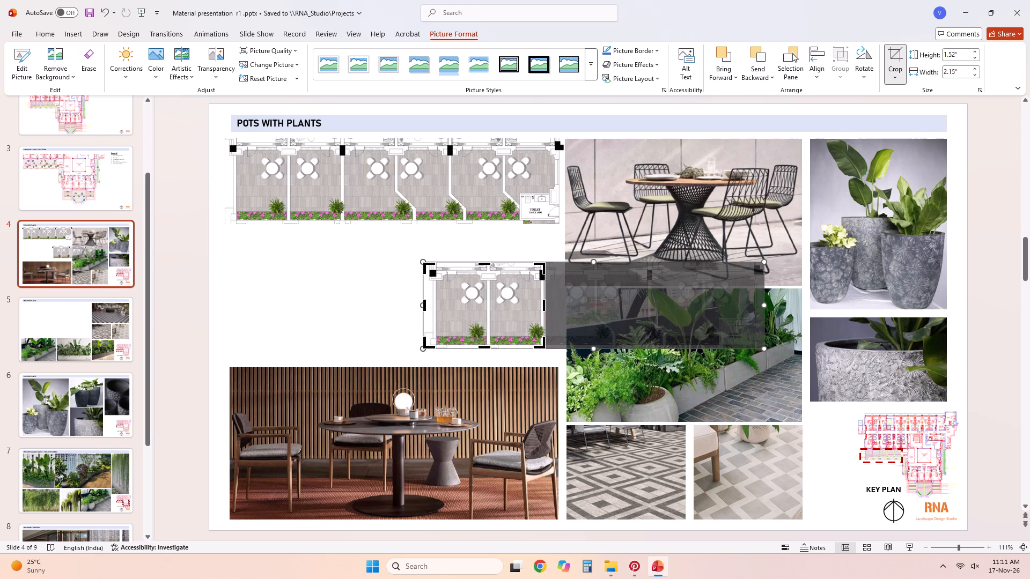
{"action": "left_click_drag", "start_coordinate": [424, 307], "coordinate": [429, 306]}
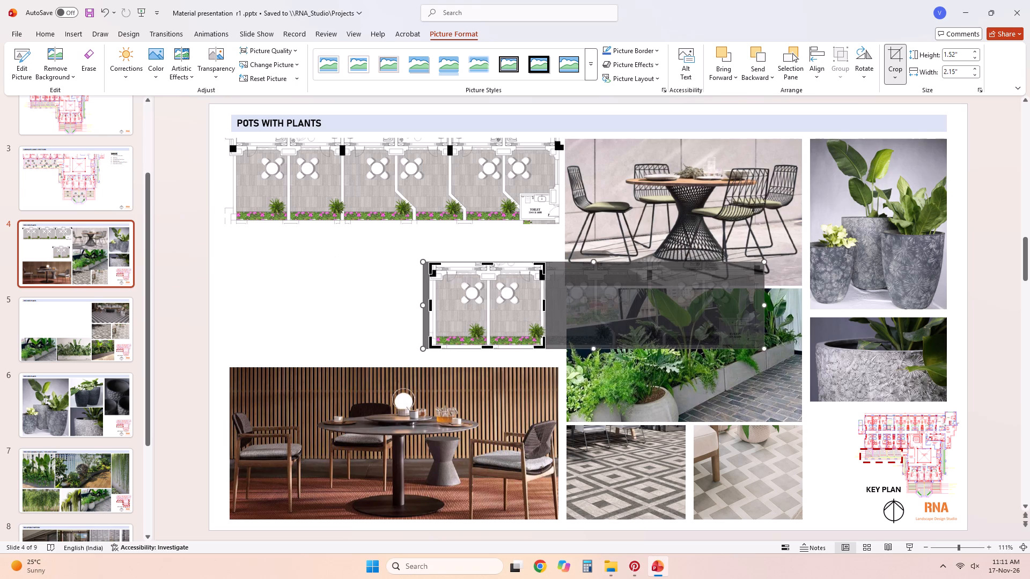
{"action": "left_click", "coordinate": [360, 277]}
Place the cropped two-bay plan directly below the full terrace plan, aligned to its starting edge, and enlarge it to nearly reach the dining photo.
{"action": "left_click_drag", "start_coordinate": [470, 292], "coordinate": [273, 265]}
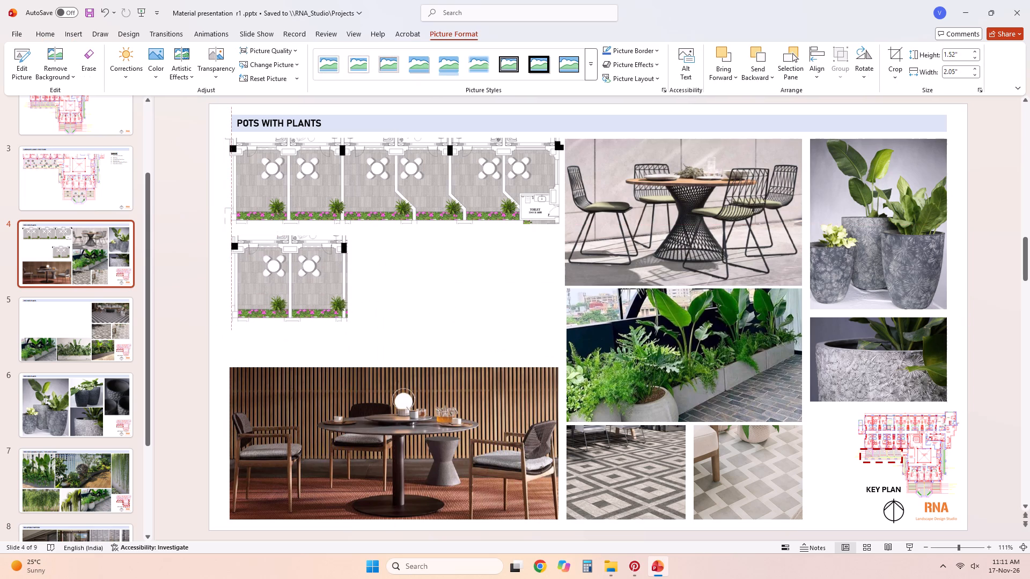
{"action": "left_click_drag", "start_coordinate": [273, 265], "coordinate": [274, 261]}
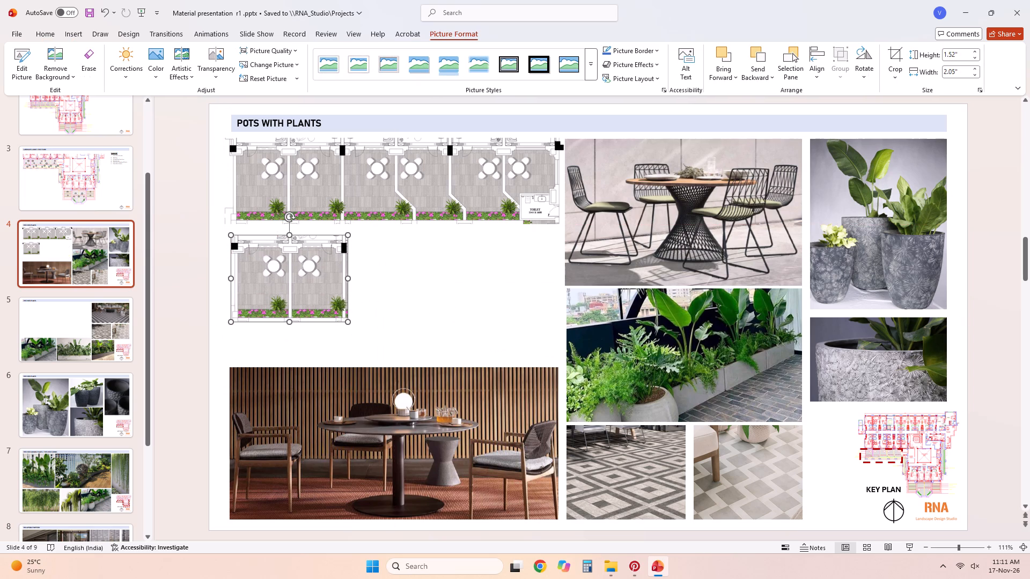
{"action": "left_click_drag", "start_coordinate": [347, 317], "coordinate": [356, 324]}
{"action": "left_click_drag", "start_coordinate": [343, 311], "coordinate": [332, 295]}
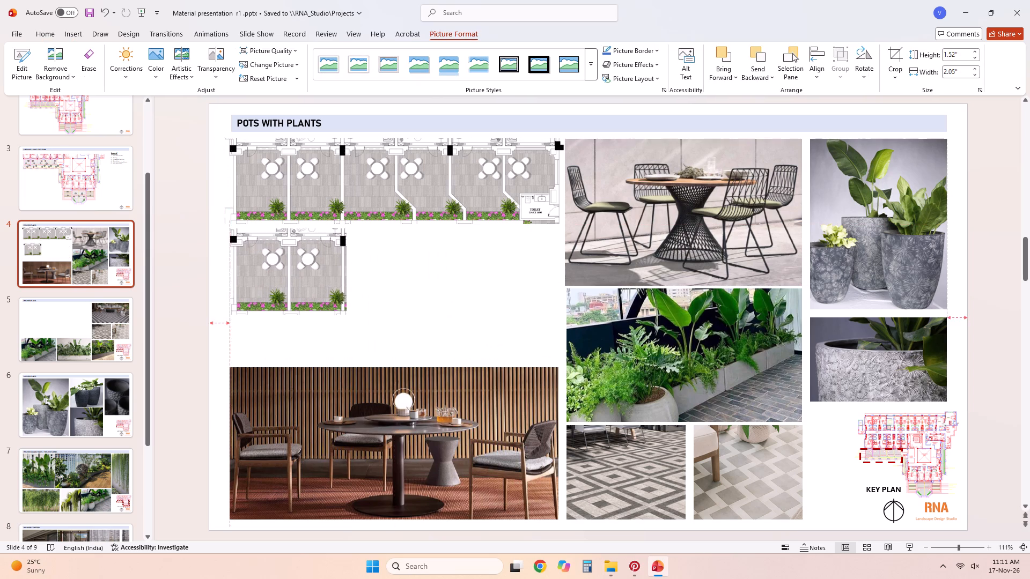
{"action": "left_click_drag", "start_coordinate": [332, 295], "coordinate": [336, 299]}
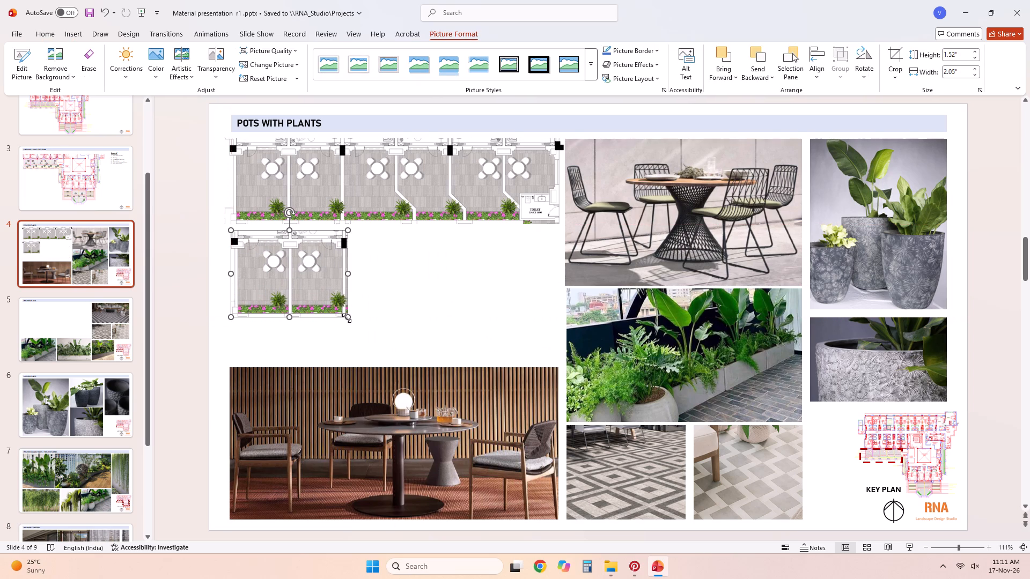
{"action": "left_click_drag", "start_coordinate": [347, 318], "coordinate": [374, 358]}
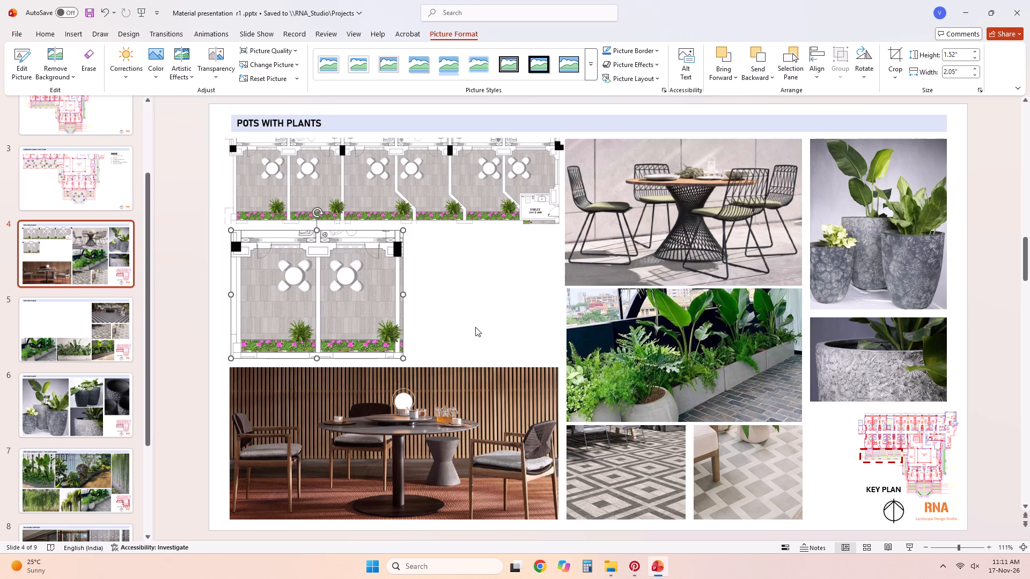
{"action": "left_click", "coordinate": [461, 327]}
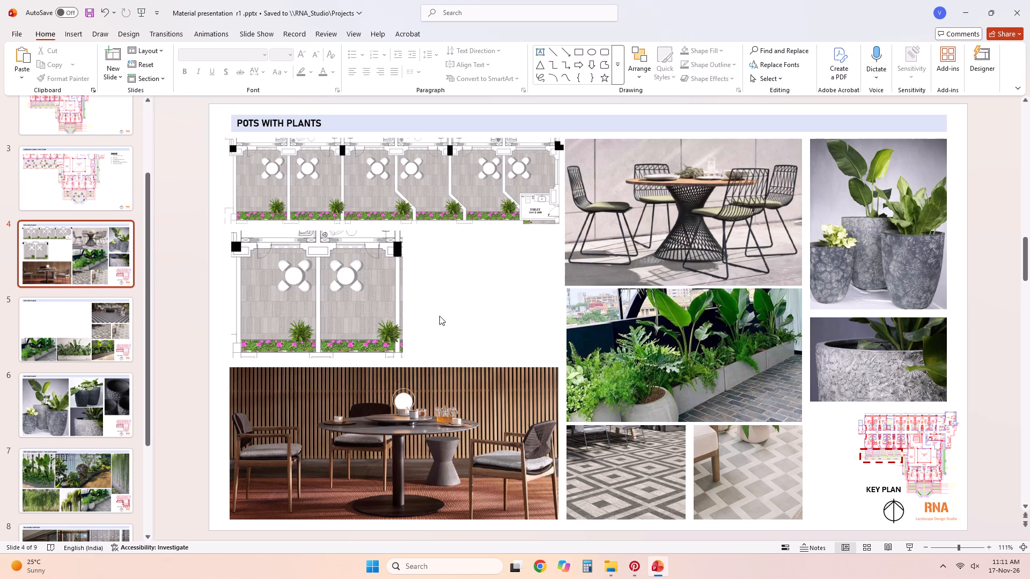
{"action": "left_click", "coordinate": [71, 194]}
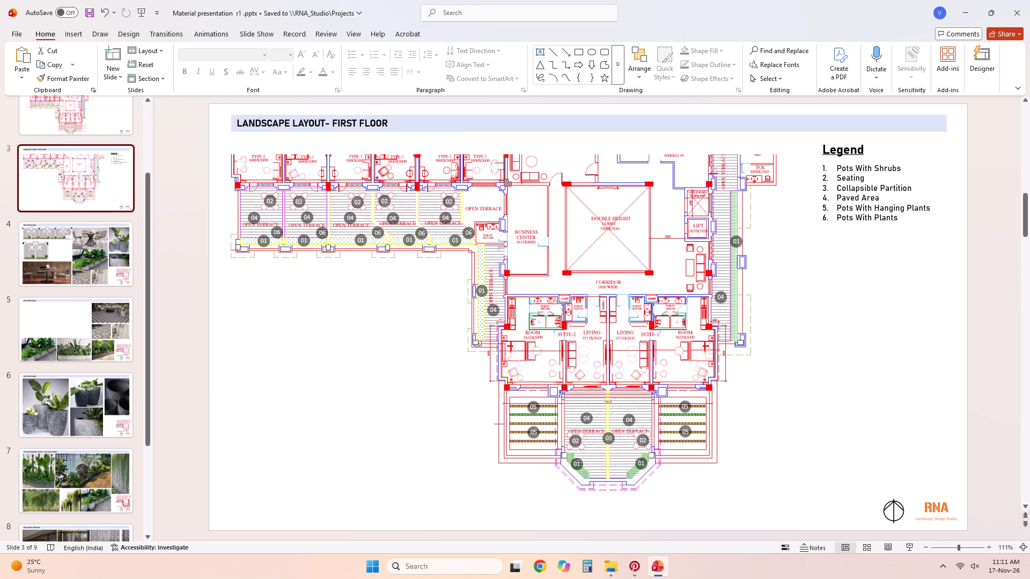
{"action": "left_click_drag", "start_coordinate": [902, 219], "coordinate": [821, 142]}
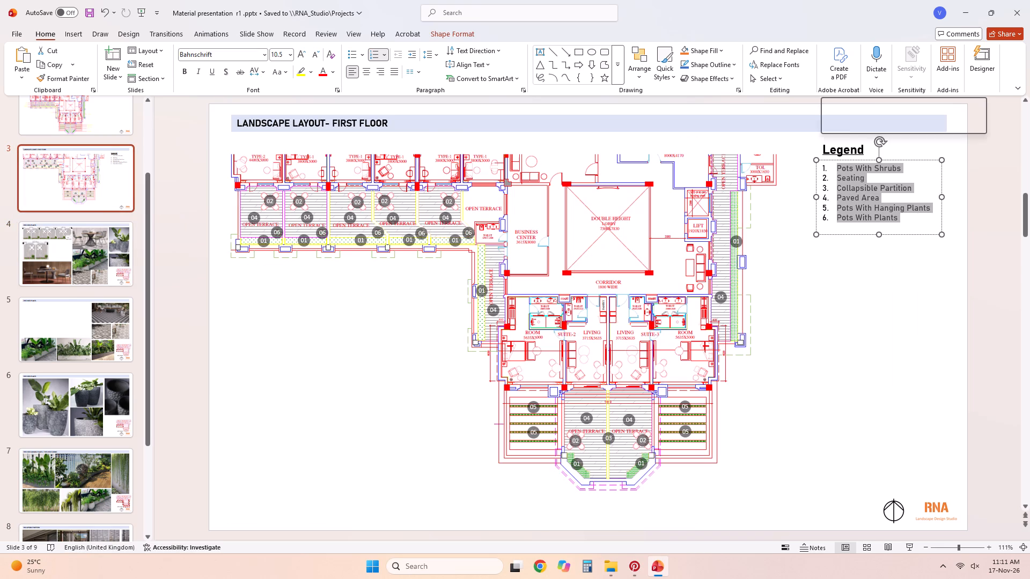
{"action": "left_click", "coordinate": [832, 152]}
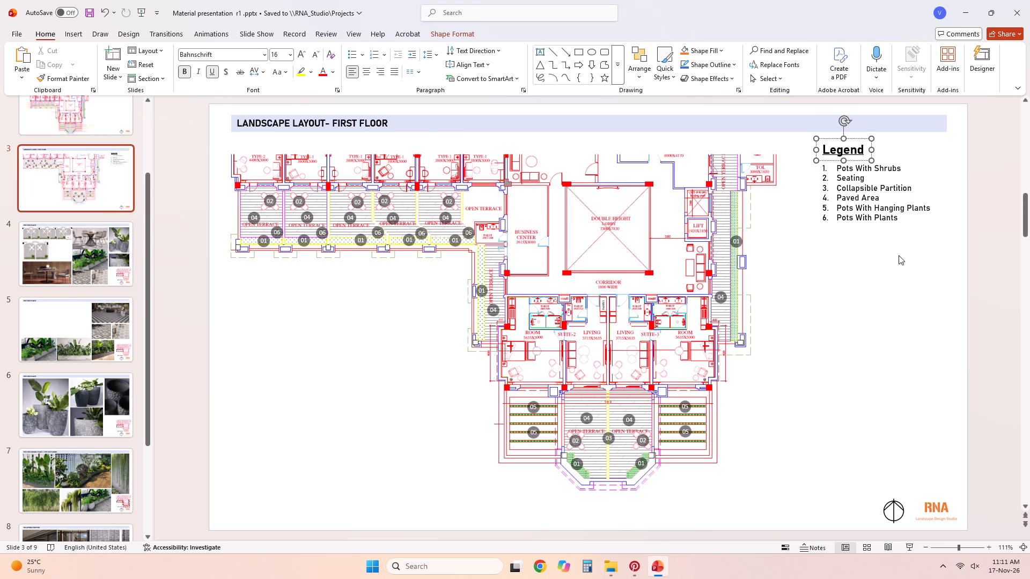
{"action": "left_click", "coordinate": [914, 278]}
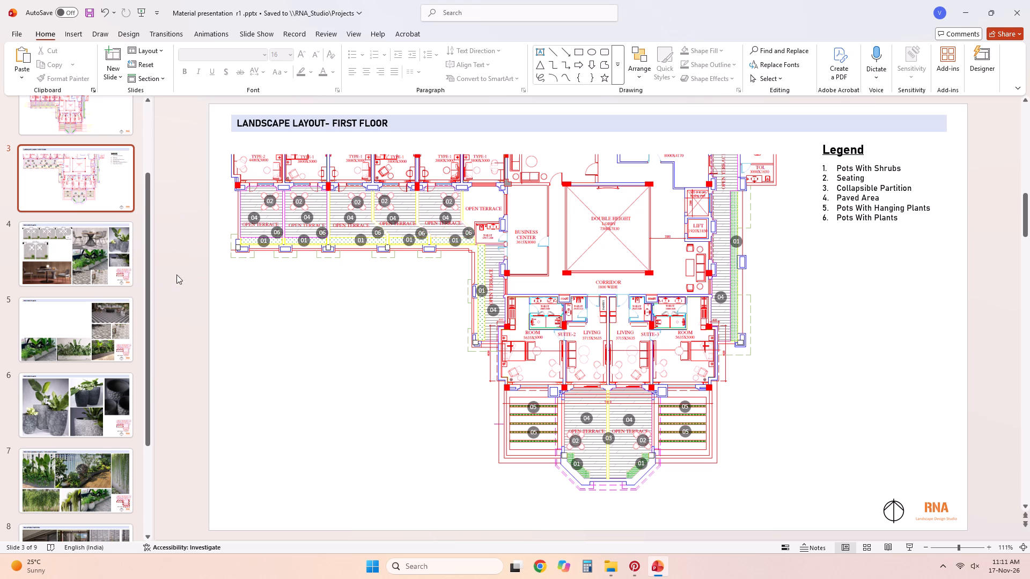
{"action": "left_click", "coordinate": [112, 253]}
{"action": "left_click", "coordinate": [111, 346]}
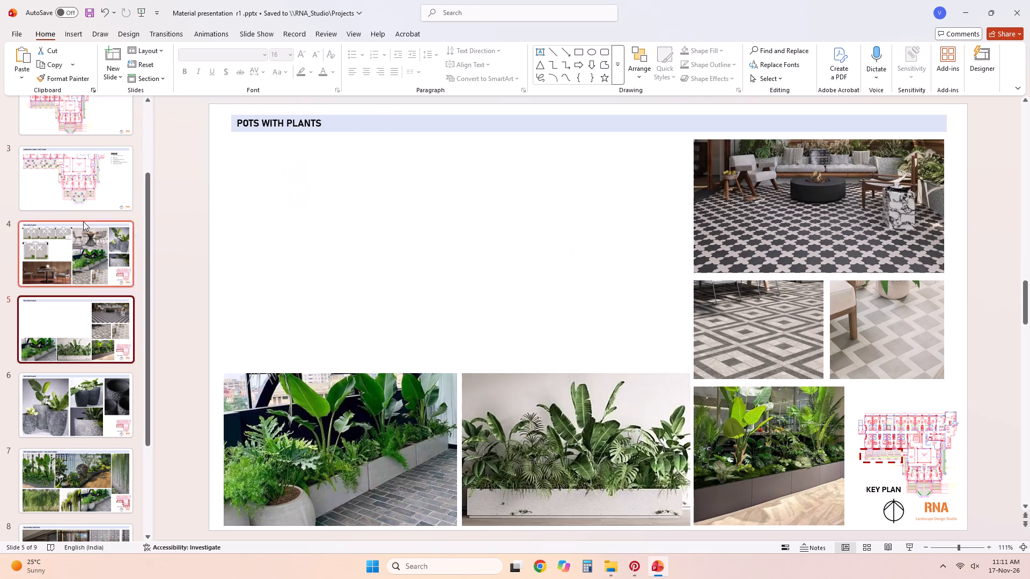
Copy the Legend heading and its numbered list from slide 3 to slide 4, placing them beside the enlarged two-bay plan.
{"action": "left_click", "coordinate": [85, 186]}
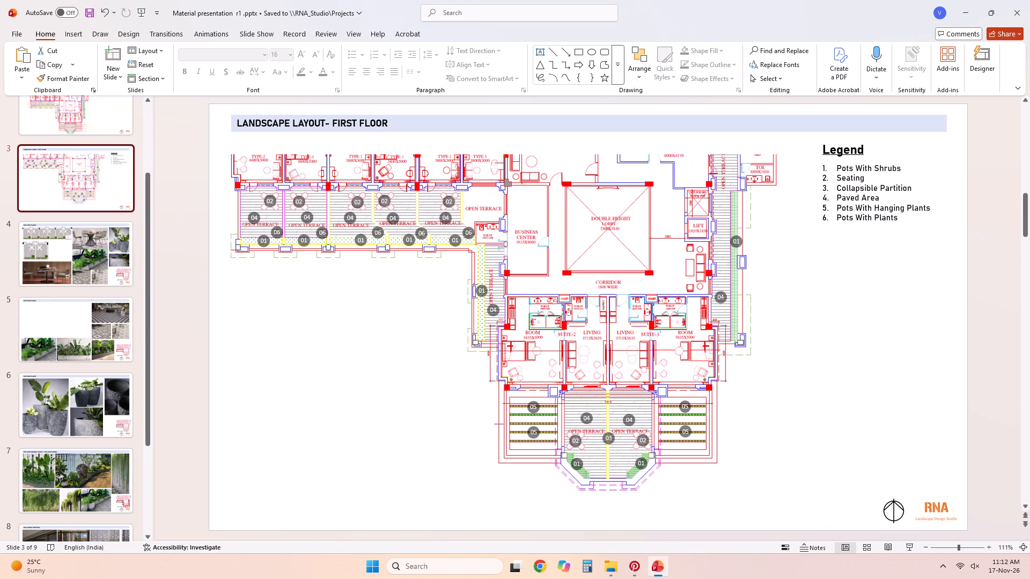
{"action": "left_click_drag", "start_coordinate": [903, 218], "coordinate": [836, 166]}
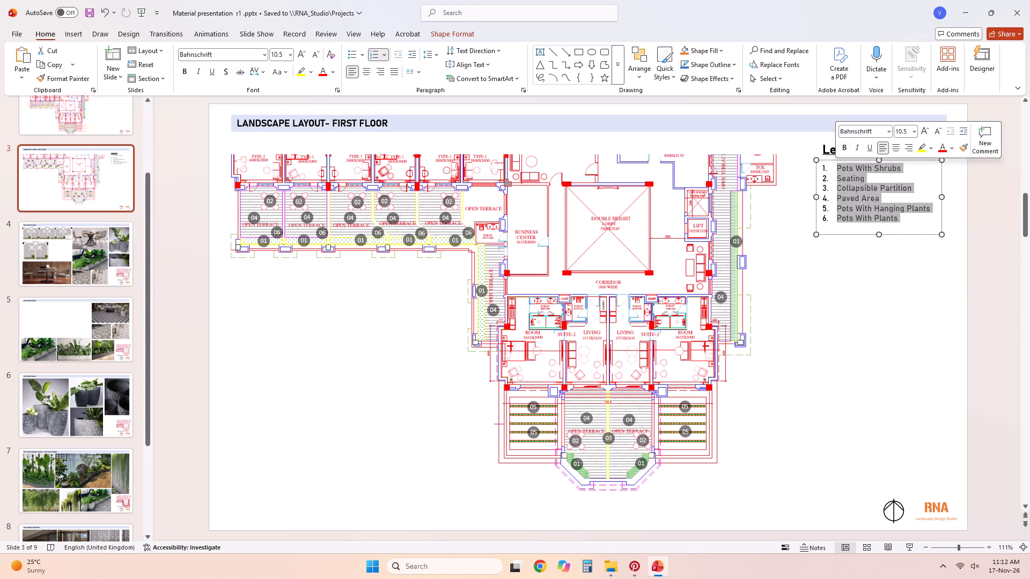
{"action": "left_click", "coordinate": [833, 149], "text": "shift"}
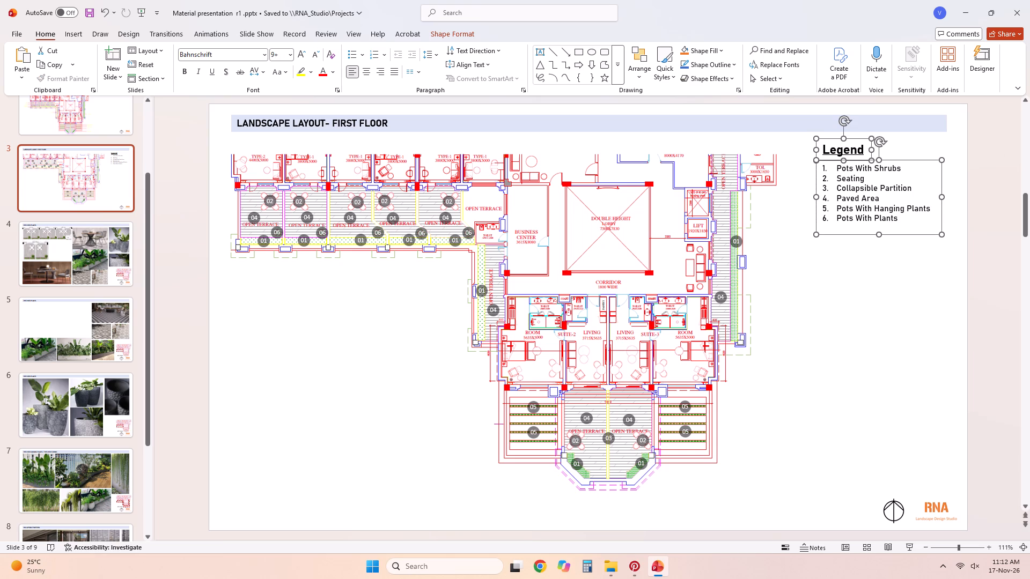
{"action": "key", "text": "ctrl+c"}
{"action": "left_click", "coordinate": [115, 269]}
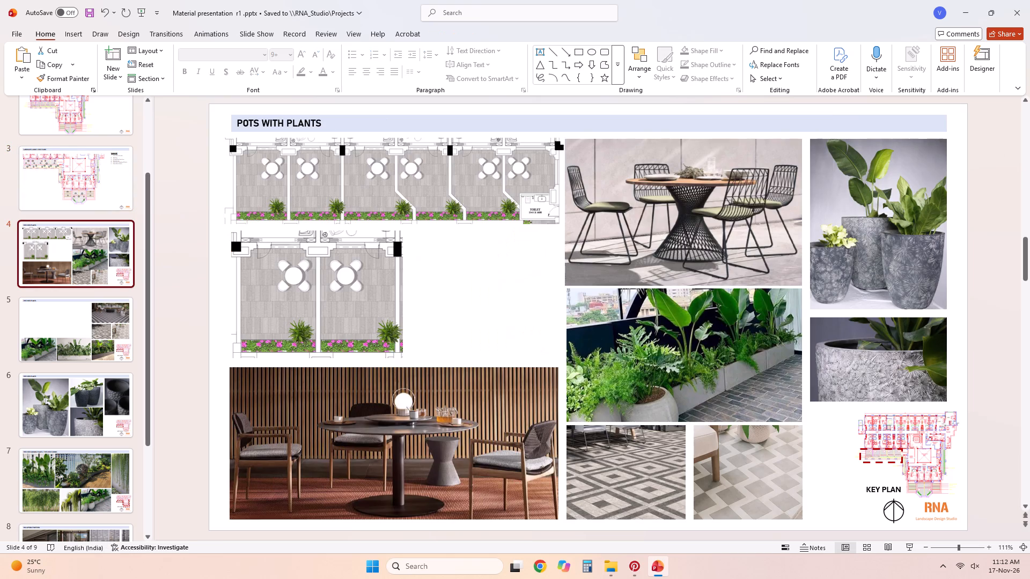
{"action": "key", "text": "ctrl+v"}
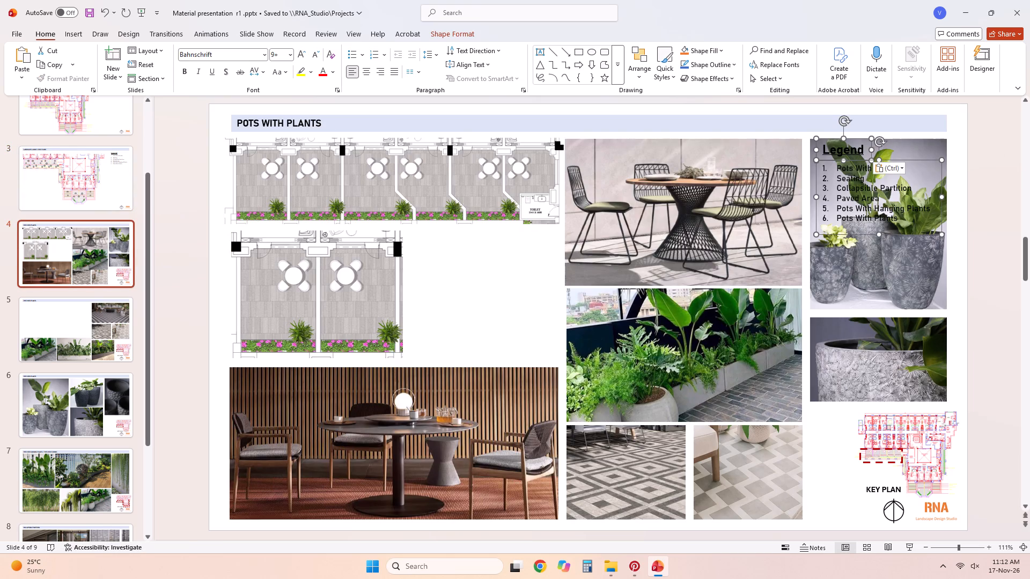
{"action": "left_click_drag", "start_coordinate": [858, 233], "coordinate": [705, 257]}
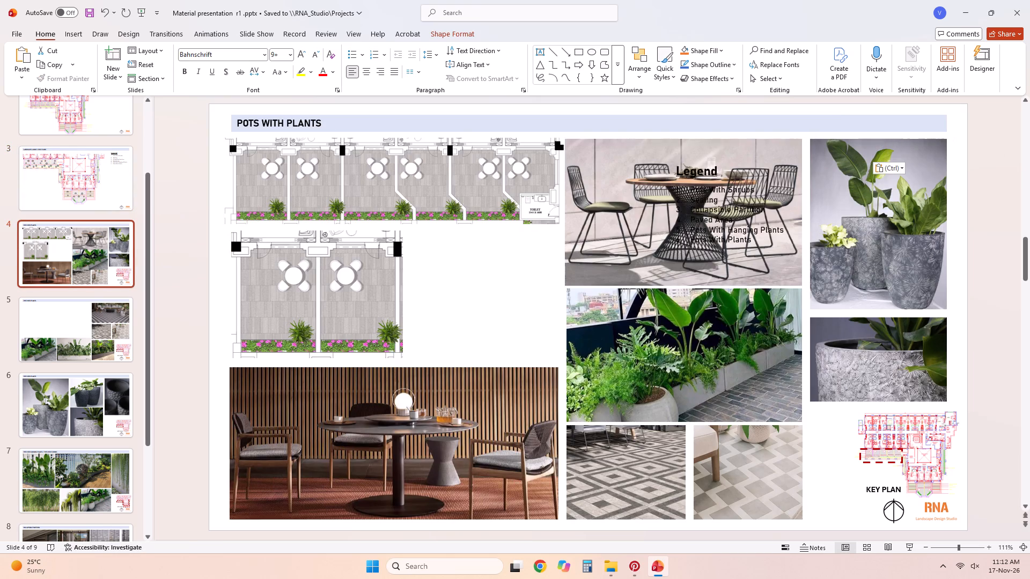
{"action": "left_click_drag", "start_coordinate": [705, 257], "coordinate": [462, 339]}
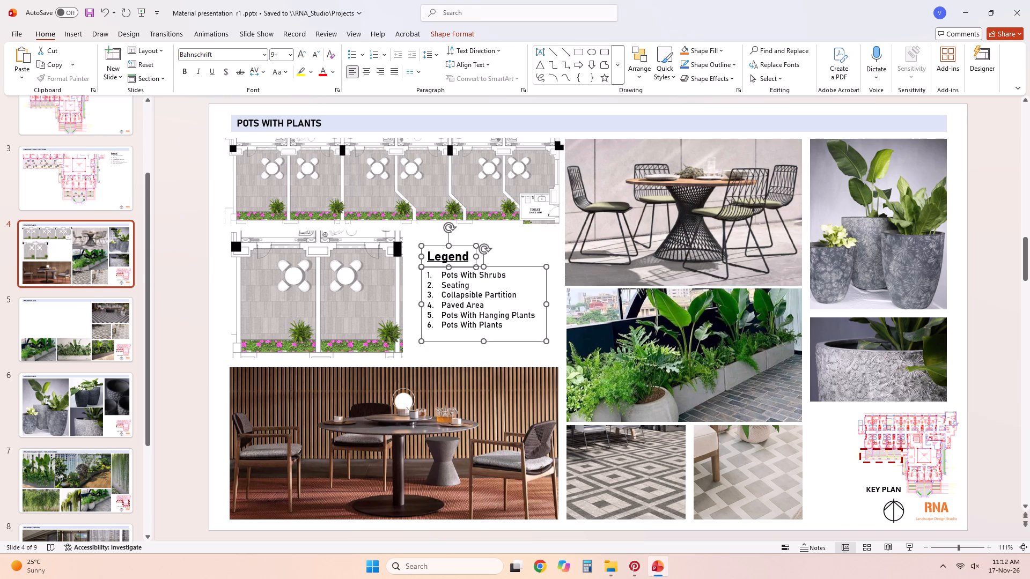
Delete the Collapsible Partition entry from the slide 4 legend and close the gap so Paved Area is item 3.
{"action": "left_click", "coordinate": [472, 349]}
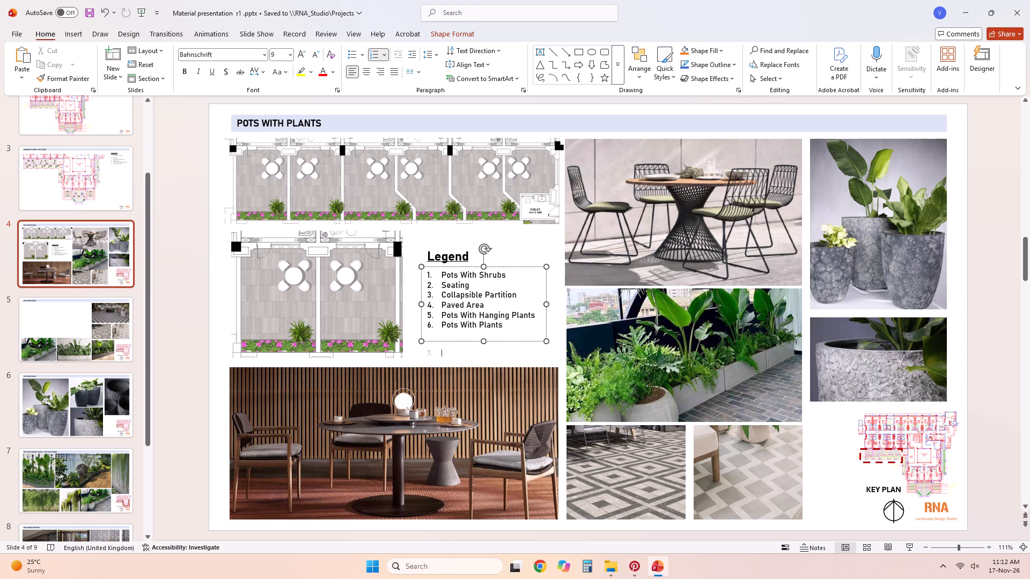
{"action": "left_click", "coordinate": [498, 284]}
{"action": "left_click", "coordinate": [525, 296]}
{"action": "key", "text": "BackSpace"}
{"action": "key", "text": "BackSpace"}
{"action": "key", "text": "BackSpace"}
{"action": "key", "text": "BackSpace"}
{"action": "key", "text": "BackSpace"}
{"action": "key", "text": "BackSpace"}
{"action": "key", "text": "BackSpace"}
{"action": "key", "text": "BackSpace"}
{"action": "key", "text": "BackSpace"}
{"action": "key", "text": "BackSpace"}
{"action": "key", "text": "BackSpace"}
{"action": "key", "text": "BackSpace"}
{"action": "key", "text": "BackSpace"}
{"action": "key", "text": "BackSpace"}
{"action": "key", "text": "BackSpace"}
{"action": "key", "text": "BackSpace"}
{"action": "key", "text": "BackSpace"}
{"action": "key", "text": "BackSpace"}
{"action": "key", "text": "BackSpace"}
{"action": "key", "text": "BackSpace"}
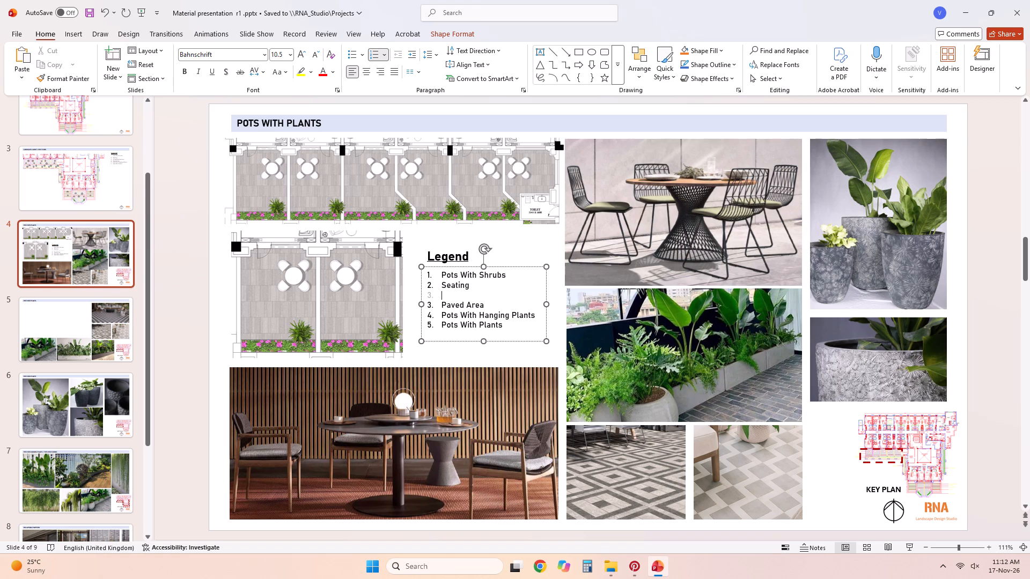
{"action": "left_click", "coordinate": [435, 303]}
{"action": "key", "text": "BackSpace"}
{"action": "key", "text": "BackSpace"}
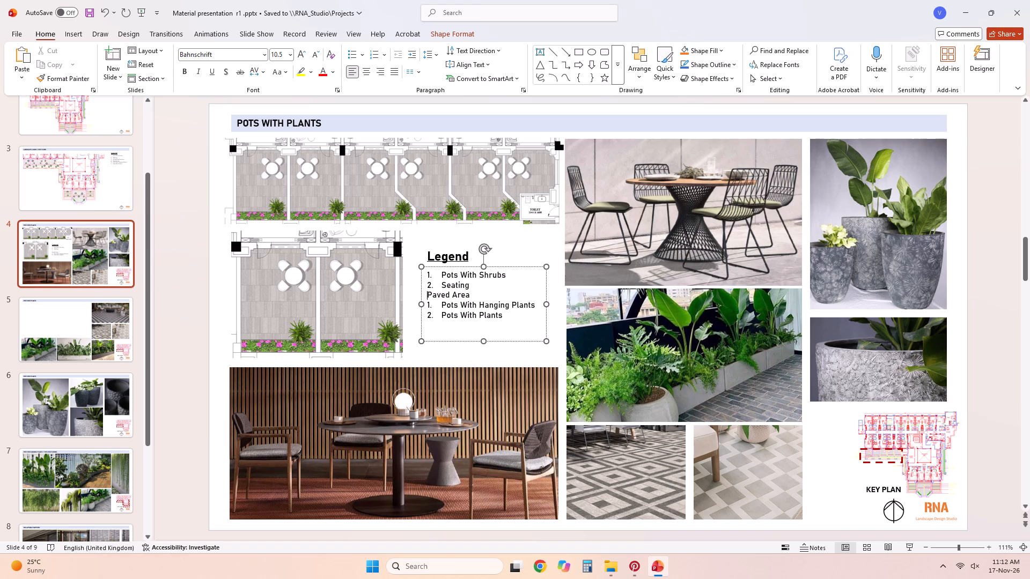
{"action": "key", "text": "BackSpace"}
{"action": "key", "text": "Return"}
Delete the Pots With Hanging Plants entry from the slide 4 legend and close the gap so Pots With Plants is item 4.
{"action": "left_click", "coordinate": [536, 302]}
{"action": "key", "text": "BackSpace"}
{"action": "key", "text": "BackSpace"}
{"action": "key", "text": "BackSpace"}
{"action": "key", "text": "BackSpace"}
{"action": "key", "text": "BackSpace"}
{"action": "key", "text": "BackSpace"}
{"action": "key", "text": "BackSpace"}
{"action": "key", "text": "BackSpace"}
{"action": "key", "text": "BackSpace"}
{"action": "key", "text": "BackSpace"}
{"action": "key", "text": "BackSpace"}
{"action": "key", "text": "BackSpace"}
{"action": "key", "text": "BackSpace"}
{"action": "key", "text": "BackSpace"}
{"action": "key", "text": "BackSpace"}
{"action": "key", "text": "BackSpace"}
{"action": "key", "text": "BackSpace"}
{"action": "key", "text": "BackSpace"}
{"action": "key", "text": "BackSpace"}
{"action": "key", "text": "BackSpace"}
{"action": "key", "text": "BackSpace"}
{"action": "key", "text": "BackSpace"}
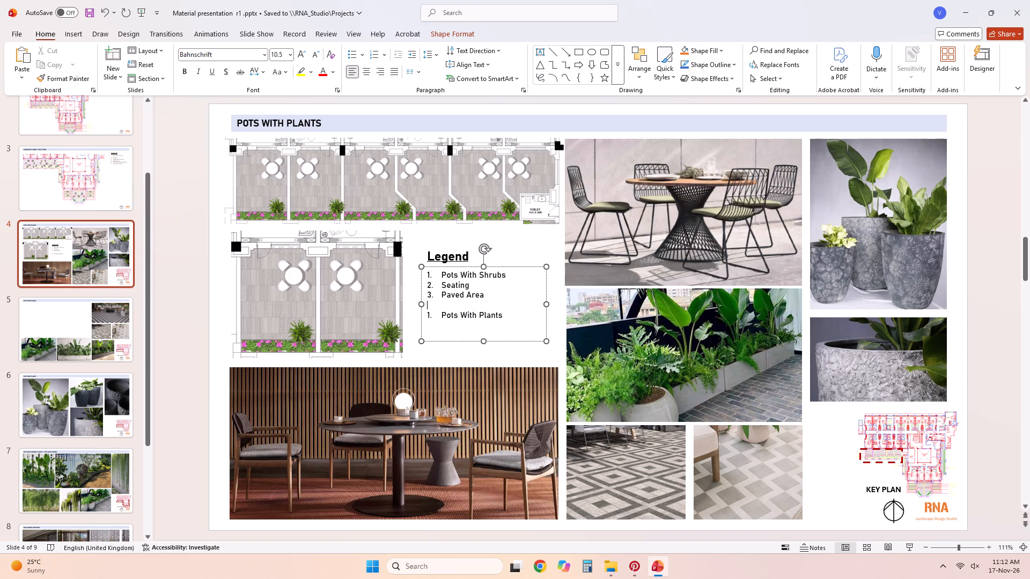
{"action": "key", "text": "BackSpace"}
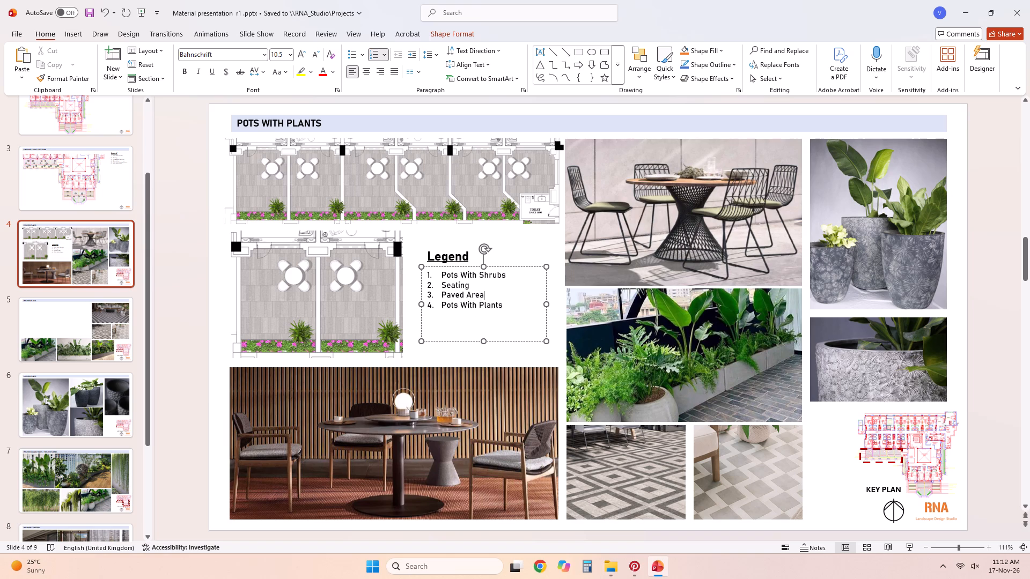
{"action": "left_click", "coordinate": [538, 325]}
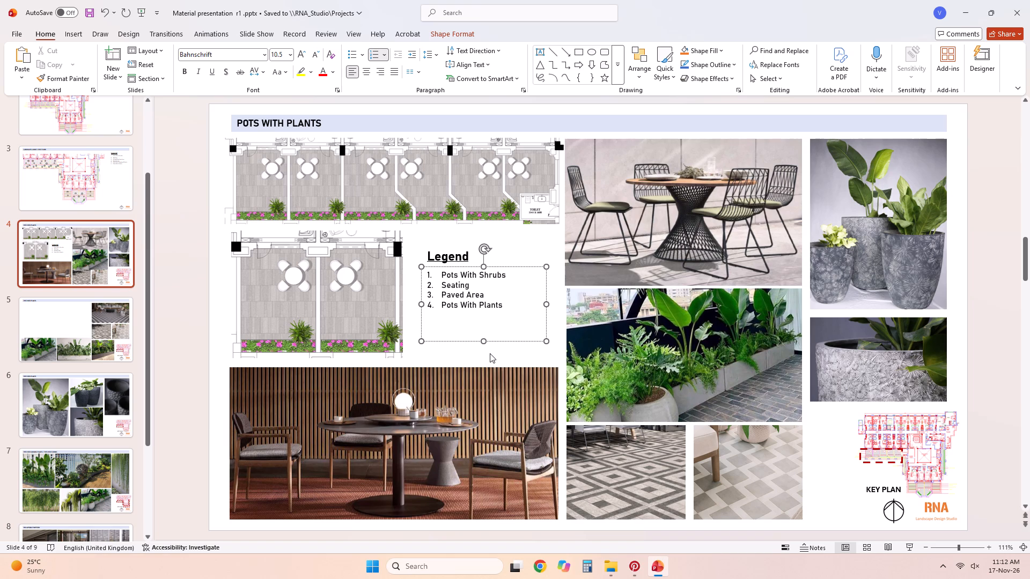
{"action": "left_click", "coordinate": [490, 353]}
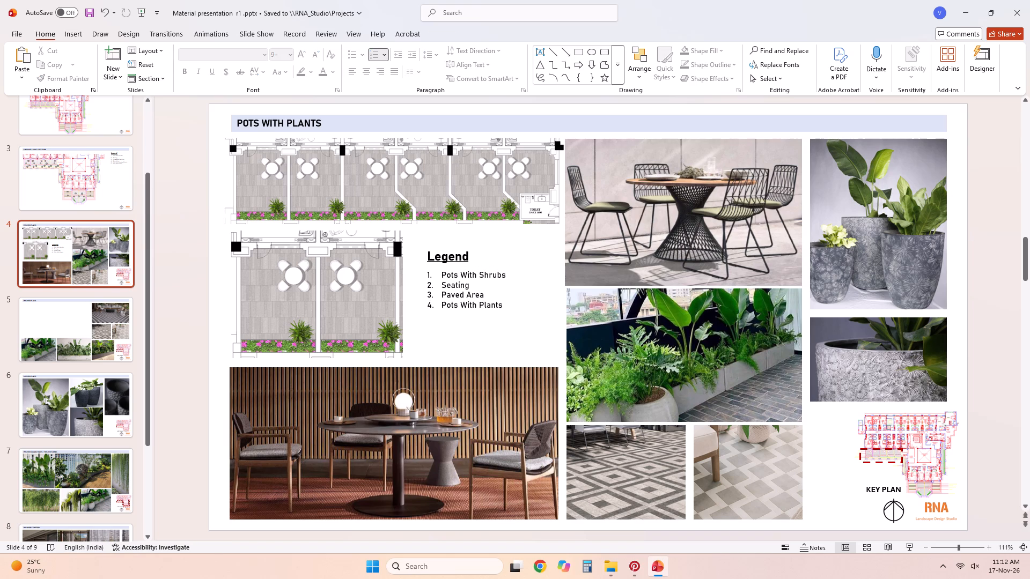
Copy an 01 marker from the slide 3 layout to slide 4 and place it on the first bay's planting strip in the enlarged plan.
{"action": "left_click", "coordinate": [49, 192]}
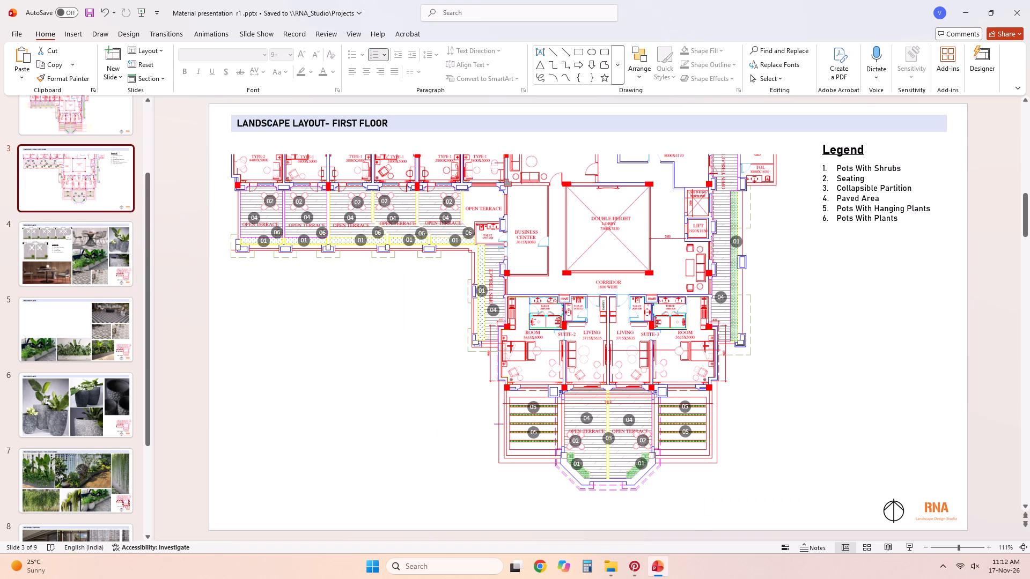
{"action": "left_click", "coordinate": [452, 247]}
{"action": "left_click", "coordinate": [455, 244]}
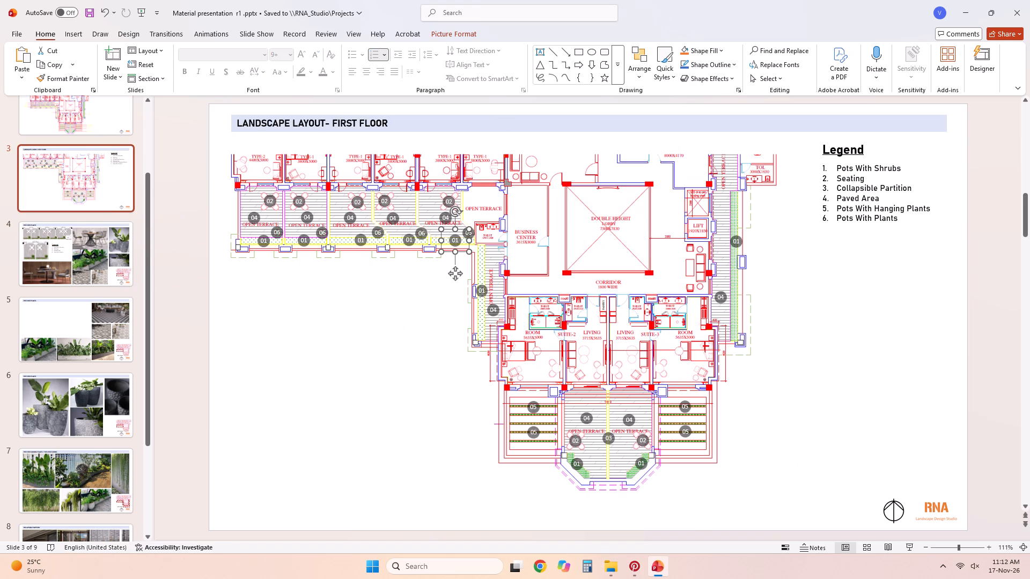
{"action": "key", "text": "ctrl+c"}
{"action": "left_click", "coordinate": [111, 264]}
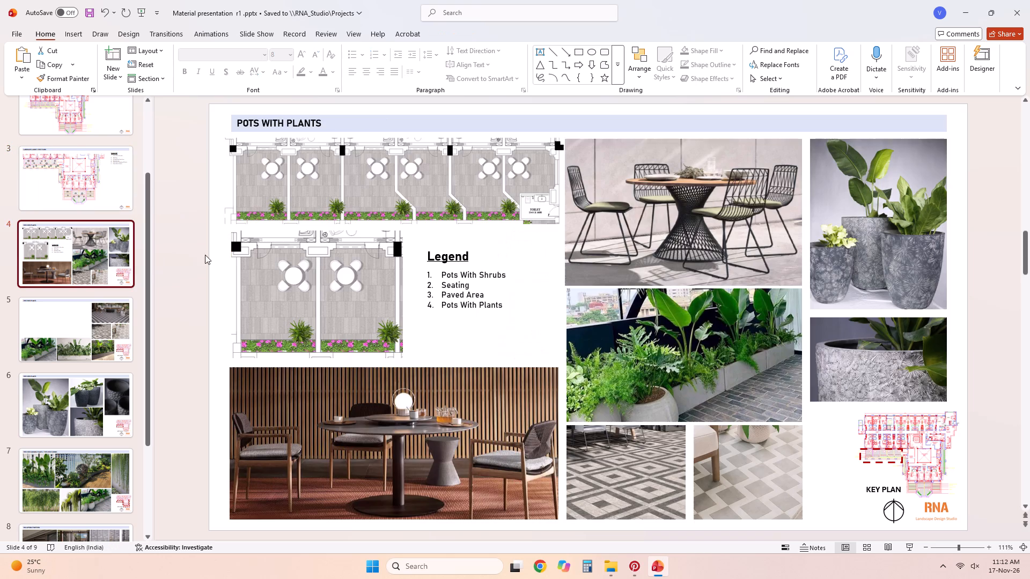
{"action": "key", "text": "ctrl+v"}
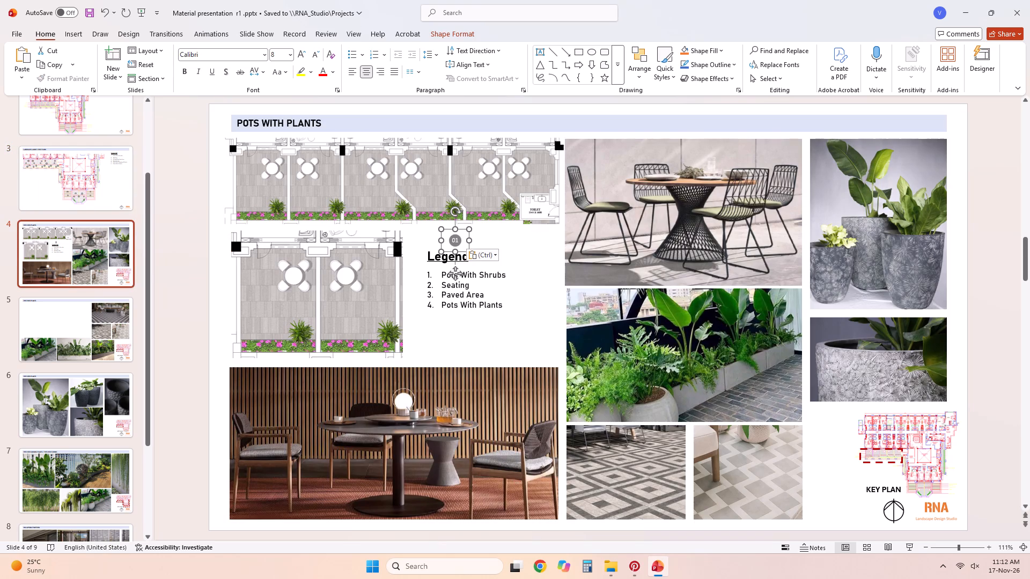
{"action": "left_click_drag", "start_coordinate": [449, 248], "coordinate": [412, 268]}
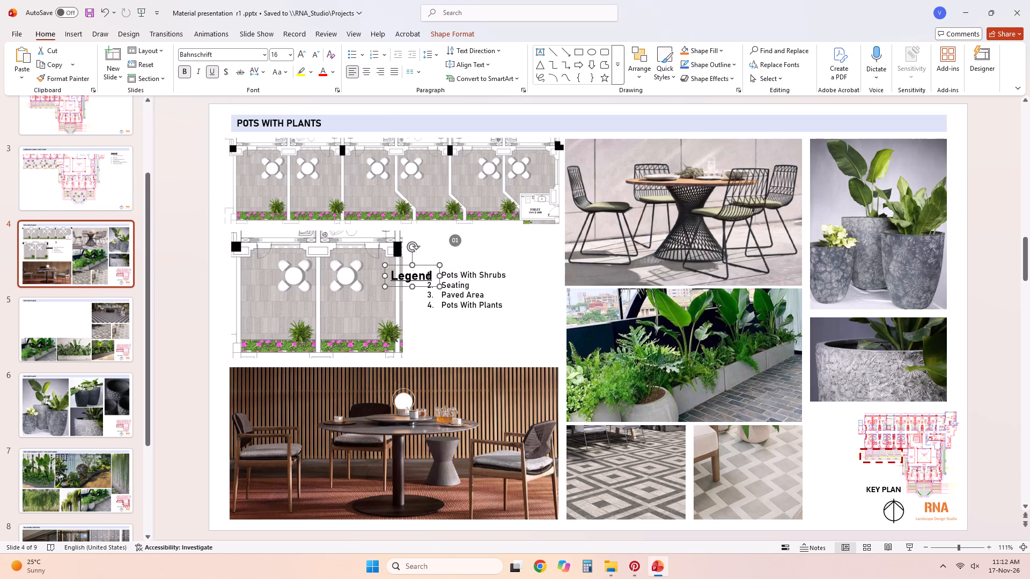
{"action": "key", "text": "ctrl+z"}
{"action": "left_click", "coordinate": [466, 240]}
{"action": "left_click_drag", "start_coordinate": [463, 244], "coordinate": [422, 267]}
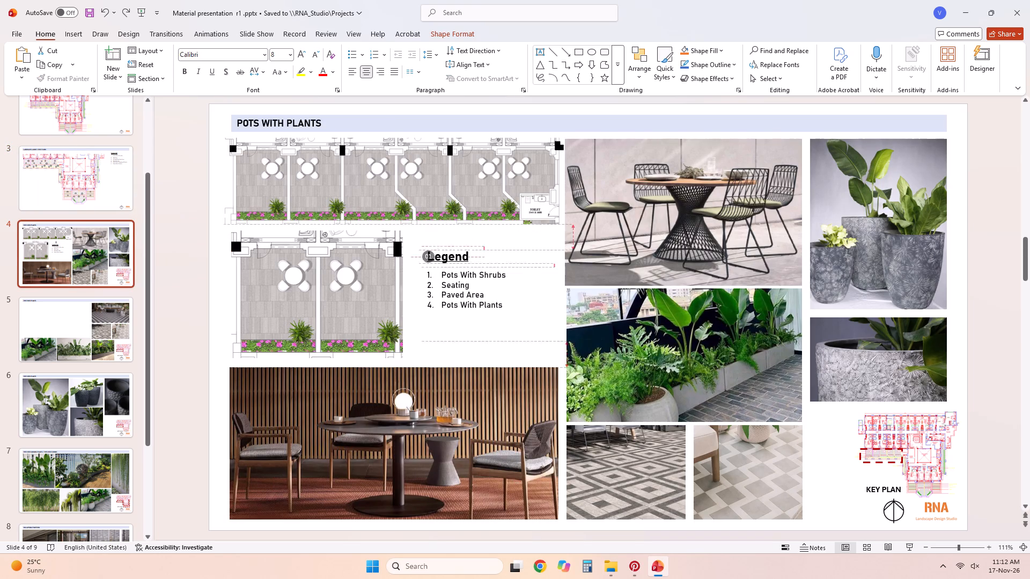
{"action": "left_click_drag", "start_coordinate": [422, 267], "coordinate": [289, 344]}
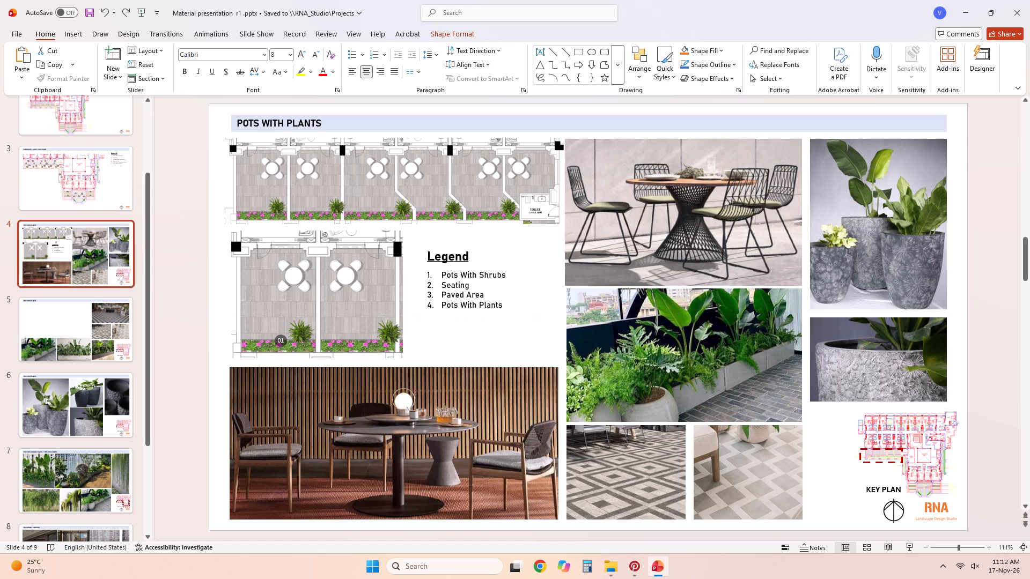
{"action": "left_click_drag", "start_coordinate": [289, 344], "coordinate": [285, 351]}
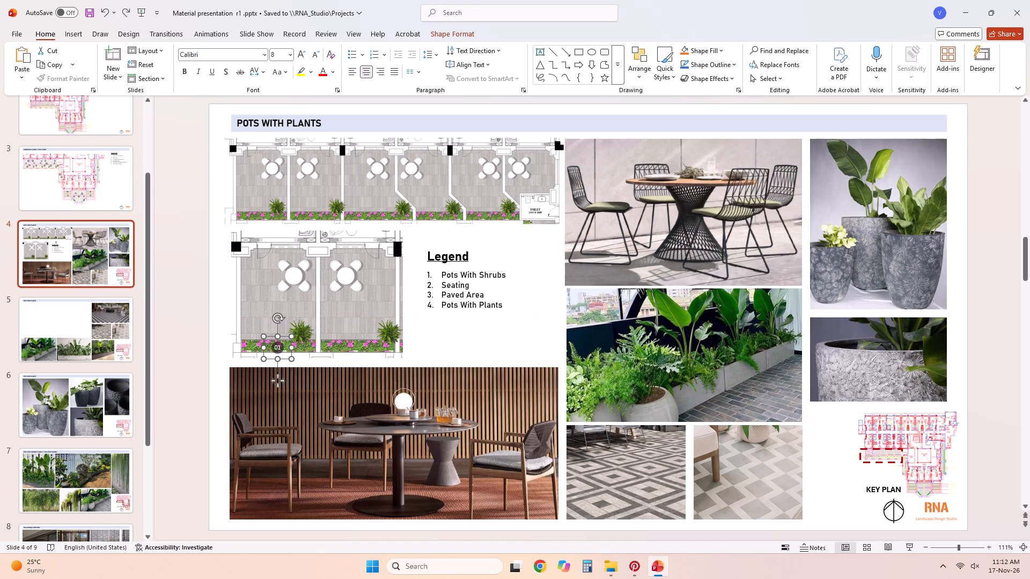
{"action": "left_click", "coordinate": [431, 330]}
{"action": "left_click", "coordinate": [477, 357]}
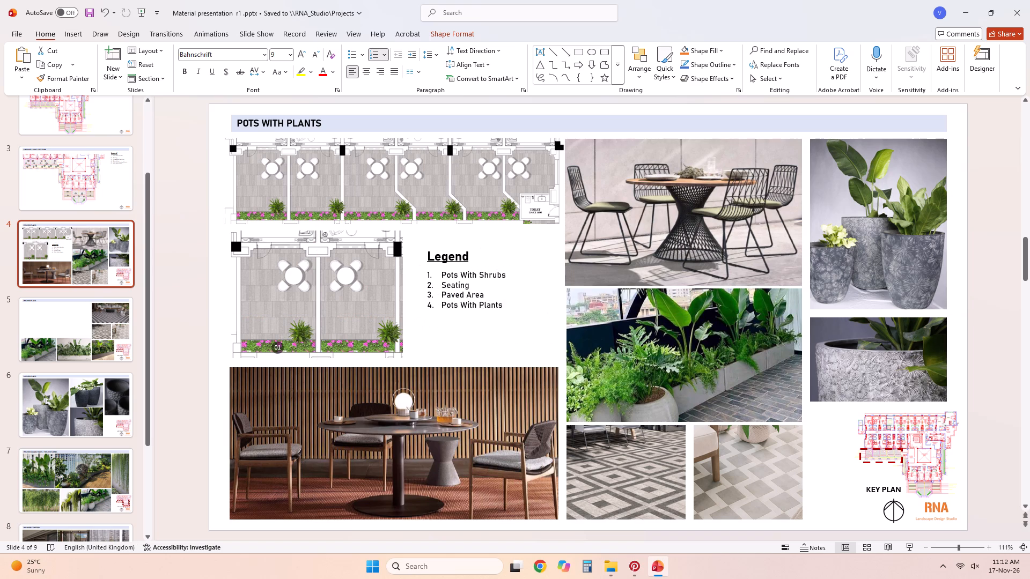
Add another copy of the 01 marker on the second bay's planting strip in the enlarged plan.
{"action": "key", "text": "ctrl+v"}
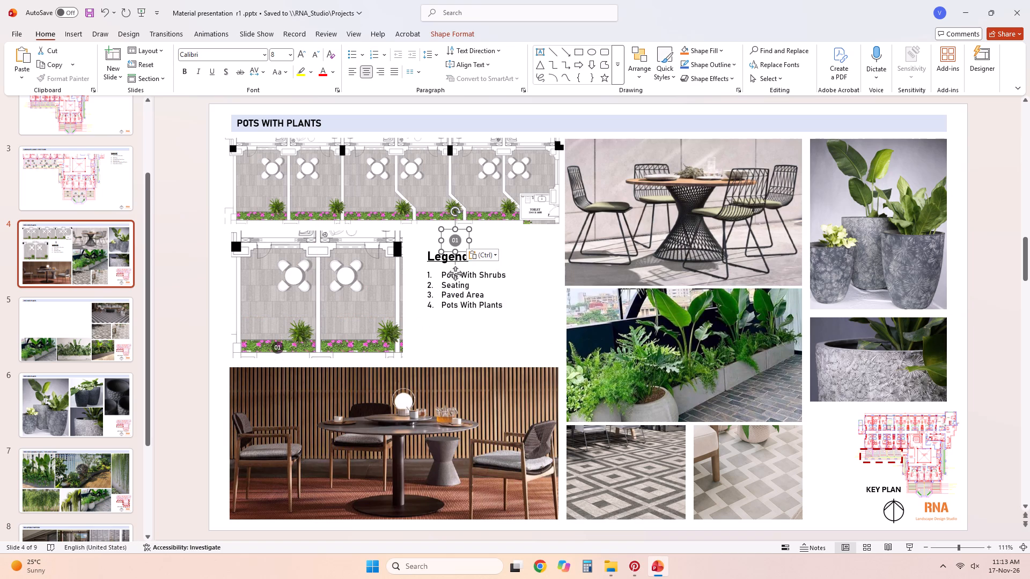
{"action": "left_click_drag", "start_coordinate": [445, 242], "coordinate": [344, 350]}
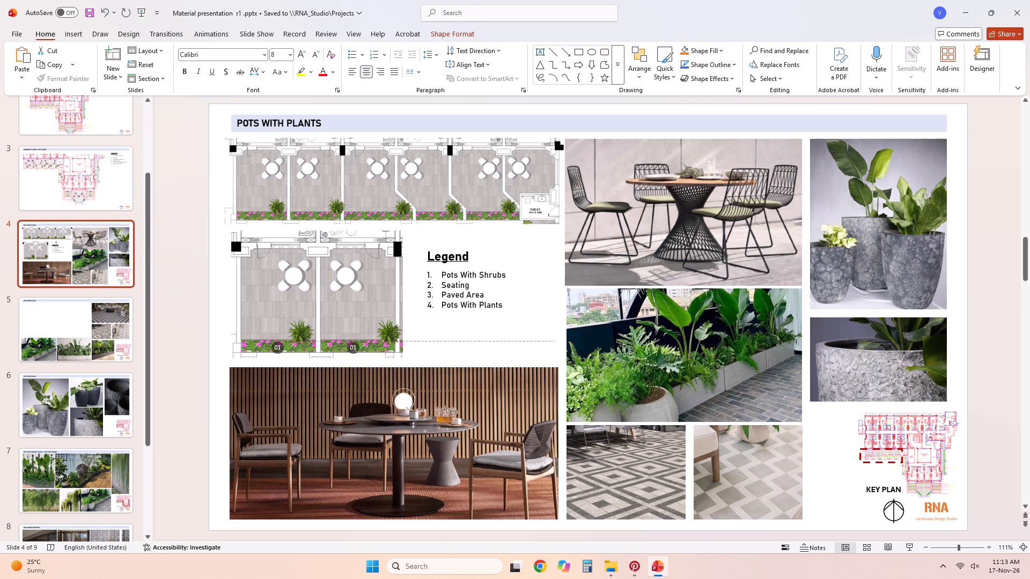
{"action": "left_click", "coordinate": [546, 347]}
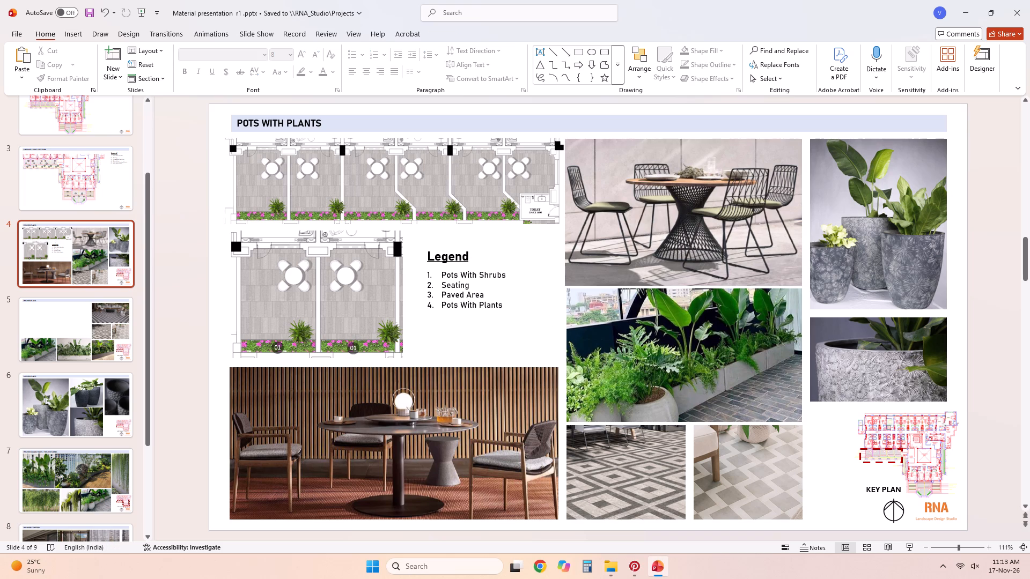
Nudge both 01 markers slightly upward so they line up within the planting strips, shifting the first bay's marker slightly left.
{"action": "left_click", "coordinate": [276, 353]}
{"action": "left_click", "coordinate": [283, 351]}
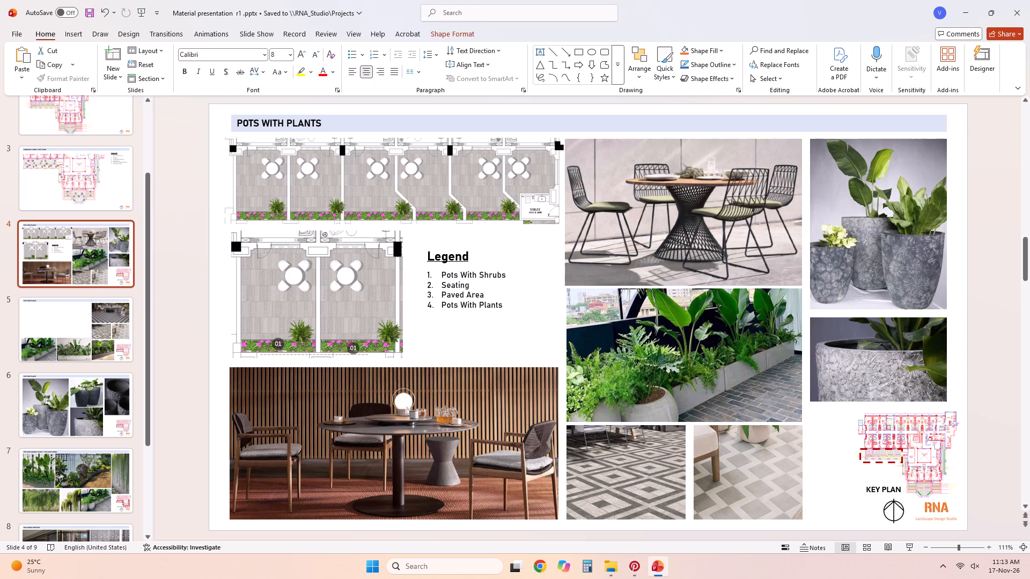
{"action": "left_click", "coordinate": [365, 353]}
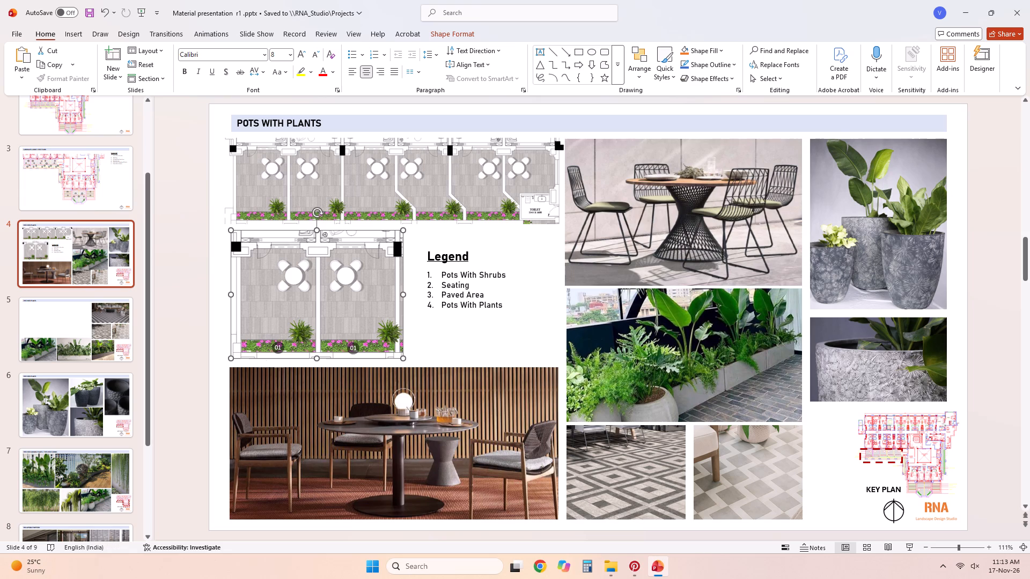
{"action": "left_click", "coordinate": [362, 354]}
{"action": "key", "text": "Up"}
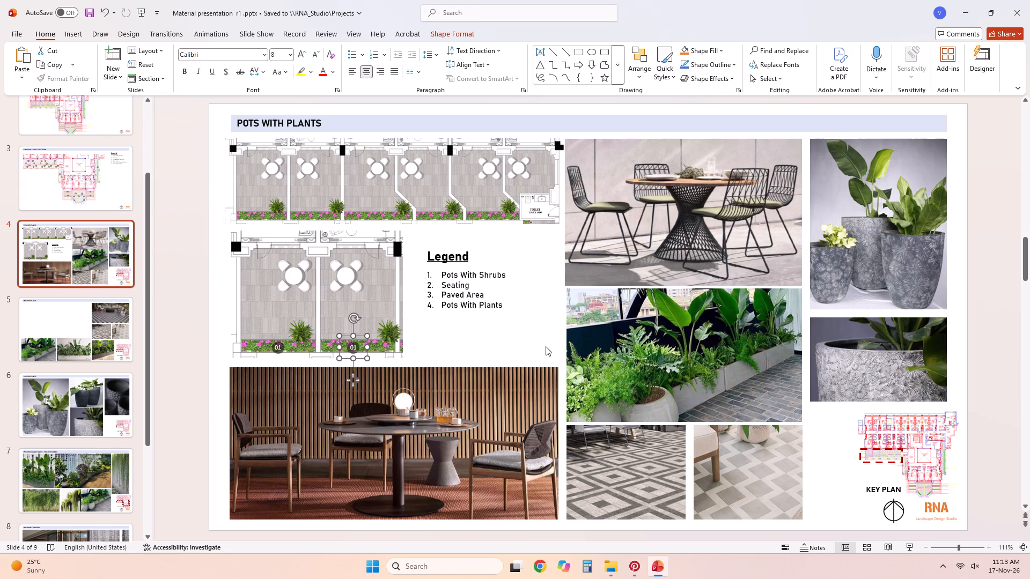
{"action": "key", "text": "Up"}
{"action": "key", "text": "Up"}
{"action": "key", "text": "Up"}
{"action": "left_click", "coordinate": [270, 351]}
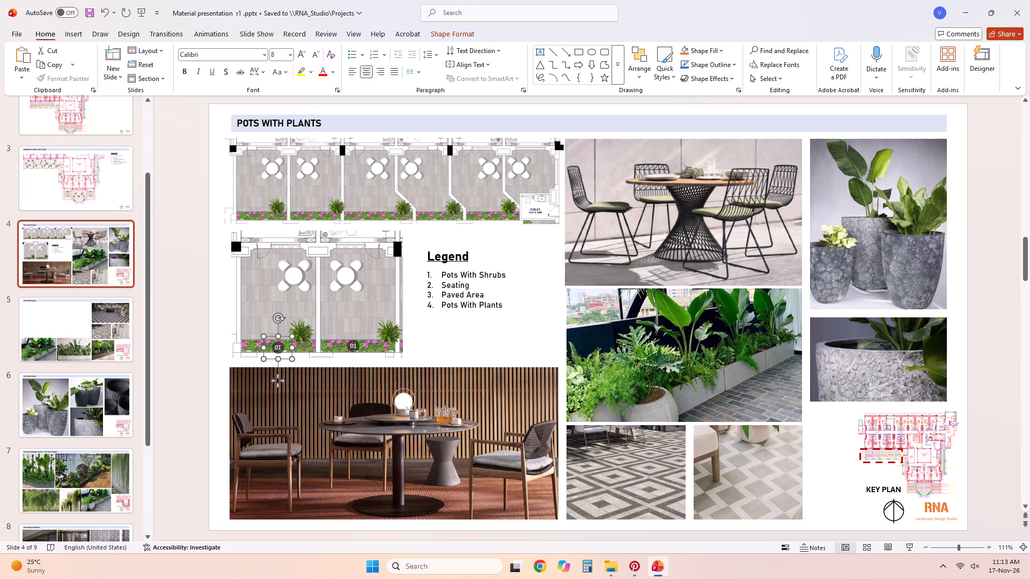
{"action": "key", "text": "Up"}
{"action": "key", "text": "Up"}
{"action": "key", "text": "Up"}
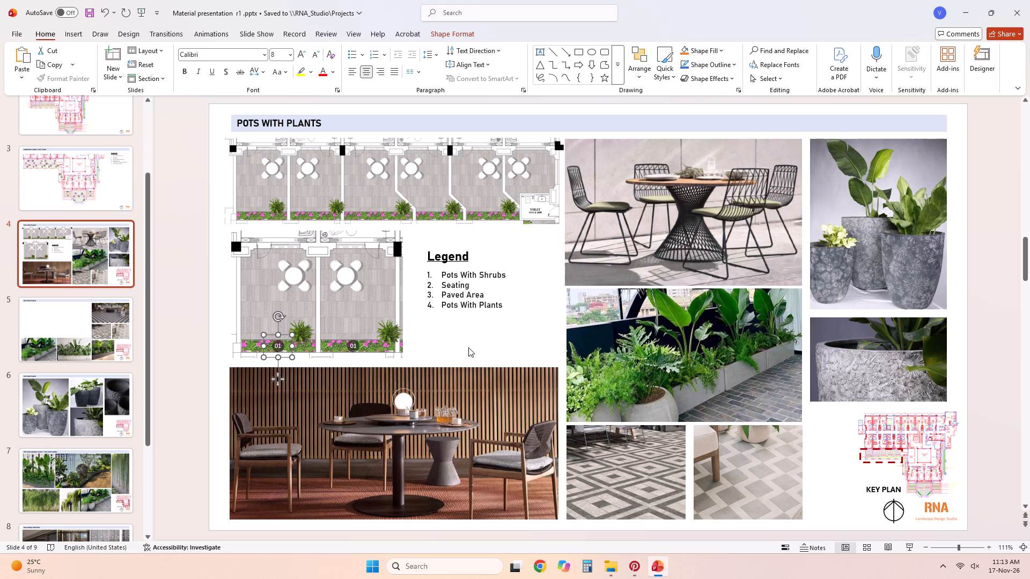
{"action": "key", "text": "Left"}
{"action": "key", "text": "Left"}
{"action": "left_click", "coordinate": [483, 354]}
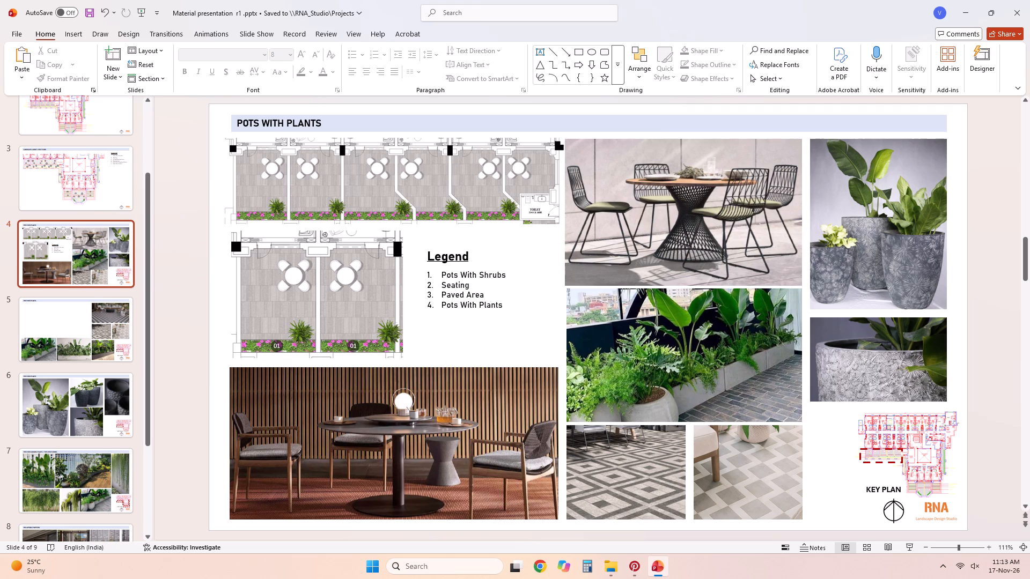
Duplicate the first bay's 01 marker and center the copy on the round table in the first bay.
{"action": "left_click", "coordinate": [277, 354]}
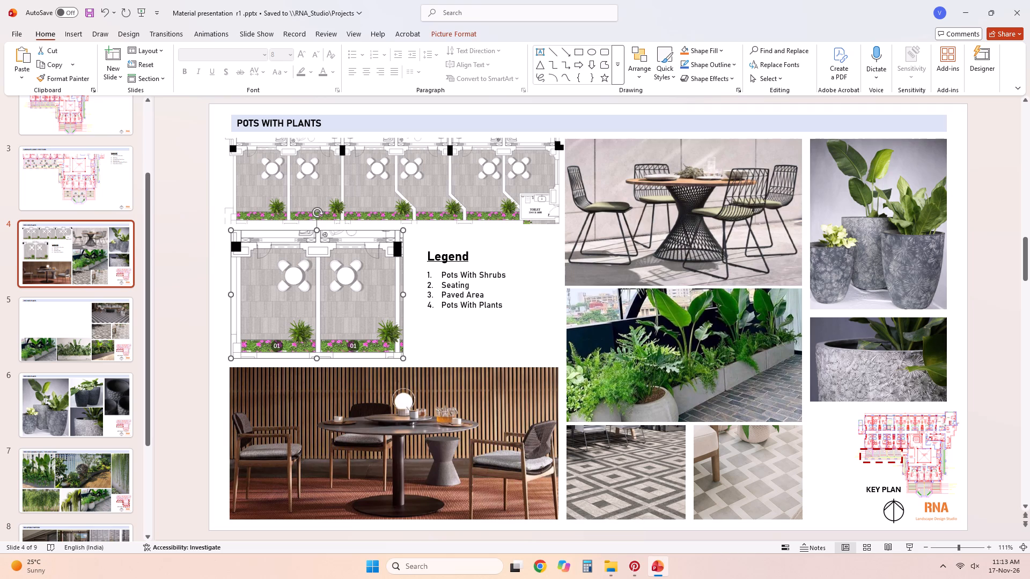
{"action": "left_click", "coordinate": [276, 351]}
{"action": "key", "text": "ctrl+c"}
{"action": "key", "text": "ctrl+v"}
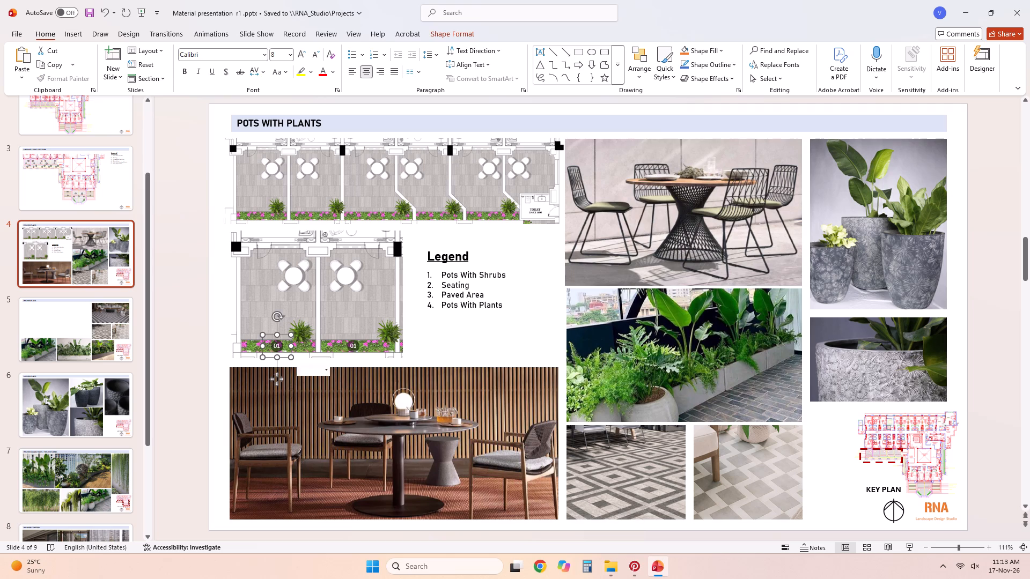
{"action": "left_click_drag", "start_coordinate": [290, 362], "coordinate": [300, 282]}
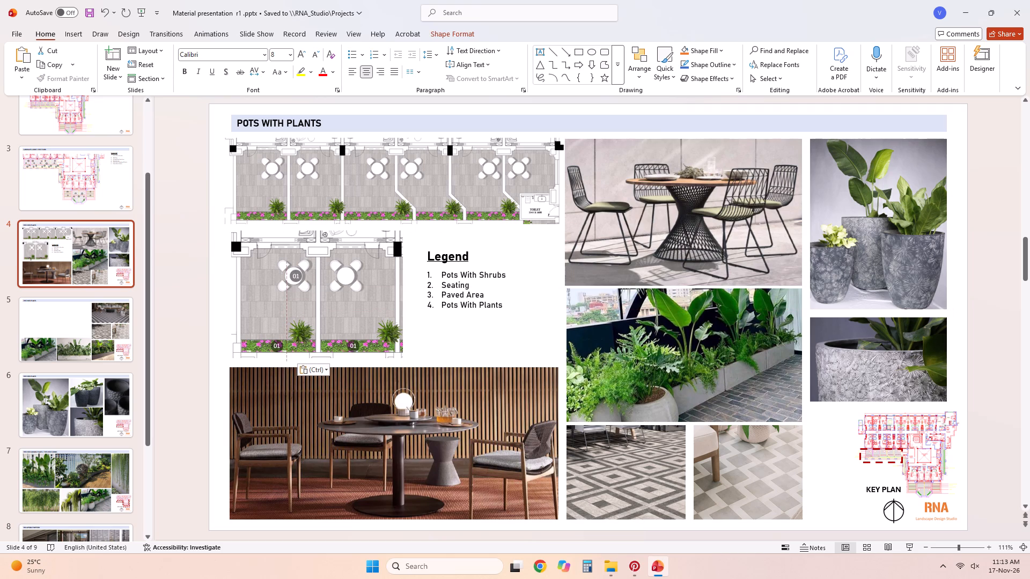
{"action": "left_click_drag", "start_coordinate": [300, 282], "coordinate": [299, 284]}
{"action": "key", "text": "Left"}
{"action": "key", "text": "Left"}
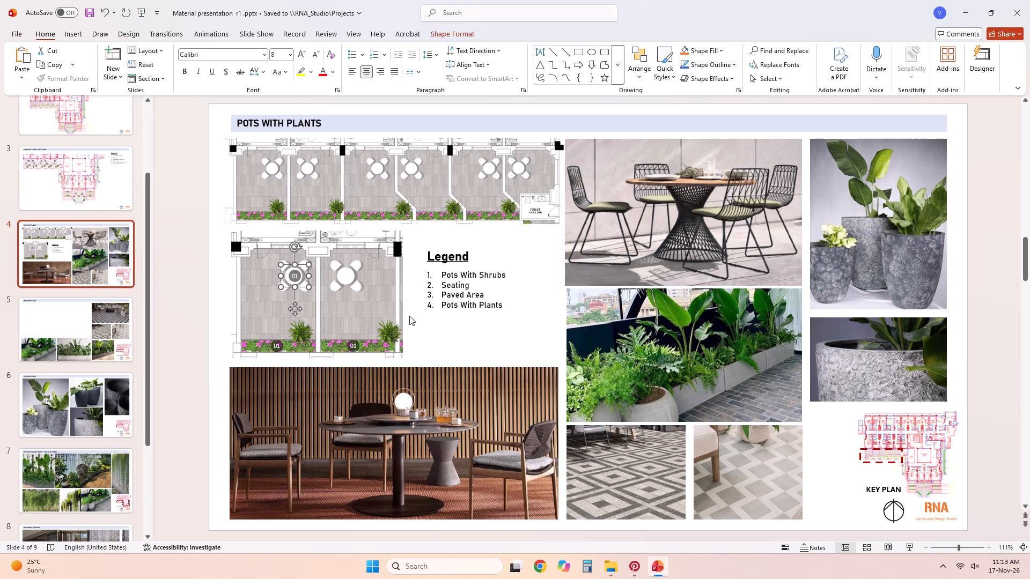
{"action": "key", "text": "Left"}
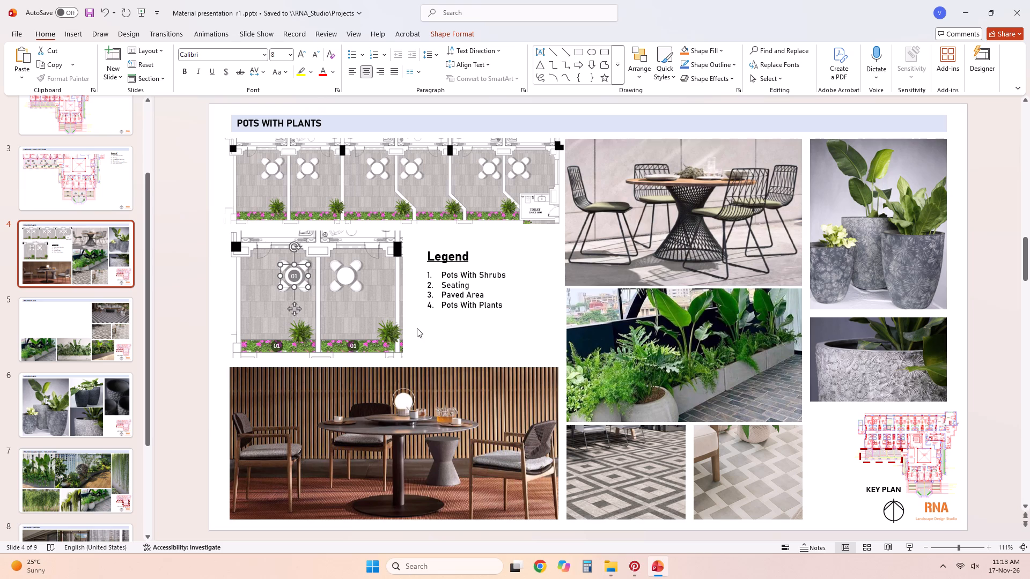
{"action": "left_click", "coordinate": [419, 330]}
{"action": "left_click", "coordinate": [431, 354]}
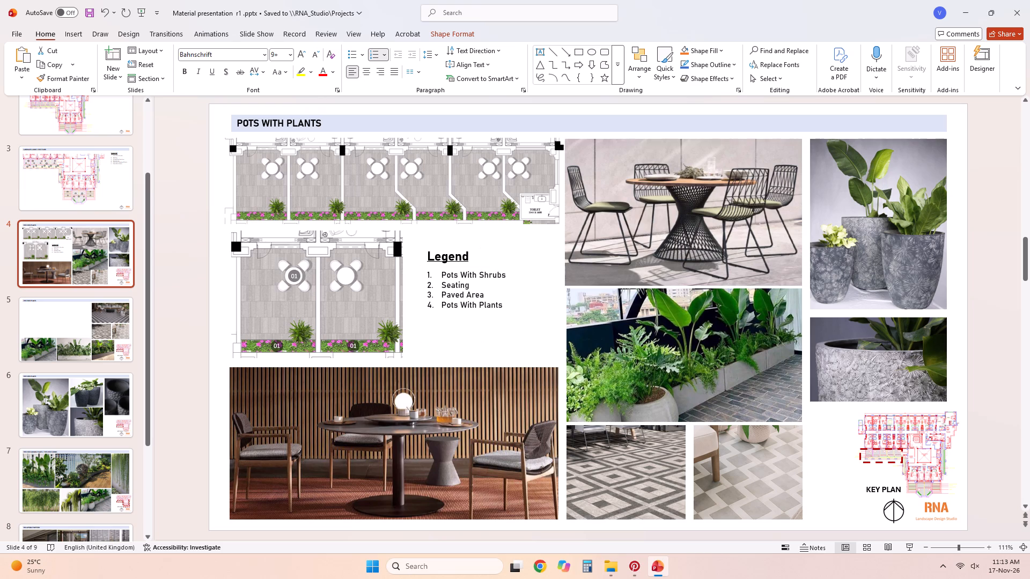
Add another copy of the 01 marker centered on the round table in the second bay.
{"action": "key", "text": "ctrl+v"}
{"action": "left_click_drag", "start_coordinate": [293, 360], "coordinate": [346, 284]}
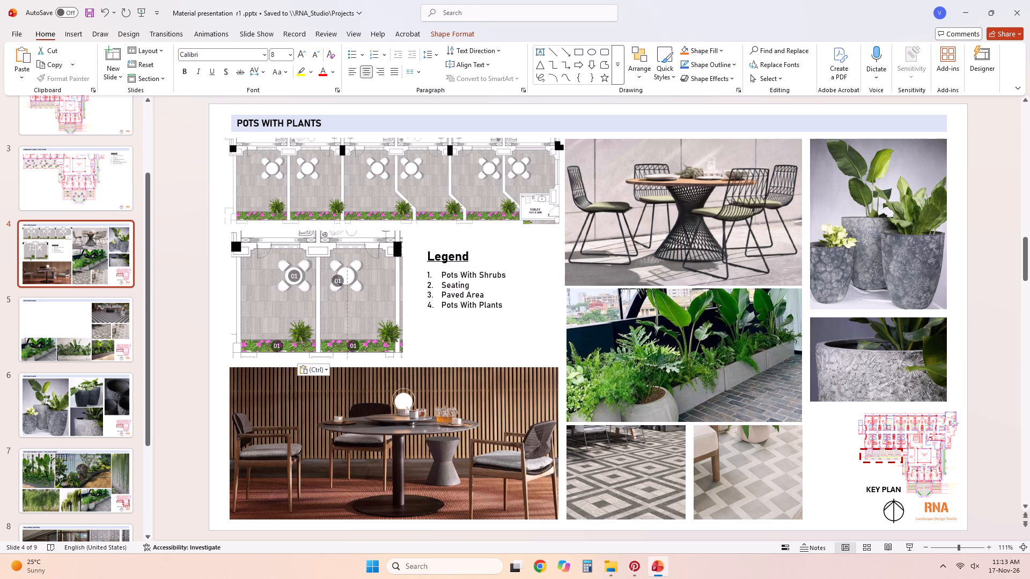
{"action": "left_click_drag", "start_coordinate": [346, 284], "coordinate": [355, 280]}
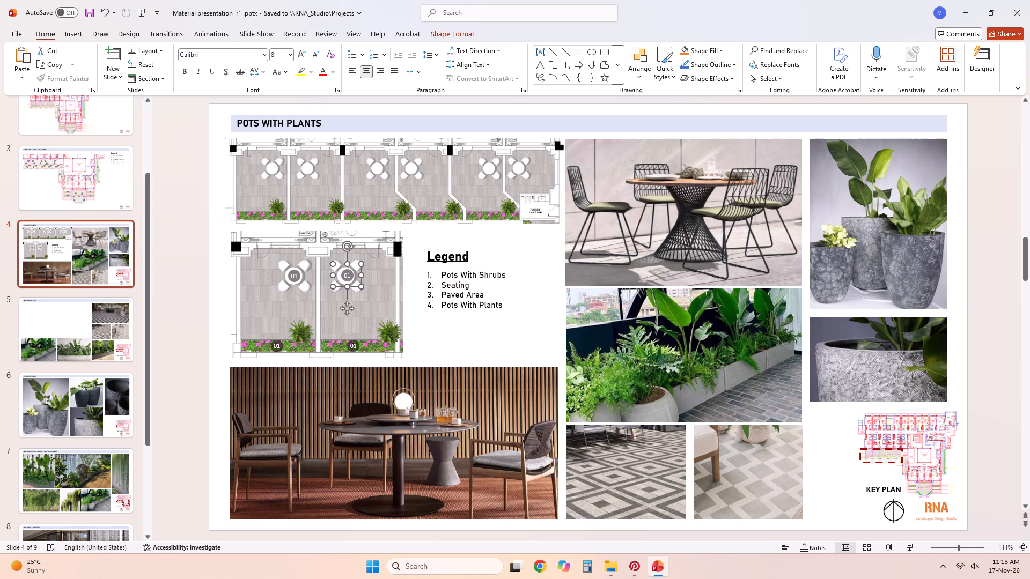
{"action": "key", "text": "Left"}
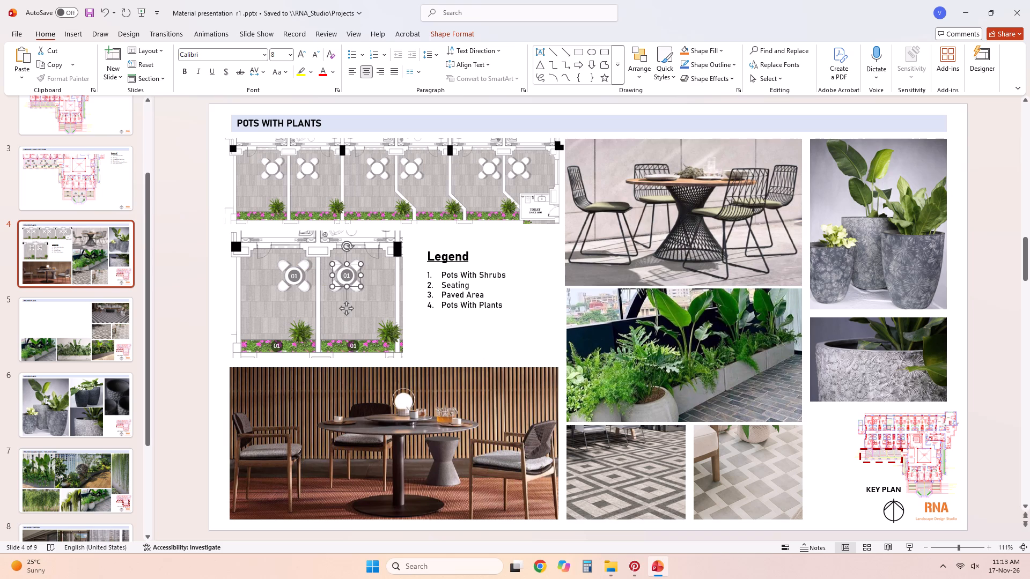
Relabel the marker on the second bay's table as 02.
{"action": "double_click", "coordinate": [347, 276]}
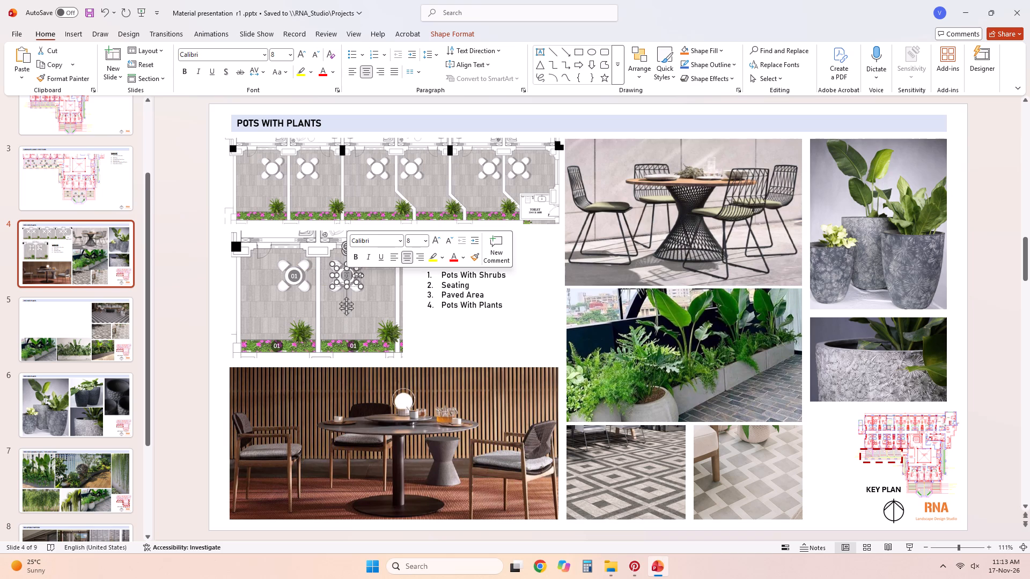
{"action": "type", "text": "02"}
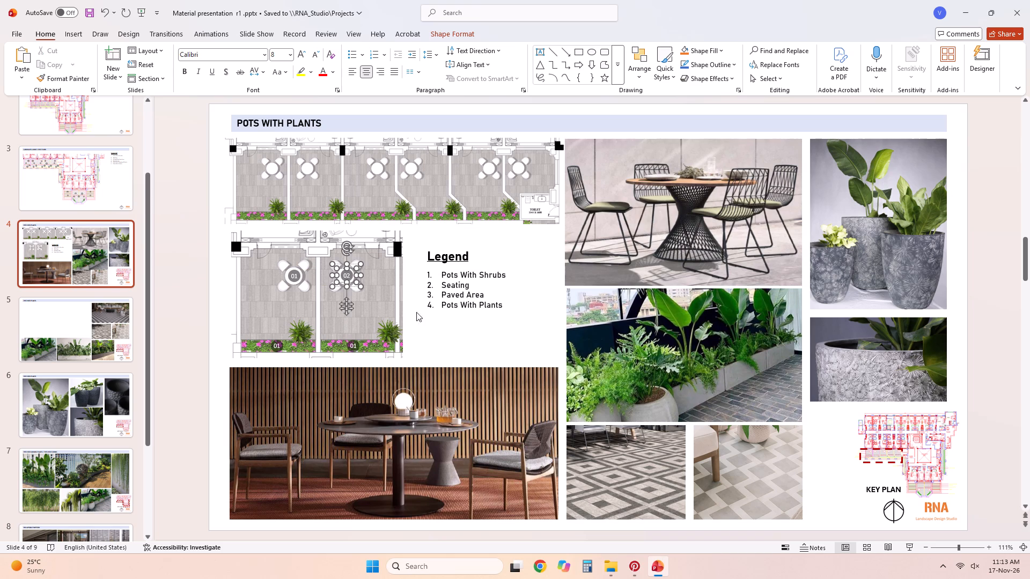
{"action": "left_click", "coordinate": [433, 336]}
Relabel the marker on the first bay's round table as 02 in the enlarged plan.
{"action": "double_click", "coordinate": [294, 276]}
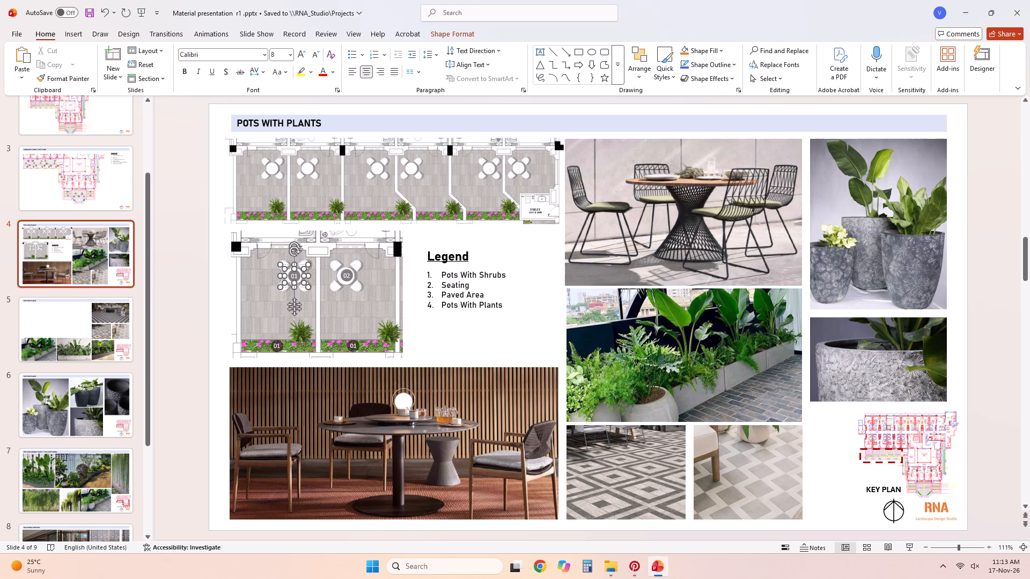
{"action": "type", "text": "02"}
{"action": "left_click", "coordinate": [449, 350]}
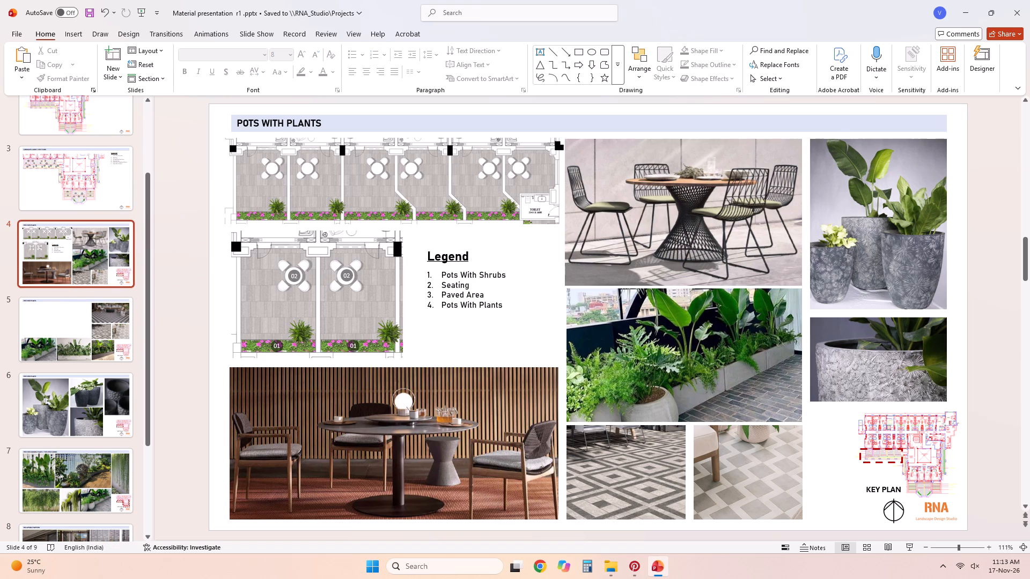
Add another copy of the 01 marker, relabel it 03, and place it on the first bay's paving below the table.
{"action": "key", "text": "ctrl+v"}
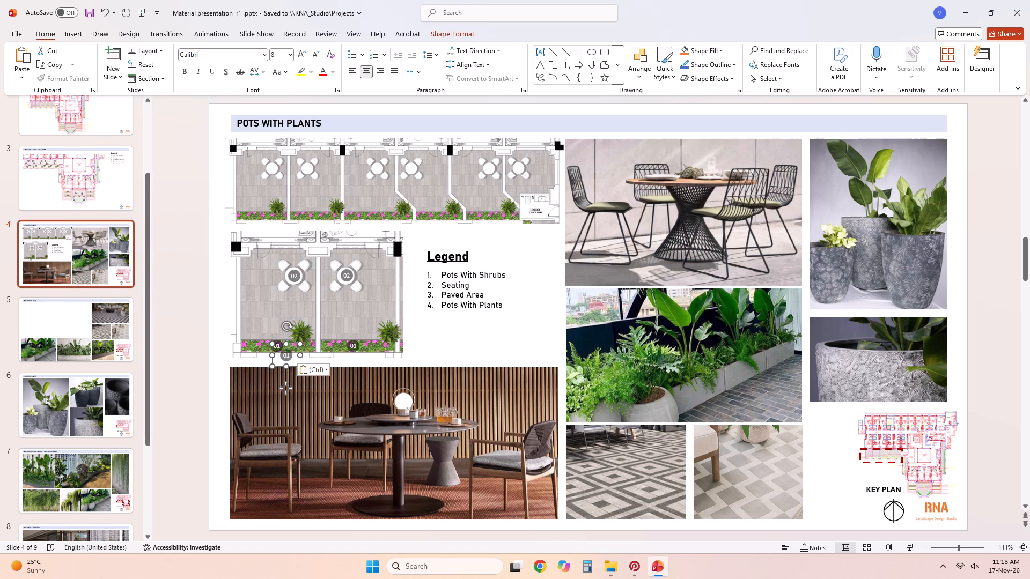
{"action": "left_click", "coordinate": [288, 358]}
{"action": "double_click", "coordinate": [284, 355]}
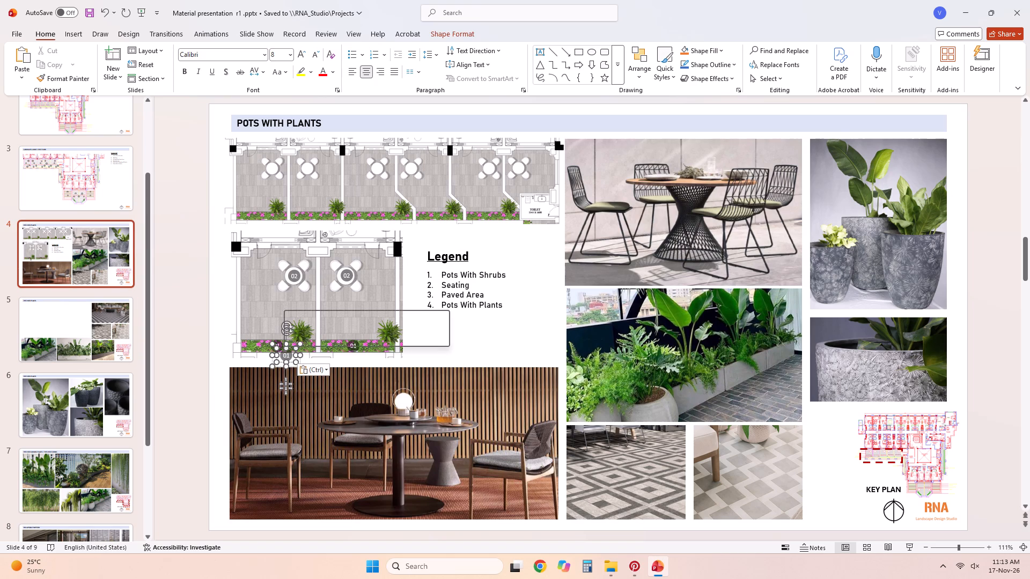
{"action": "type", "text": "03"}
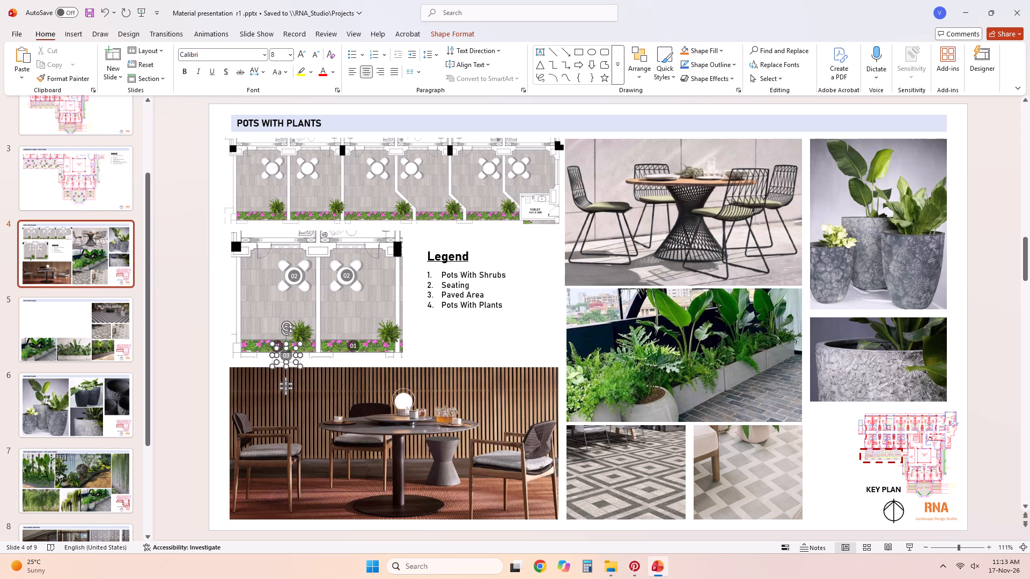
{"action": "left_click", "coordinate": [432, 353]}
{"action": "left_click_drag", "start_coordinate": [291, 363], "coordinate": [291, 339]}
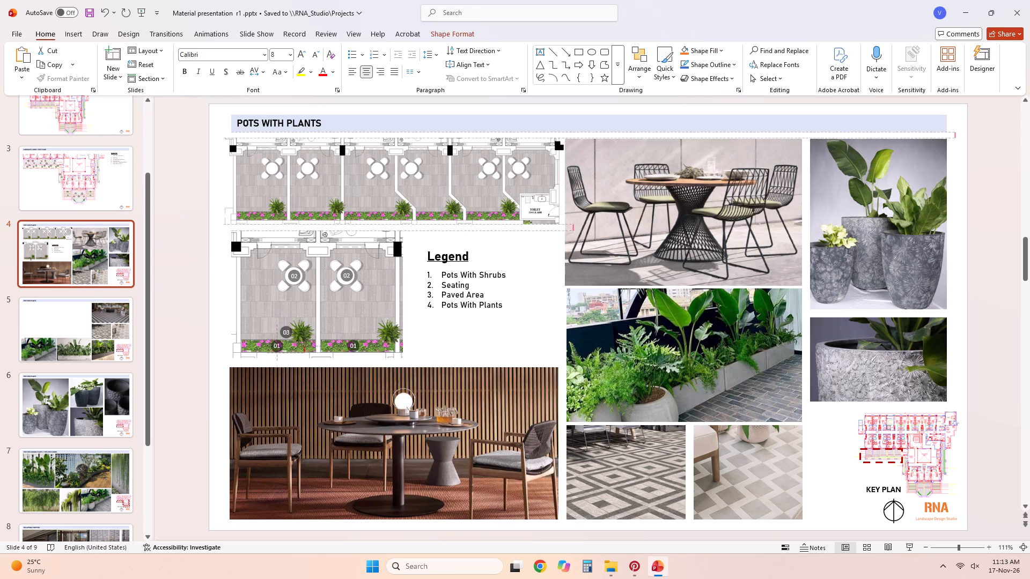
{"action": "left_click_drag", "start_coordinate": [291, 339], "coordinate": [279, 314]}
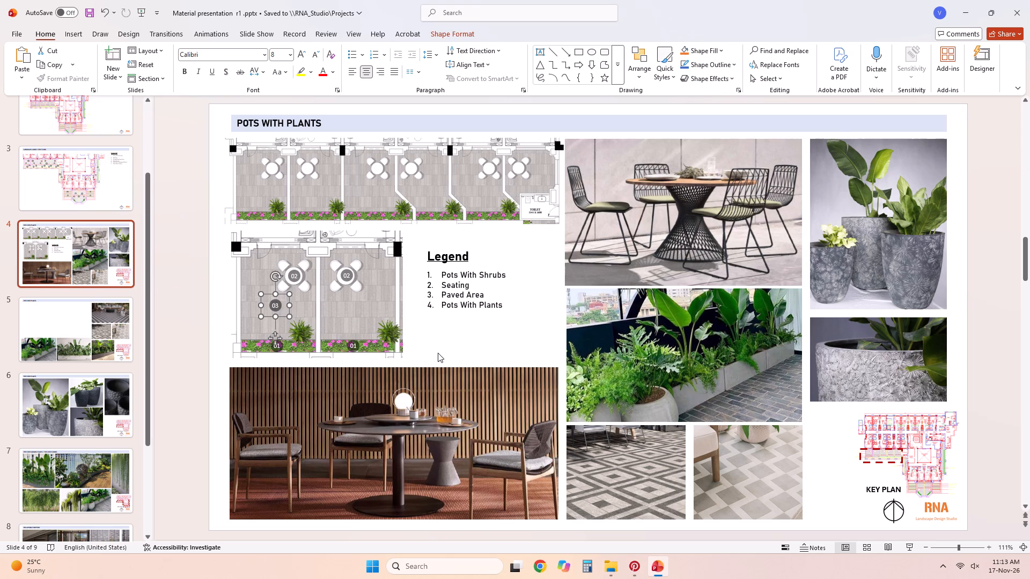
{"action": "left_click", "coordinate": [438, 353]}
Duplicate the 03 marker and place the copy on the second bay's paving, level with the first bay's 03.
{"action": "left_click", "coordinate": [276, 307]}
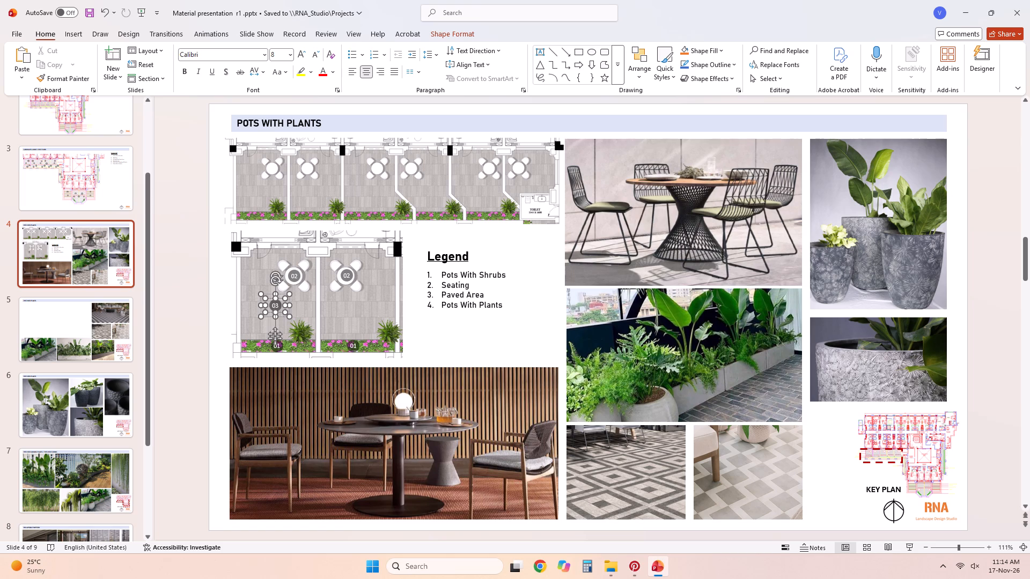
{"action": "left_click", "coordinate": [490, 363]}
{"action": "left_click", "coordinate": [282, 312]}
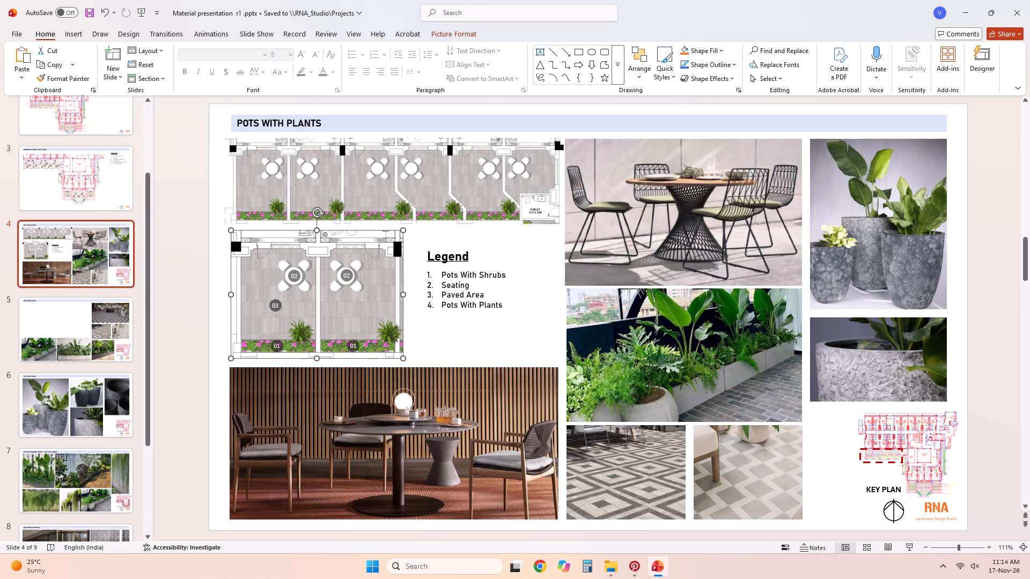
{"action": "left_click", "coordinate": [275, 306]}
{"action": "left_click", "coordinate": [279, 314]}
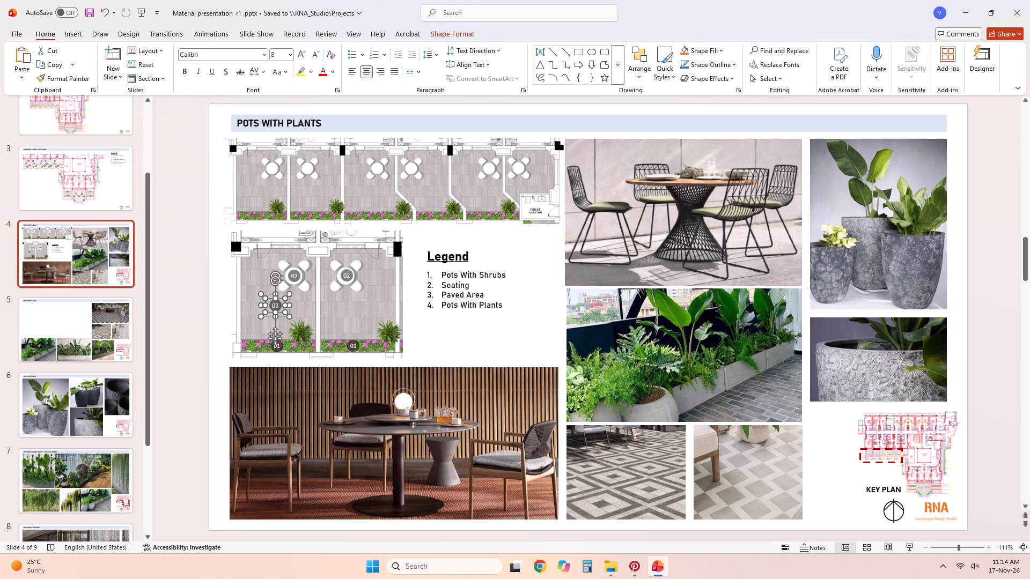
{"action": "left_click", "coordinate": [282, 318]}
{"action": "key", "text": "ctrl+c"}
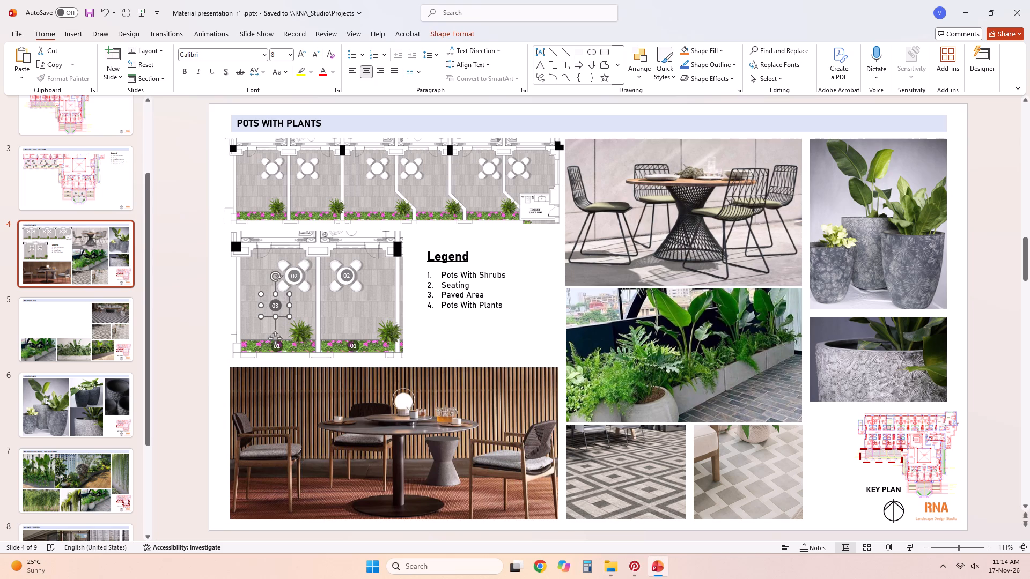
{"action": "key", "text": "ctrl+v"}
{"action": "left_click_drag", "start_coordinate": [275, 322], "coordinate": [294, 315]}
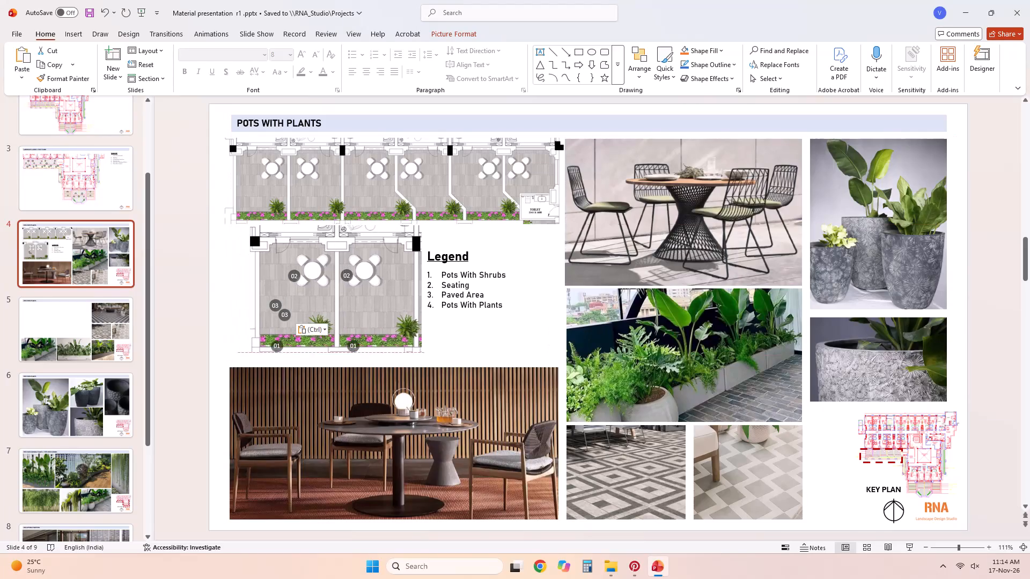
{"action": "left_click_drag", "start_coordinate": [294, 315], "coordinate": [301, 315]}
{"action": "key", "text": "ctrl+z"}
{"action": "left_click", "coordinate": [280, 313]}
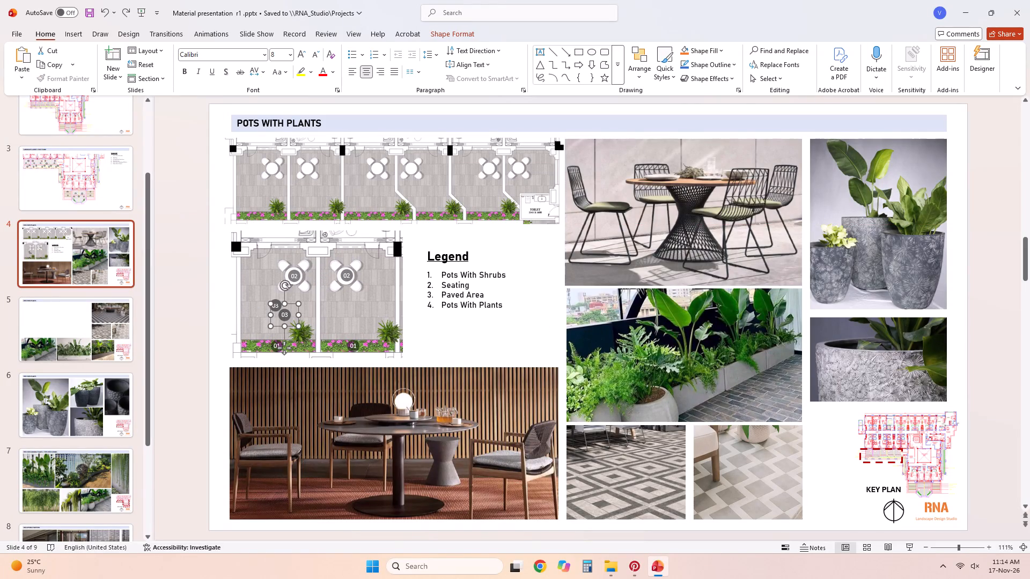
{"action": "left_click_drag", "start_coordinate": [290, 320], "coordinate": [335, 313]}
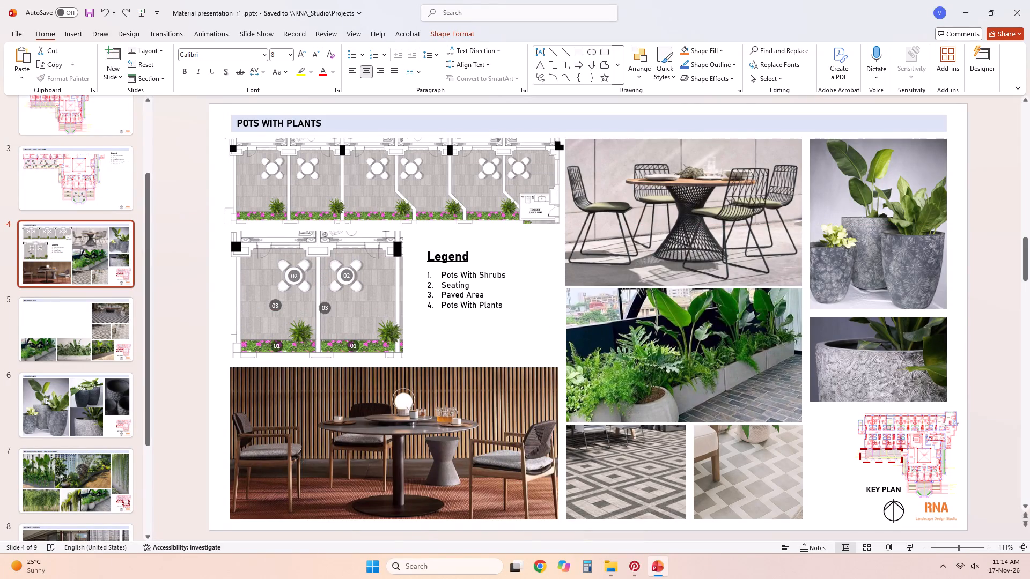
{"action": "left_click_drag", "start_coordinate": [335, 313], "coordinate": [360, 311]}
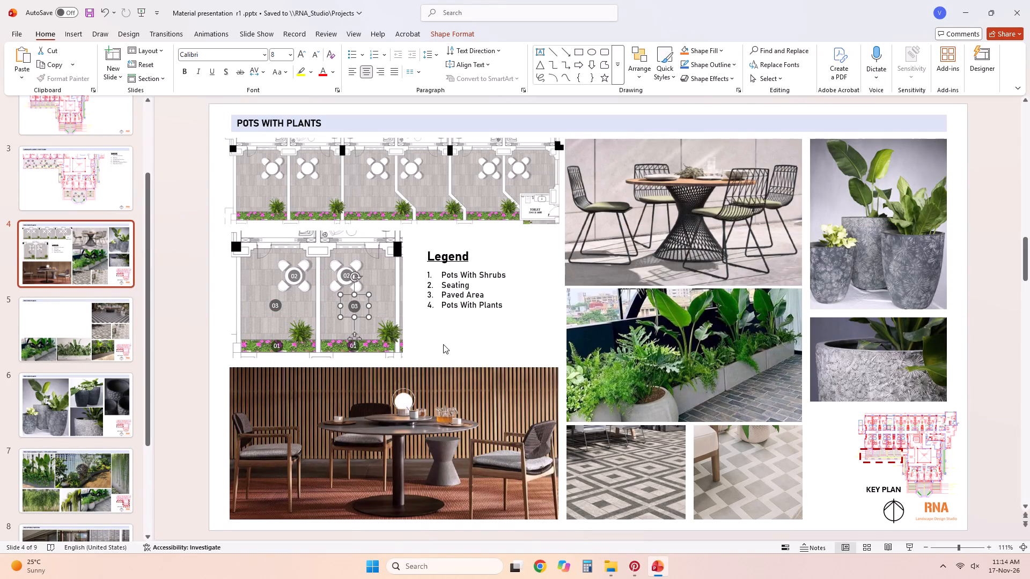
{"action": "left_click", "coordinate": [444, 344]}
Add another copy of the 03 marker over the potted plant in the first bay of the enlarged plan.
{"action": "key", "text": "ctrl+v"}
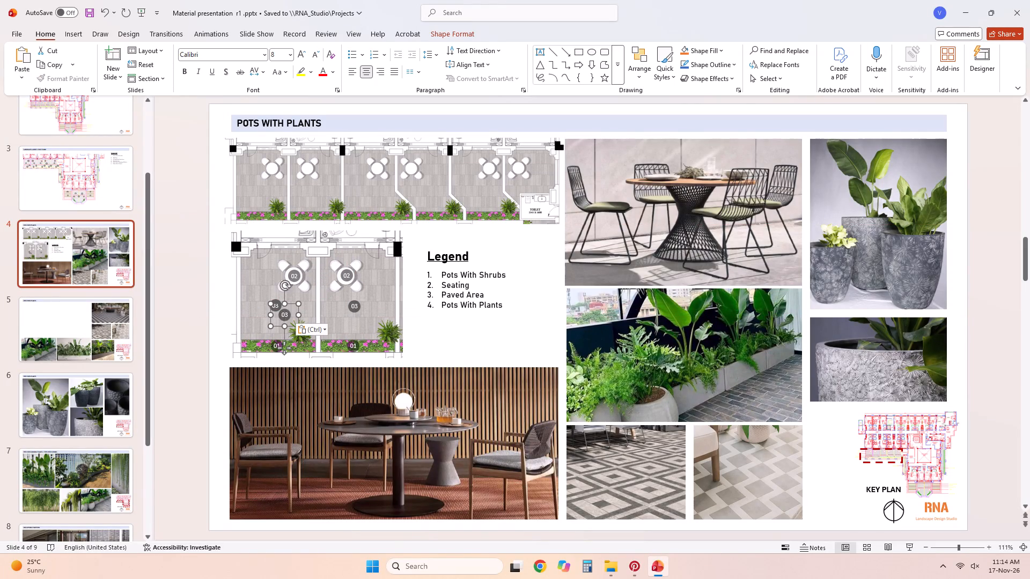
{"action": "left_click_drag", "start_coordinate": [285, 322], "coordinate": [291, 330]}
{"action": "key", "text": "ctrl+z"}
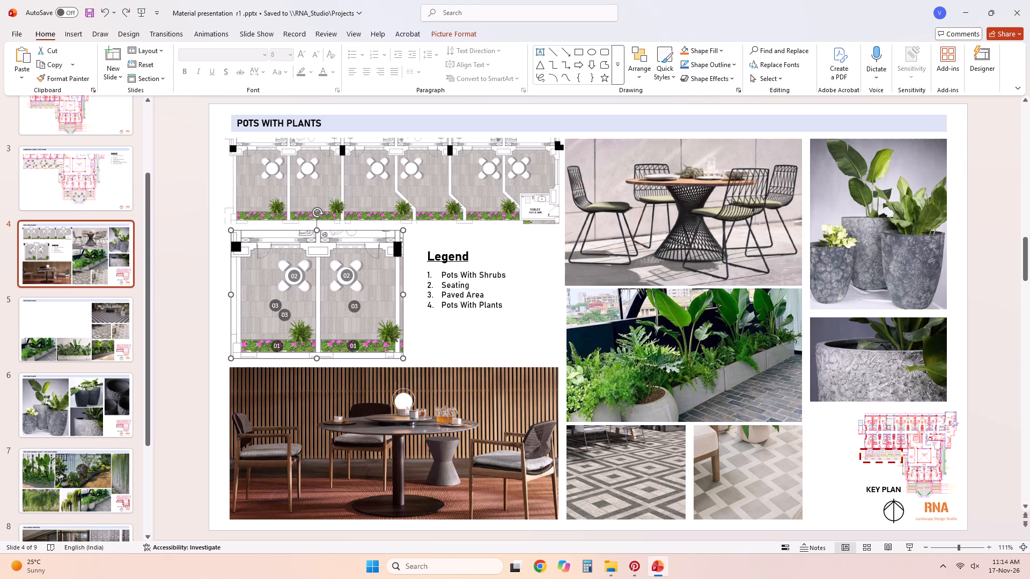
{"action": "left_click", "coordinate": [287, 322]}
{"action": "left_click", "coordinate": [290, 318]}
{"action": "left_click_drag", "start_coordinate": [290, 323], "coordinate": [295, 330]}
{"action": "key", "text": "ctrl+z"}
{"action": "left_click", "coordinate": [290, 321]}
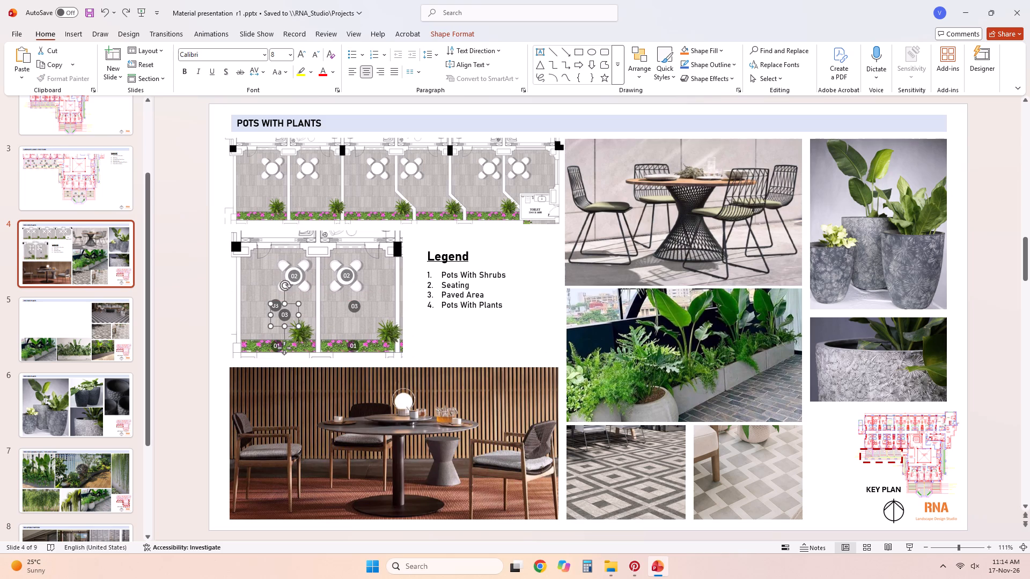
{"action": "left_click", "coordinate": [295, 317]}
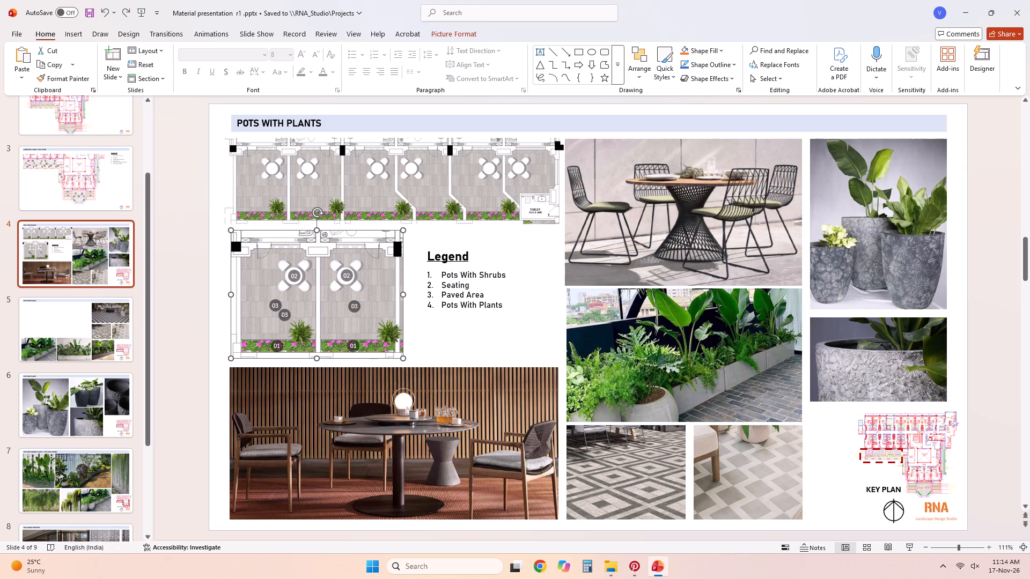
{"action": "left_click", "coordinate": [504, 361]}
{"action": "left_click", "coordinate": [283, 318]}
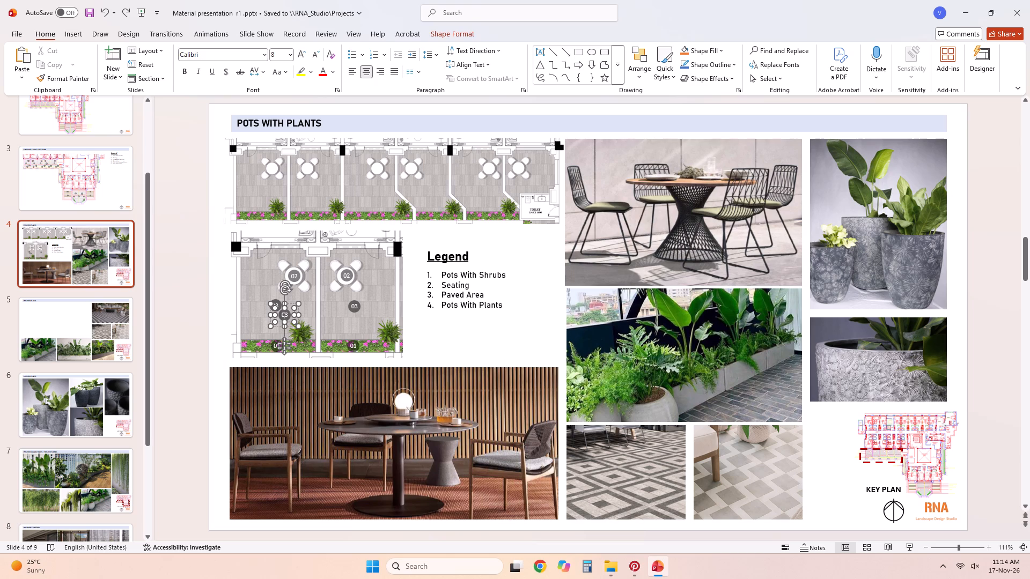
{"action": "left_click", "coordinate": [289, 323]}
{"action": "left_click", "coordinate": [289, 328]}
{"action": "left_click_drag", "start_coordinate": [289, 328], "coordinate": [302, 340]}
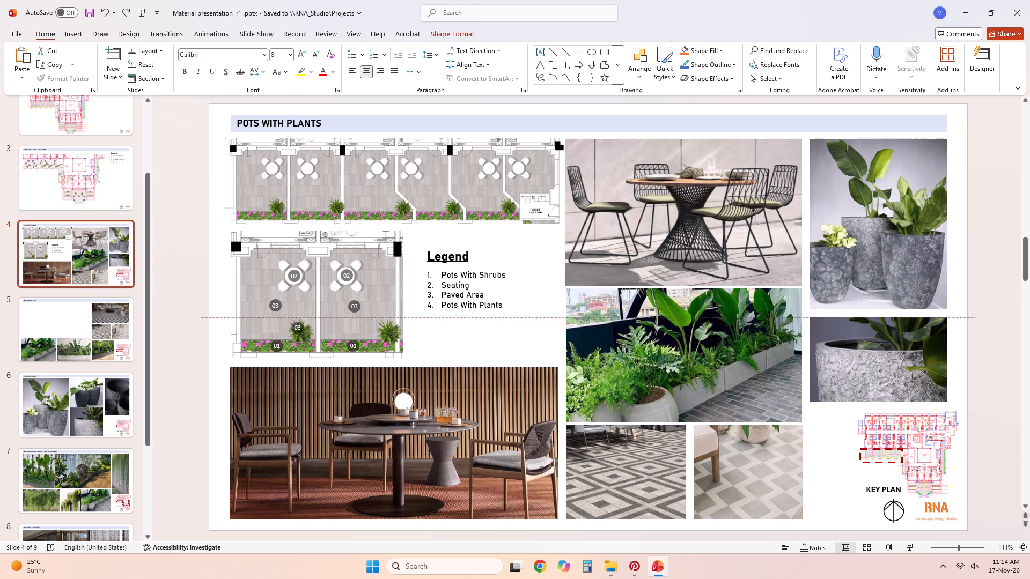
{"action": "left_click_drag", "start_coordinate": [302, 340], "coordinate": [304, 346]}
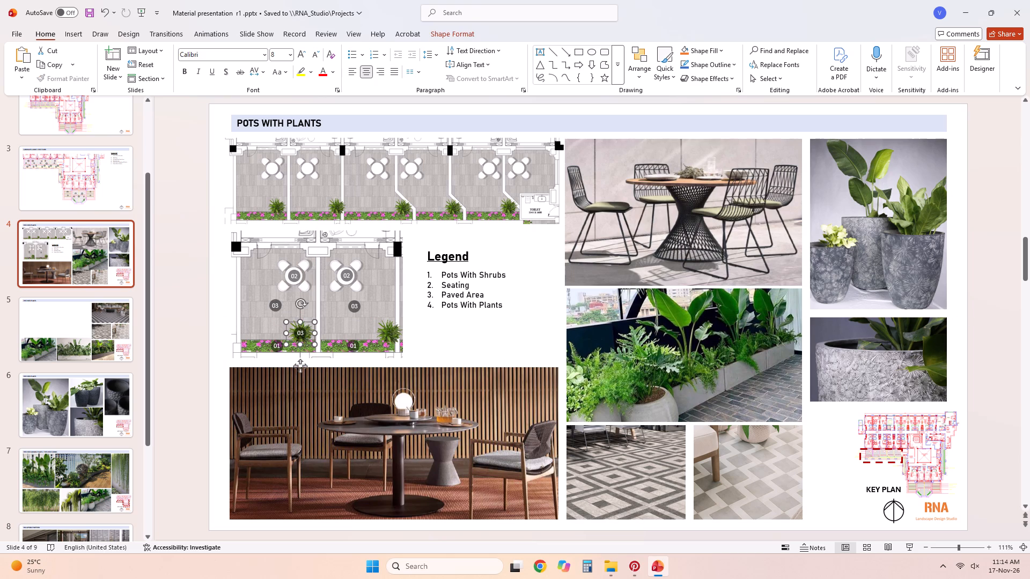
Relabel the marker on the first bay's potted plant as 04.
{"action": "double_click", "coordinate": [298, 332]}
{"action": "type", "text": "04"}
{"action": "left_click", "coordinate": [432, 335]}
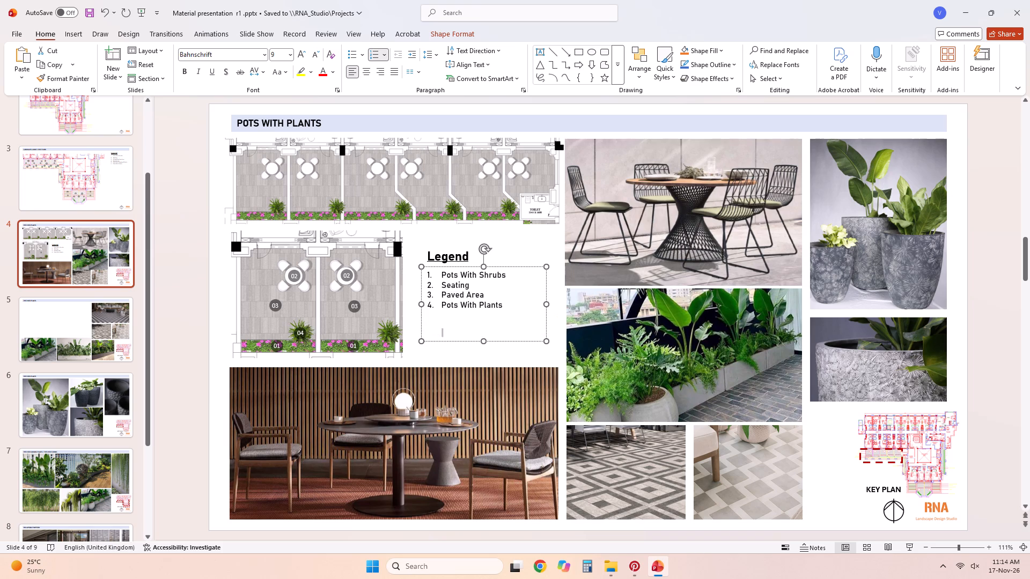
{"action": "left_click", "coordinate": [576, 357]}
{"action": "left_click", "coordinate": [550, 354]}
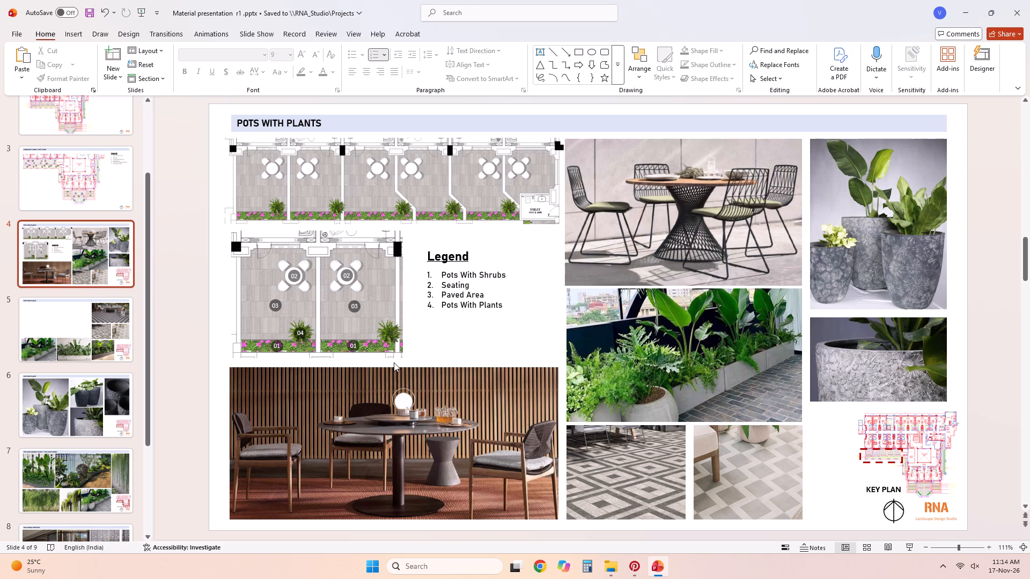
Duplicate the 04 marker and center the copy on the potted plant in the second bay, level with the first bay's 04.
{"action": "left_click", "coordinate": [306, 332]}
{"action": "key", "text": "ctrl+c"}
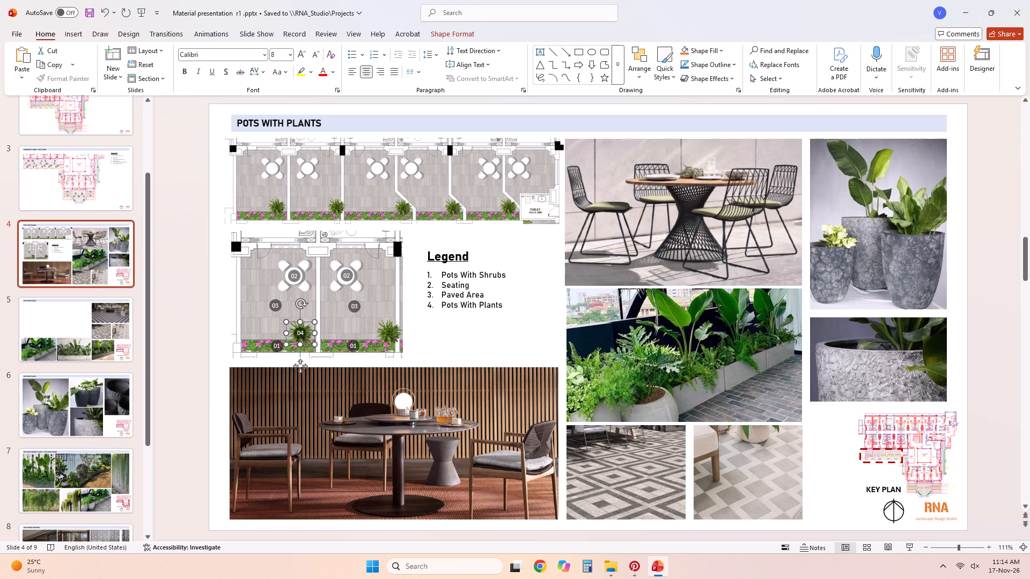
{"action": "key", "text": "ctrl+v"}
{"action": "left_click_drag", "start_coordinate": [312, 348], "coordinate": [391, 340]}
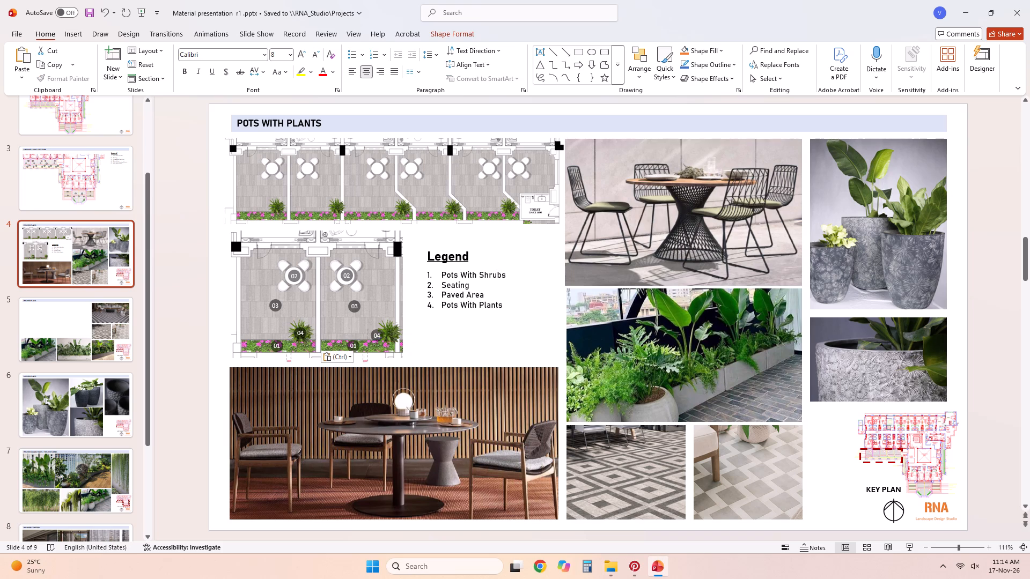
{"action": "left_click_drag", "start_coordinate": [391, 340], "coordinate": [392, 338]}
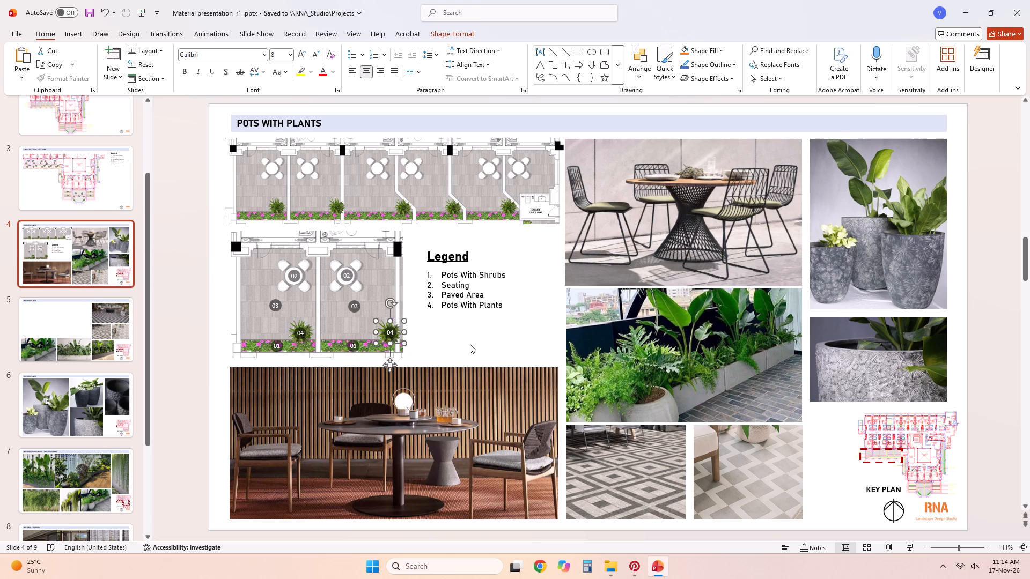
{"action": "left_click", "coordinate": [470, 344]}
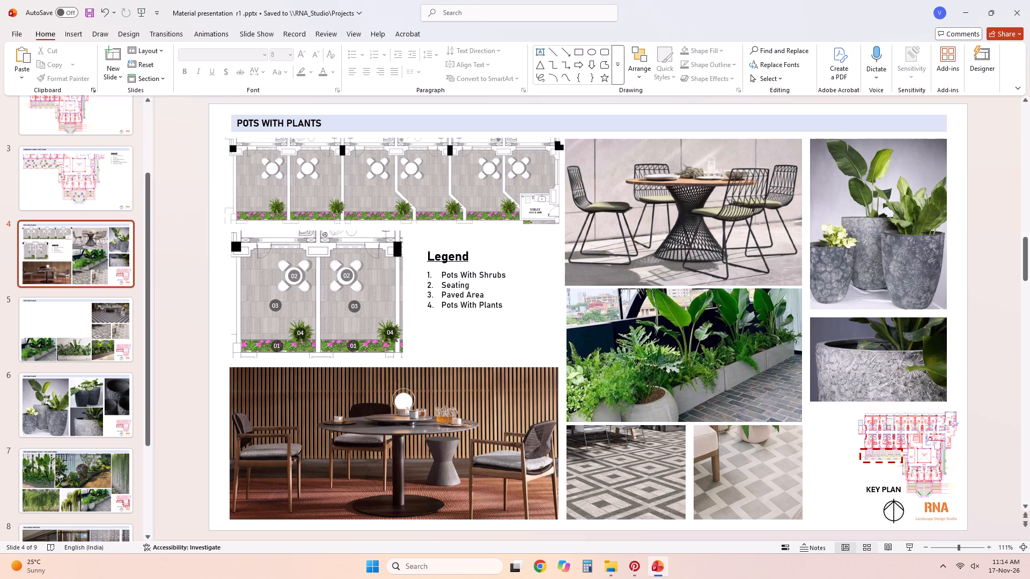
Copy the enlarged plan's 01 marker onto the planting strip in the first bay of the upper six-bay plan.
{"action": "left_click", "coordinate": [297, 273]}
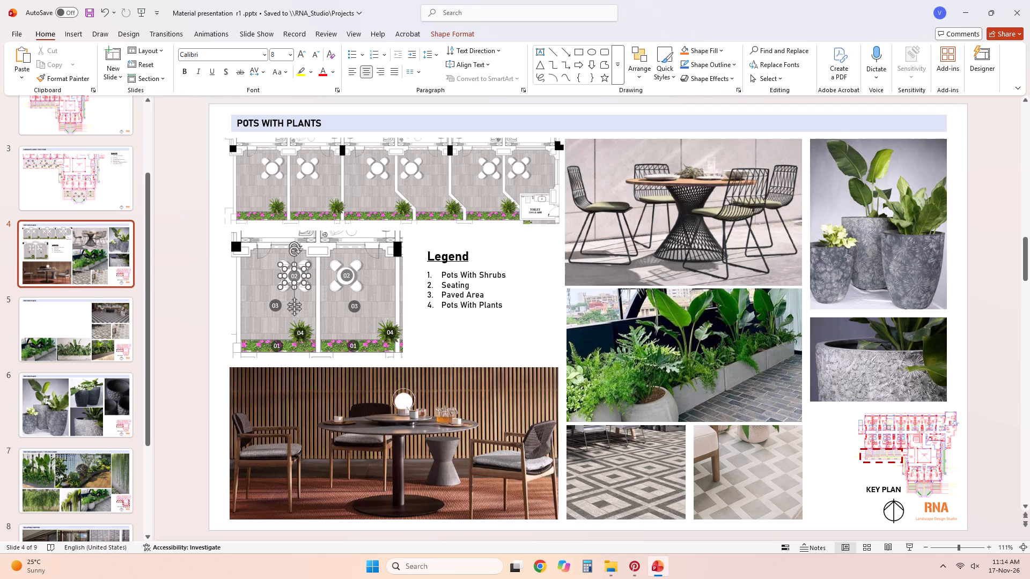
{"action": "left_click", "coordinate": [282, 347]}
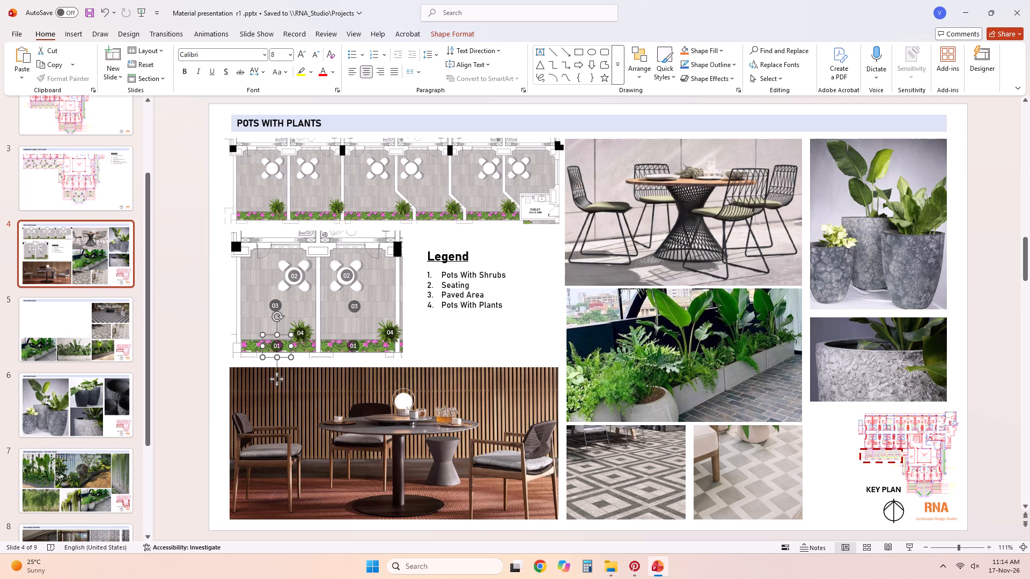
{"action": "key", "text": "ctrl+c"}
{"action": "key", "text": "ctrl+v"}
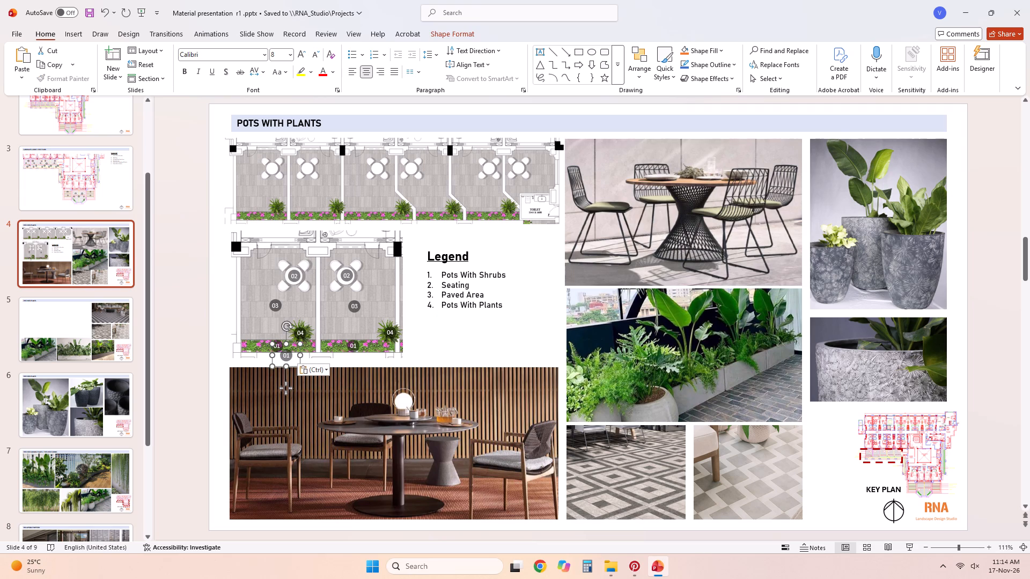
{"action": "left_click_drag", "start_coordinate": [286, 388], "coordinate": [283, 346]}
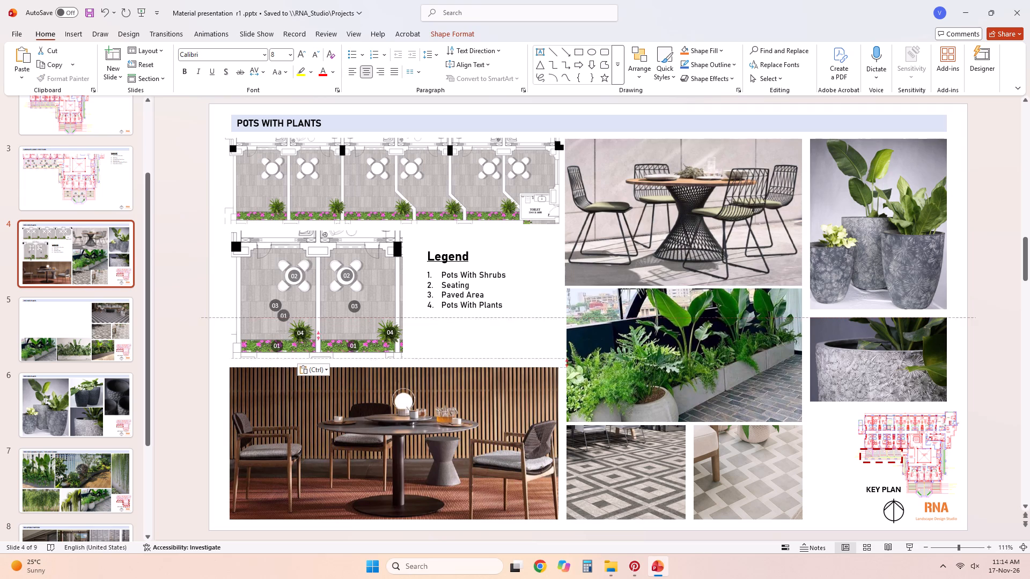
{"action": "left_click_drag", "start_coordinate": [283, 346], "coordinate": [260, 245]}
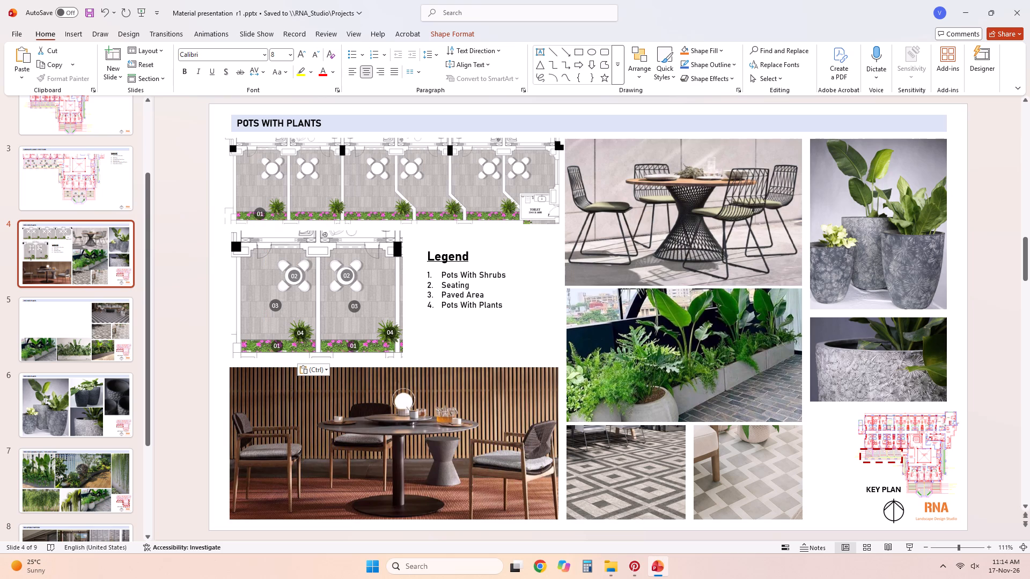
{"action": "left_click_drag", "start_coordinate": [260, 245], "coordinate": [260, 248]}
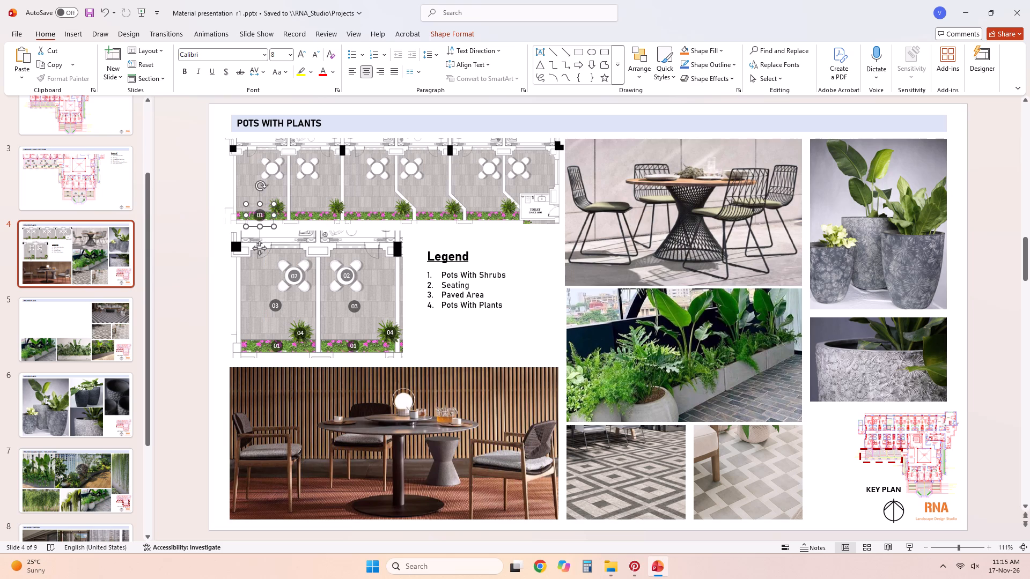
Add a copy of the 01 marker on the second bay's planting strip in the upper six-bay plan, level with the first bay's marker.
{"action": "left_click", "coordinate": [483, 339]}
{"action": "left_click", "coordinate": [559, 360]}
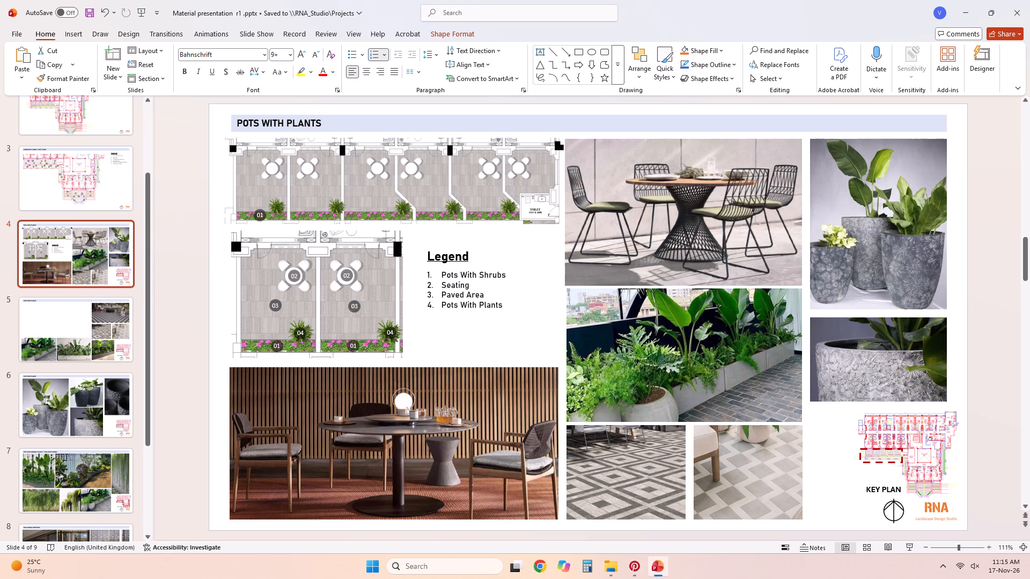
{"action": "key", "text": "ctrl+v"}
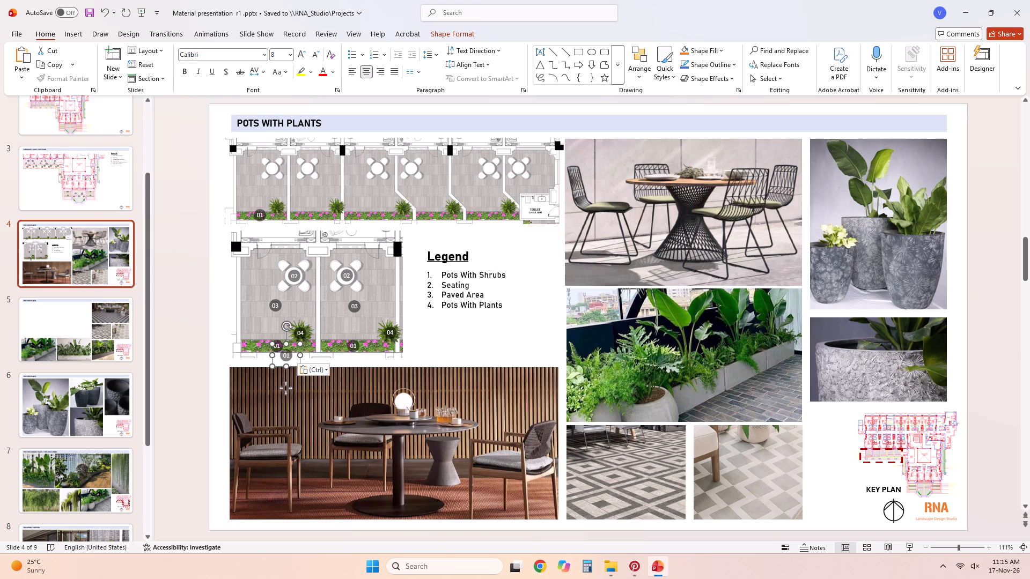
{"action": "left_click_drag", "start_coordinate": [286, 389], "coordinate": [314, 245]}
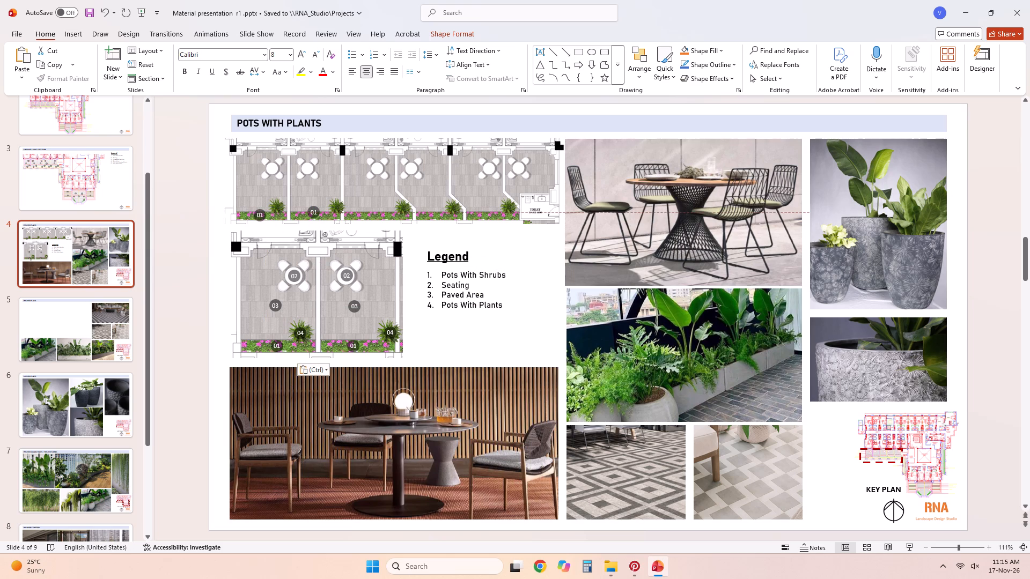
{"action": "left_click_drag", "start_coordinate": [314, 245], "coordinate": [313, 248]}
{"action": "left_click_drag", "start_coordinate": [313, 248], "coordinate": [313, 249]}
Add copies of the 01 marker on the planting strips of the third and fourth bays, level with the existing 01 markers.
{"action": "left_click", "coordinate": [467, 350]}
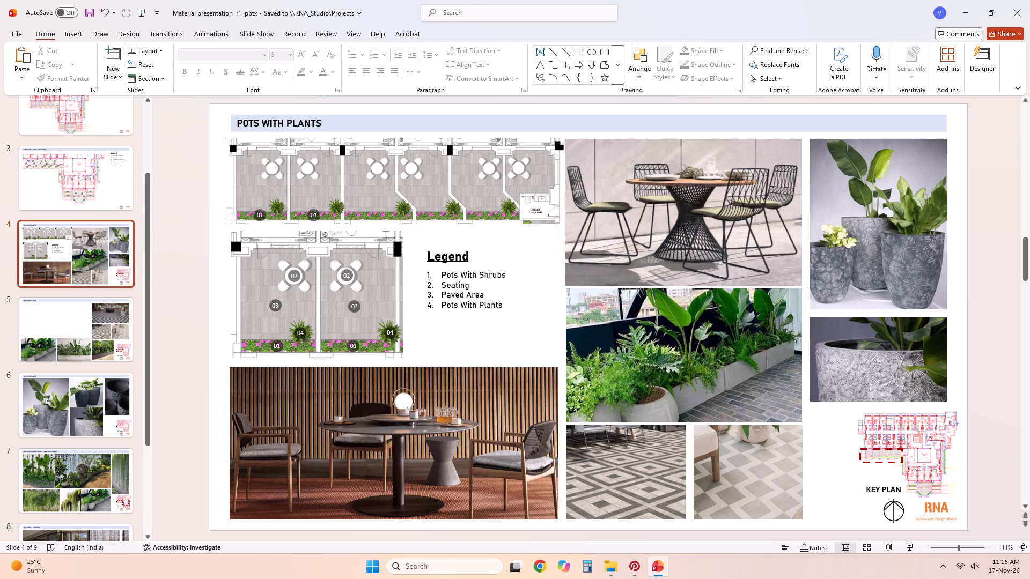
{"action": "key", "text": "ctrl+v"}
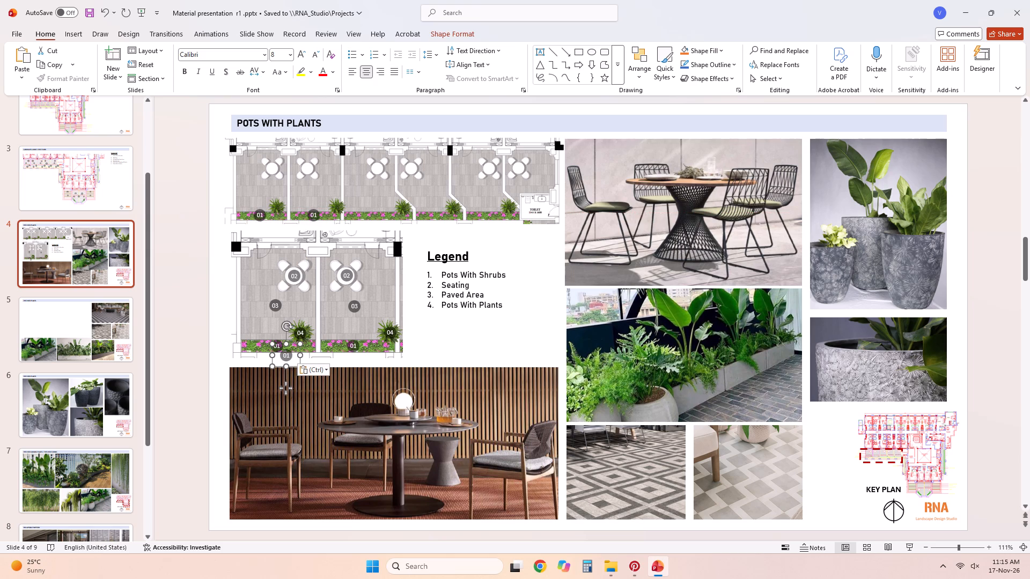
{"action": "left_click_drag", "start_coordinate": [286, 387], "coordinate": [374, 246]}
{"action": "left_click", "coordinate": [502, 361]}
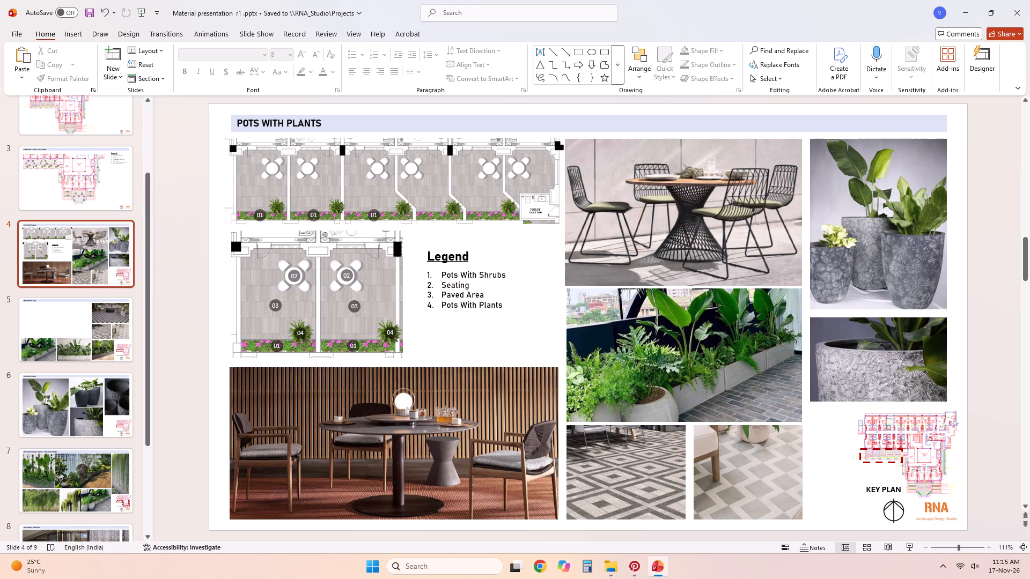
{"action": "key", "text": "ctrl+v"}
{"action": "left_click_drag", "start_coordinate": [288, 389], "coordinate": [438, 252]}
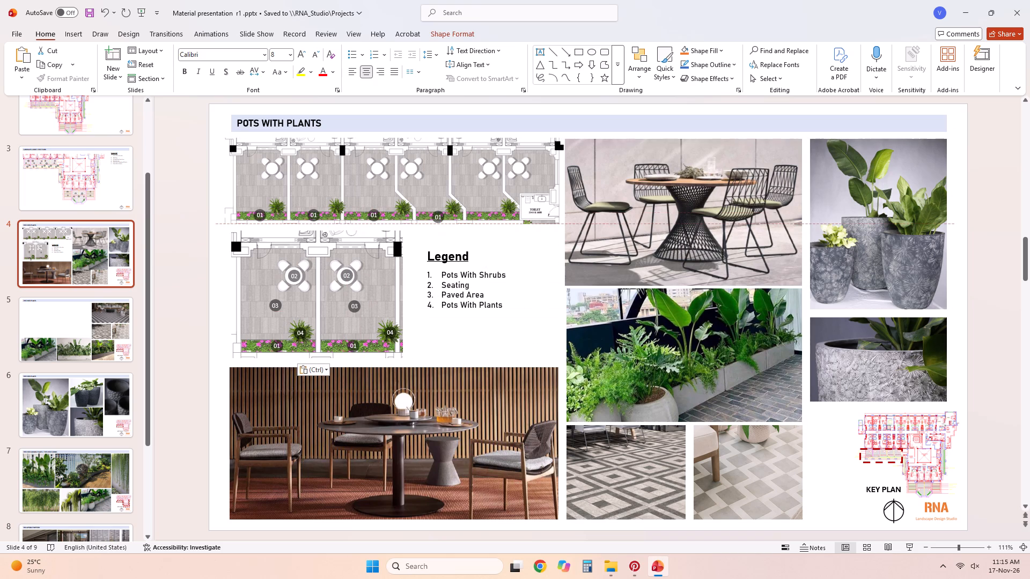
{"action": "left_click_drag", "start_coordinate": [438, 252], "coordinate": [438, 251]}
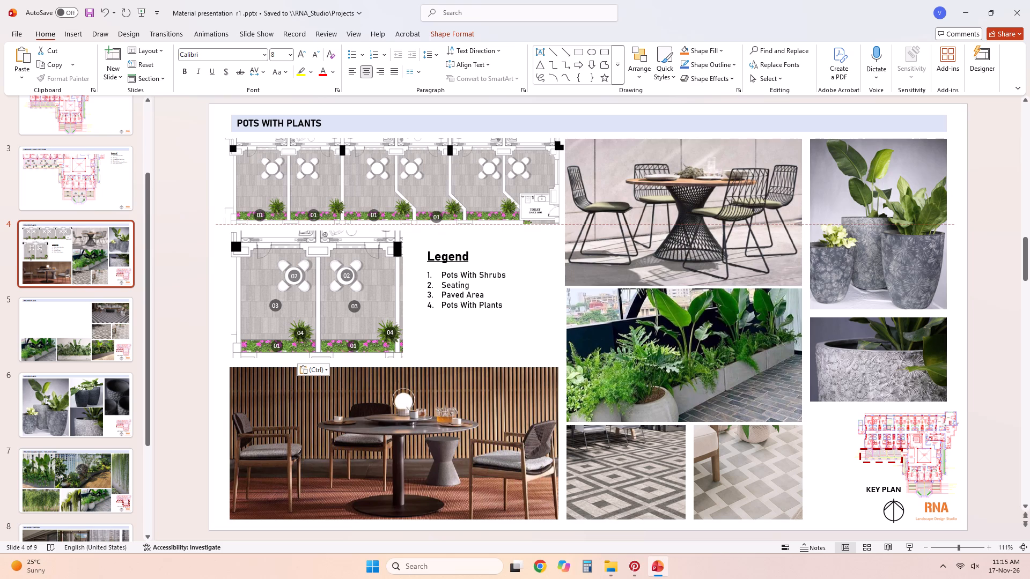
{"action": "left_click_drag", "start_coordinate": [438, 251], "coordinate": [438, 249]}
Add another copy of the 01 marker on the fifth bay's planting strip, in line with the other 01 markers.
{"action": "left_click", "coordinate": [507, 357]}
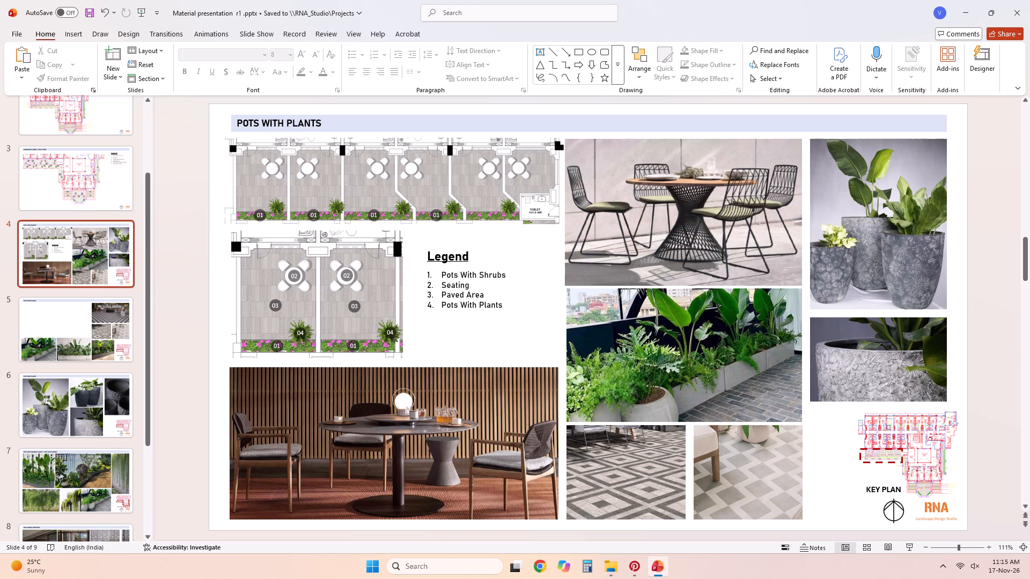
{"action": "key", "text": "ctrl+v"}
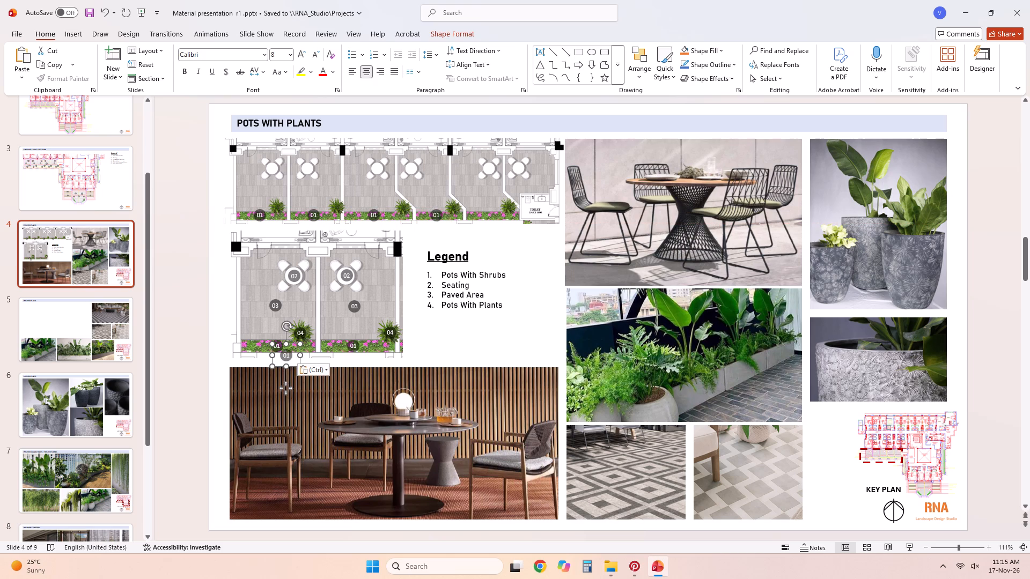
{"action": "left_click_drag", "start_coordinate": [297, 377], "coordinate": [328, 344]}
{"action": "key", "text": "ctrl+z"}
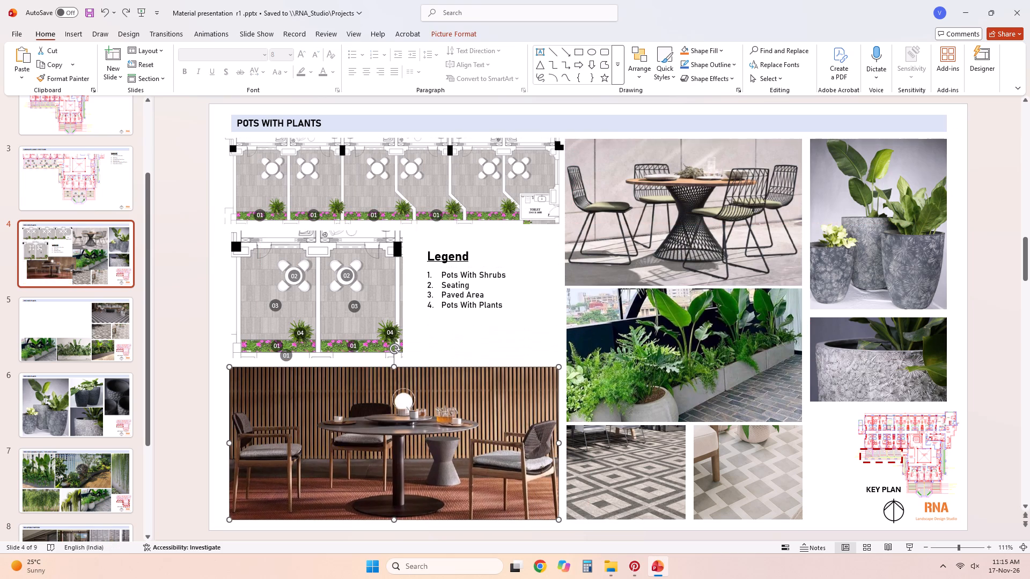
{"action": "left_click", "coordinate": [292, 361]}
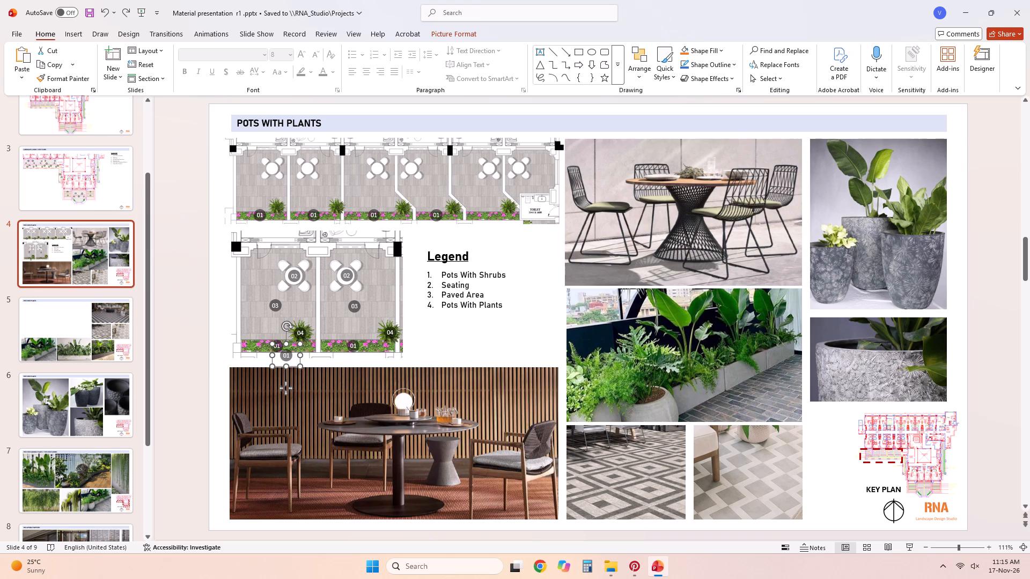
{"action": "left_click_drag", "start_coordinate": [286, 391], "coordinate": [491, 255]}
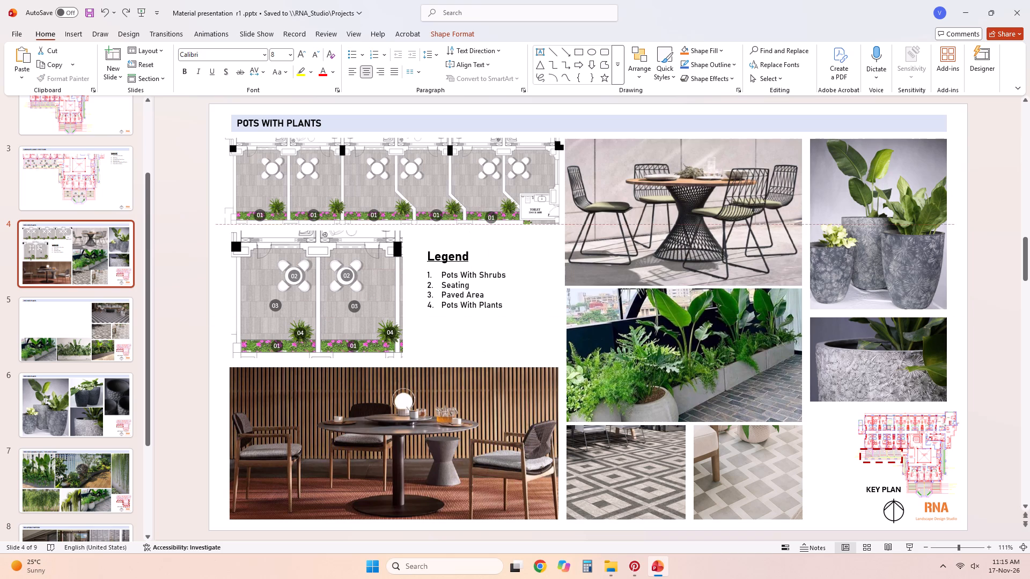
{"action": "left_click_drag", "start_coordinate": [491, 255], "coordinate": [491, 251]}
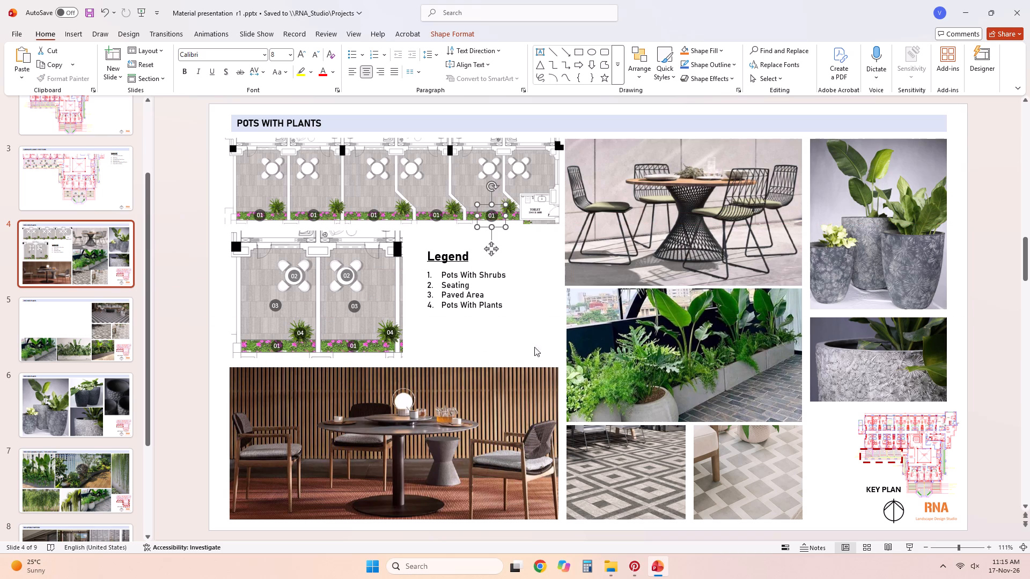
Add another copy of the 01 marker and center it on the round table in the upper plan's first bay.
{"action": "left_click", "coordinate": [545, 358]}
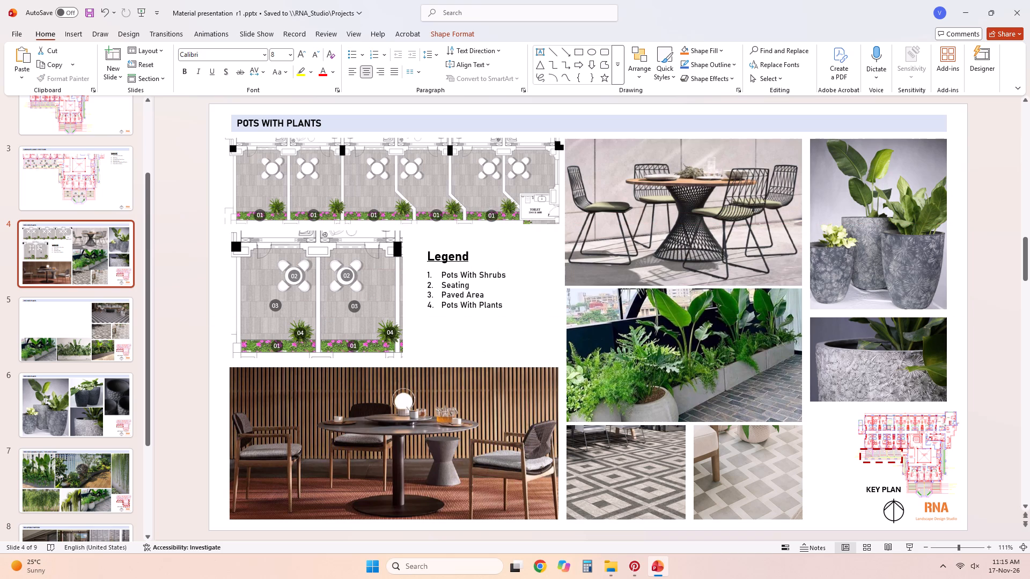
{"action": "key", "text": "ctrl+v"}
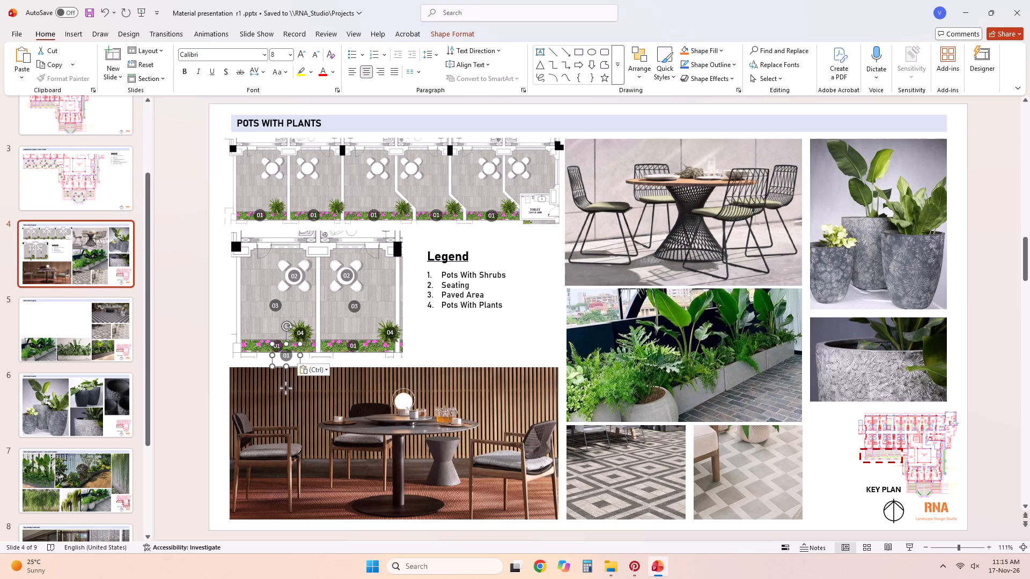
{"action": "left_click_drag", "start_coordinate": [285, 388], "coordinate": [270, 206]}
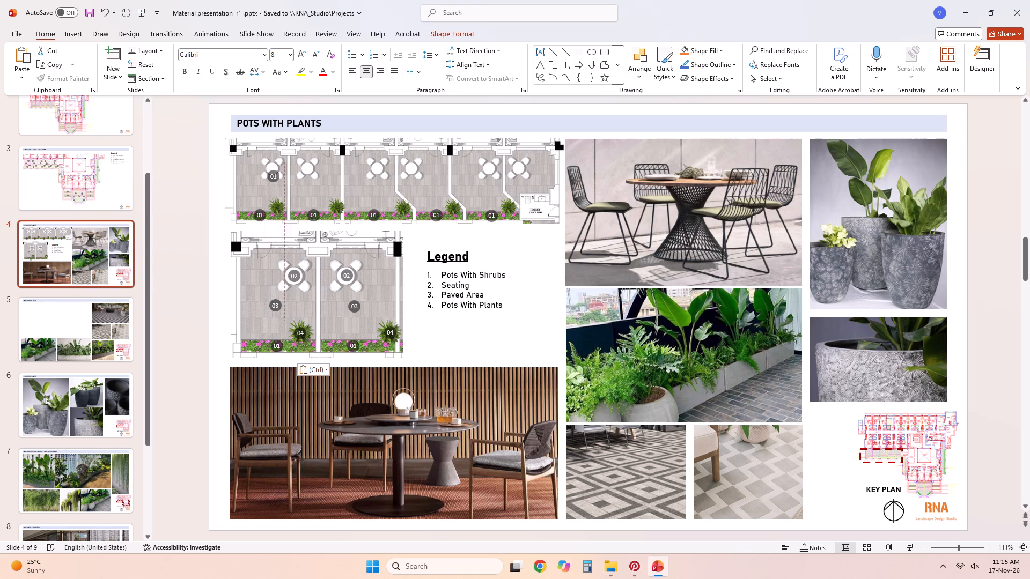
{"action": "left_click_drag", "start_coordinate": [270, 206], "coordinate": [270, 201]}
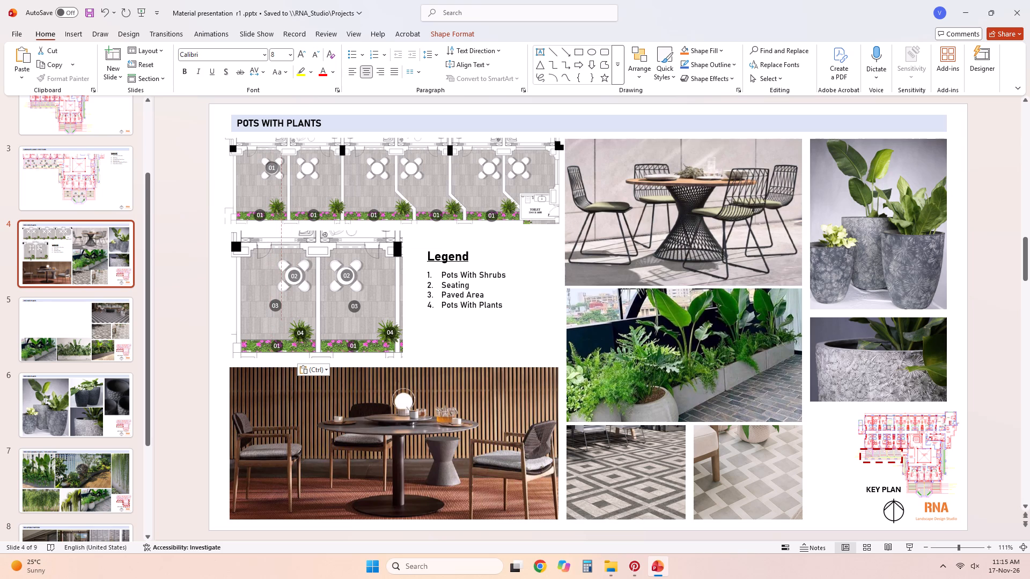
{"action": "left_click_drag", "start_coordinate": [270, 201], "coordinate": [271, 200]}
{"action": "left_click_drag", "start_coordinate": [271, 200], "coordinate": [271, 202]}
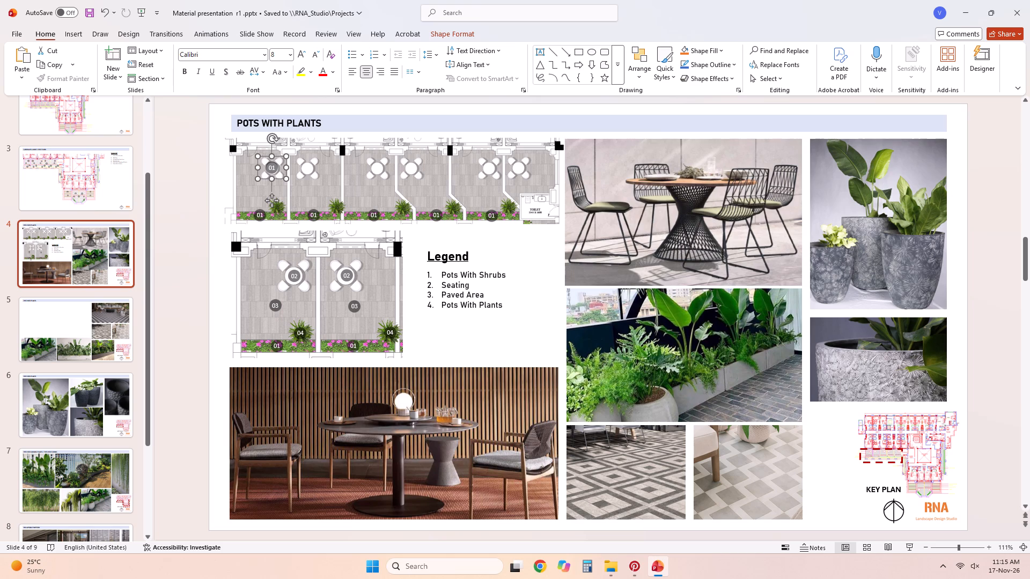
{"action": "key", "text": "Right"}
{"action": "key", "text": "Down"}
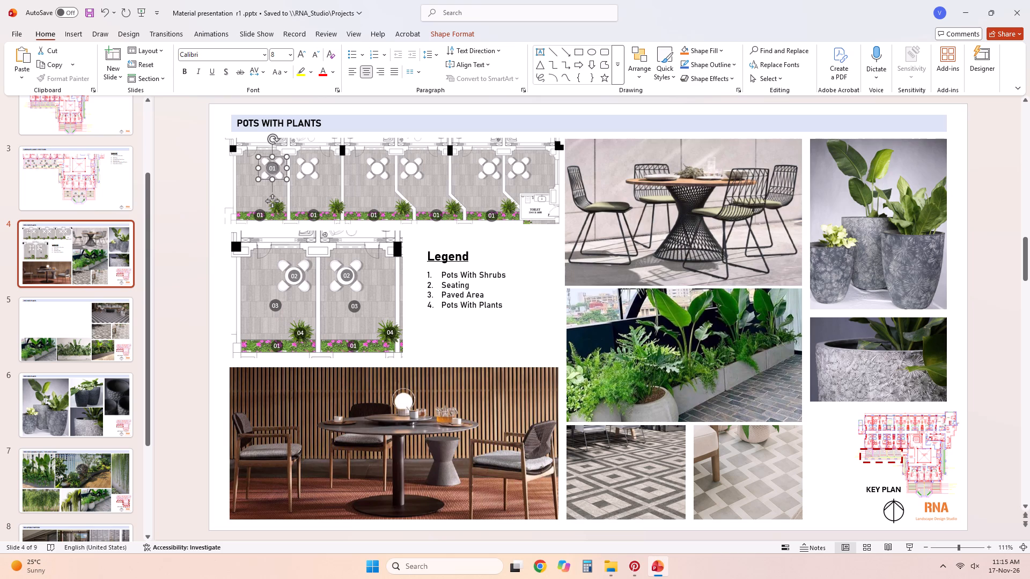
Relabel the marker on the first bay's table as 02.
{"action": "double_click", "coordinate": [270, 167]}
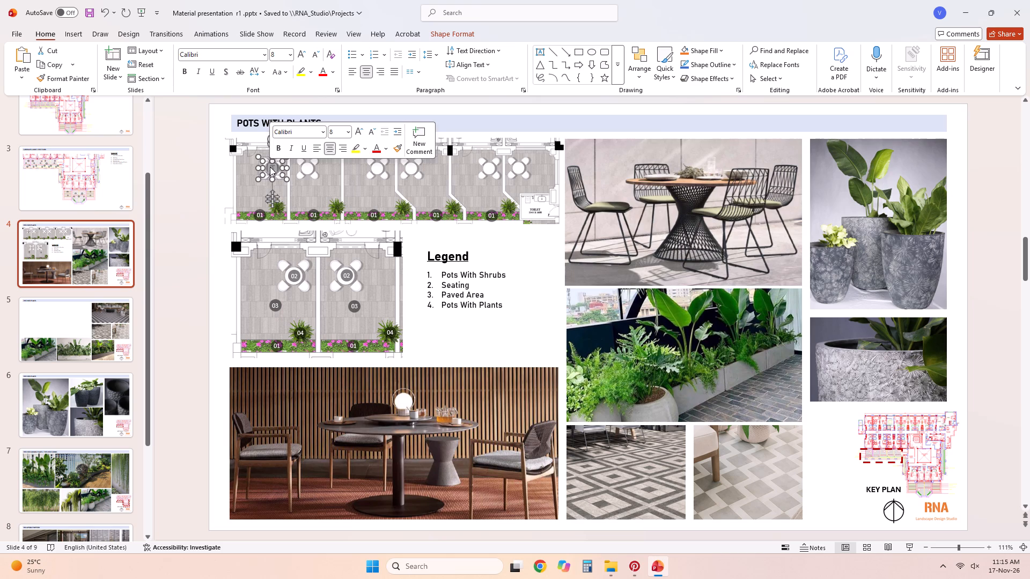
{"action": "type", "text": "02"}
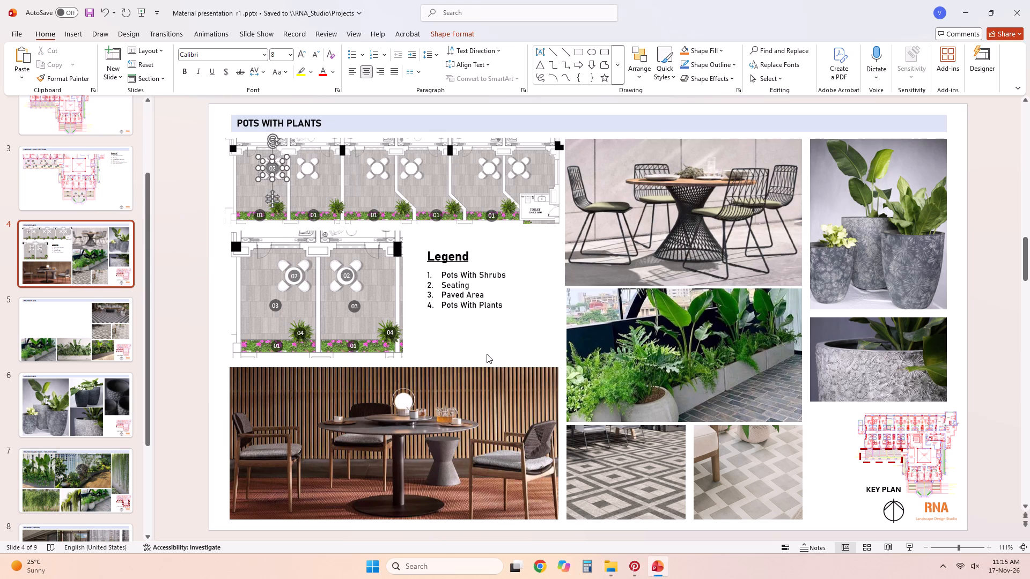
{"action": "left_click", "coordinate": [492, 357]}
Duplicate the upper plan's 02 marker and center the copy on the second bay's table, level with the first.
{"action": "left_click", "coordinate": [268, 164]}
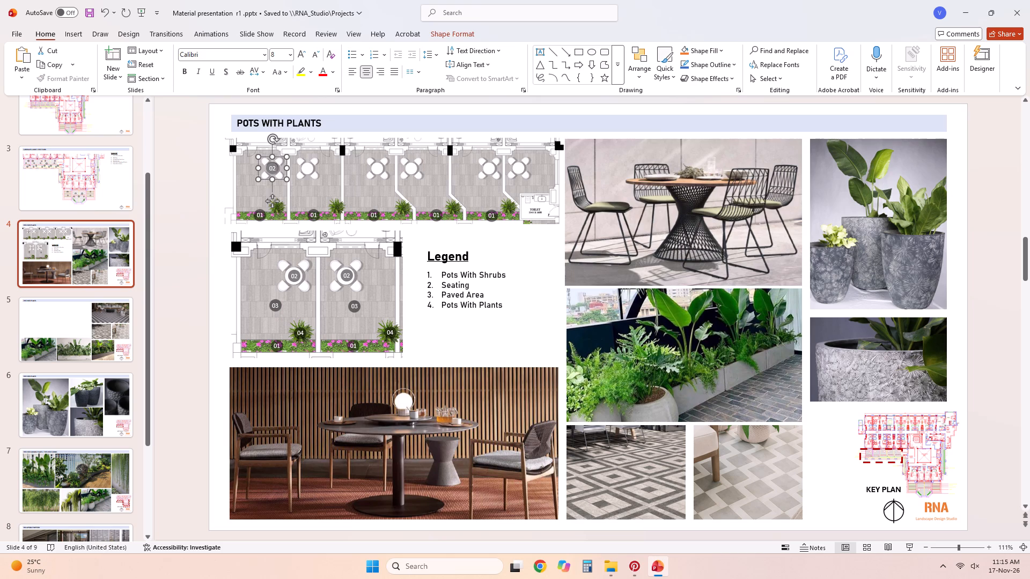
{"action": "key", "text": "ctrl+c"}
{"action": "key", "text": "ctrl+v"}
{"action": "left_click_drag", "start_coordinate": [282, 211], "coordinate": [292, 199]}
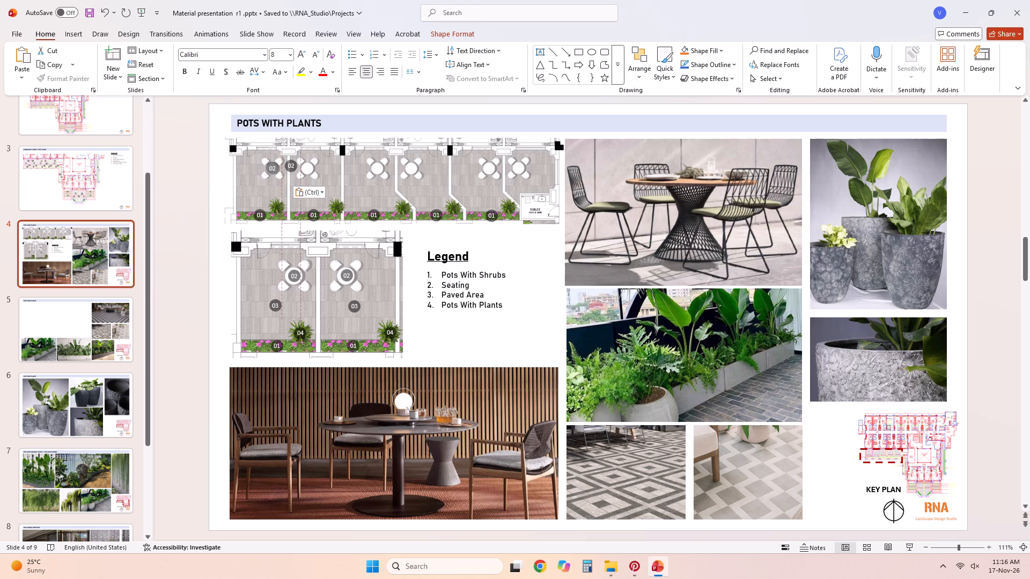
{"action": "left_click_drag", "start_coordinate": [292, 199], "coordinate": [309, 202]}
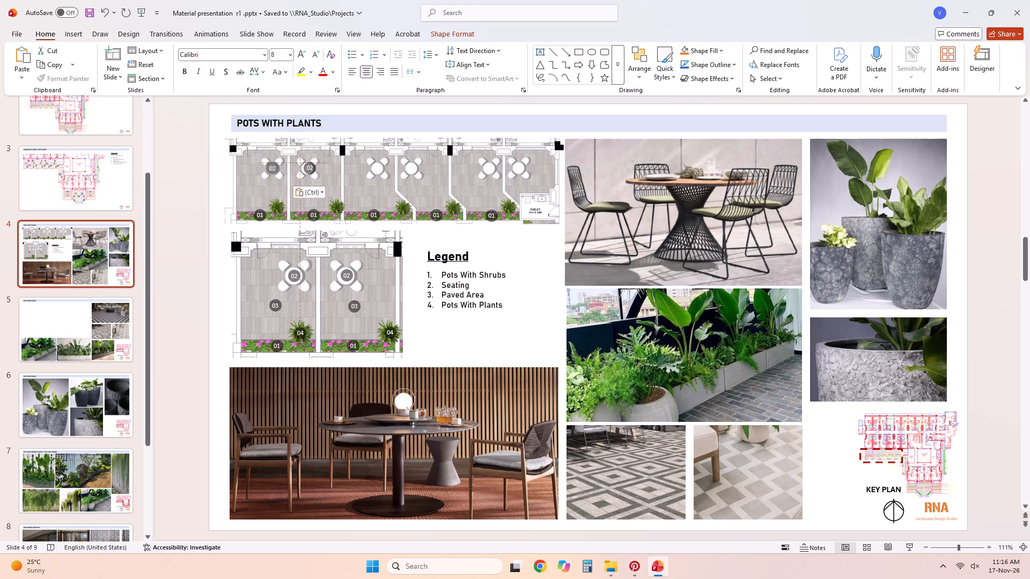
{"action": "left_click_drag", "start_coordinate": [309, 202], "coordinate": [306, 202]}
Add copies of the 02 marker centered on the tables in the third and fourth bays of the upper plan.
{"action": "left_click", "coordinate": [527, 359]}
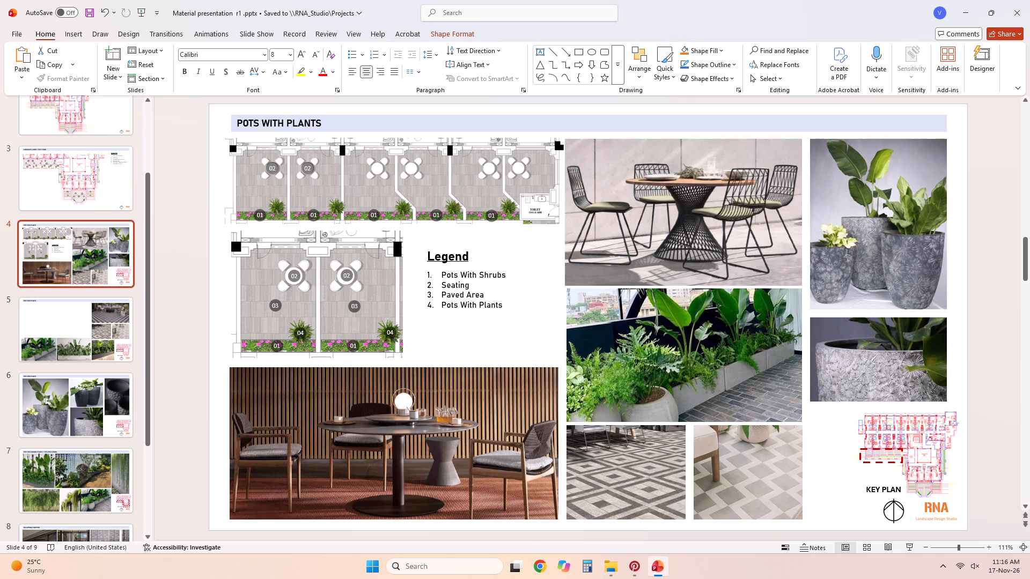
{"action": "key", "text": "ctrl+v"}
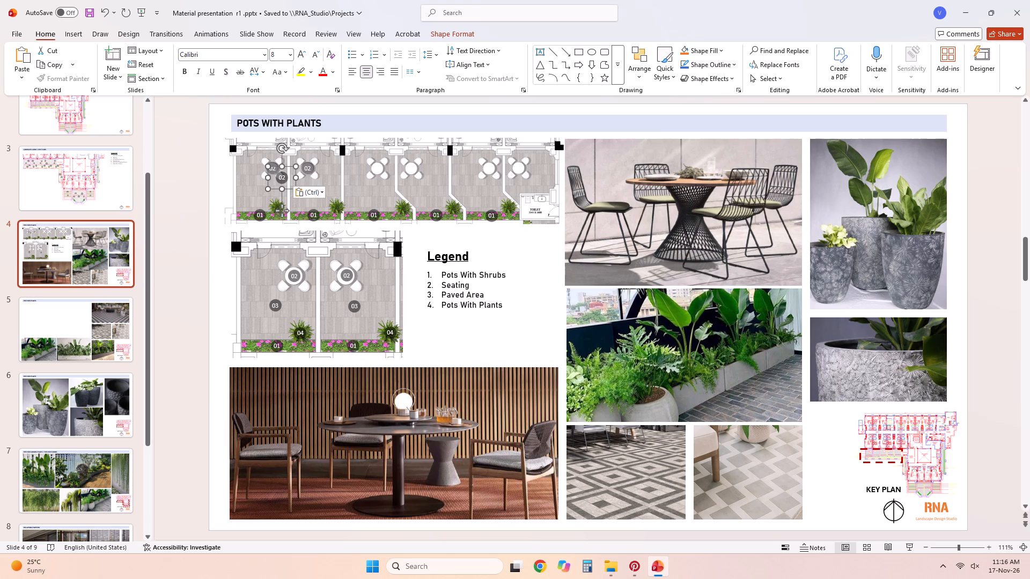
{"action": "left_click_drag", "start_coordinate": [281, 211], "coordinate": [376, 202]}
{"action": "left_click", "coordinate": [525, 353]}
{"action": "key", "text": "ctrl+v"}
{"action": "left_click_drag", "start_coordinate": [282, 211], "coordinate": [457, 194]}
{"action": "left_click_drag", "start_coordinate": [457, 194], "coordinate": [446, 198]}
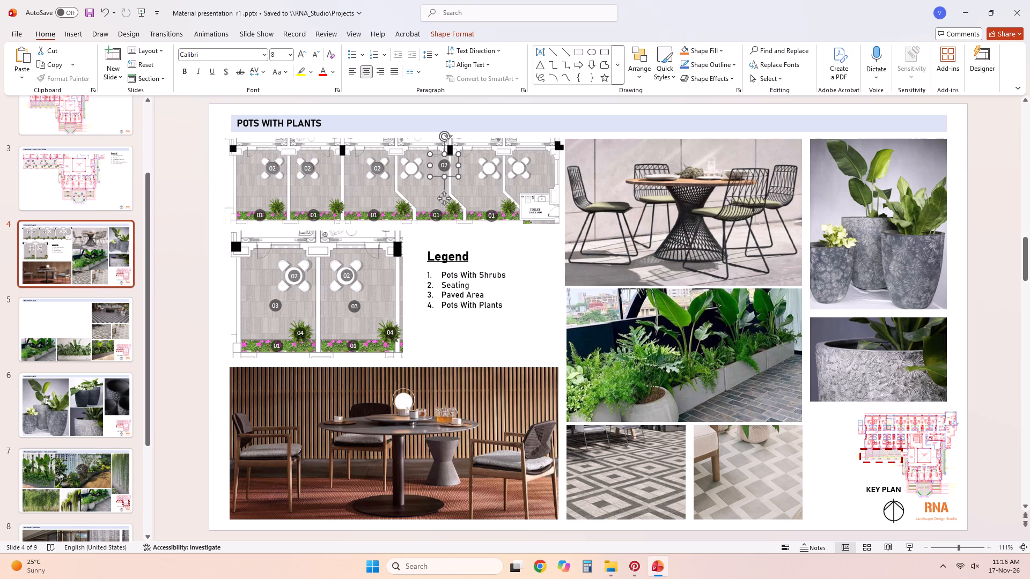
{"action": "left_click_drag", "start_coordinate": [445, 198], "coordinate": [409, 202]}
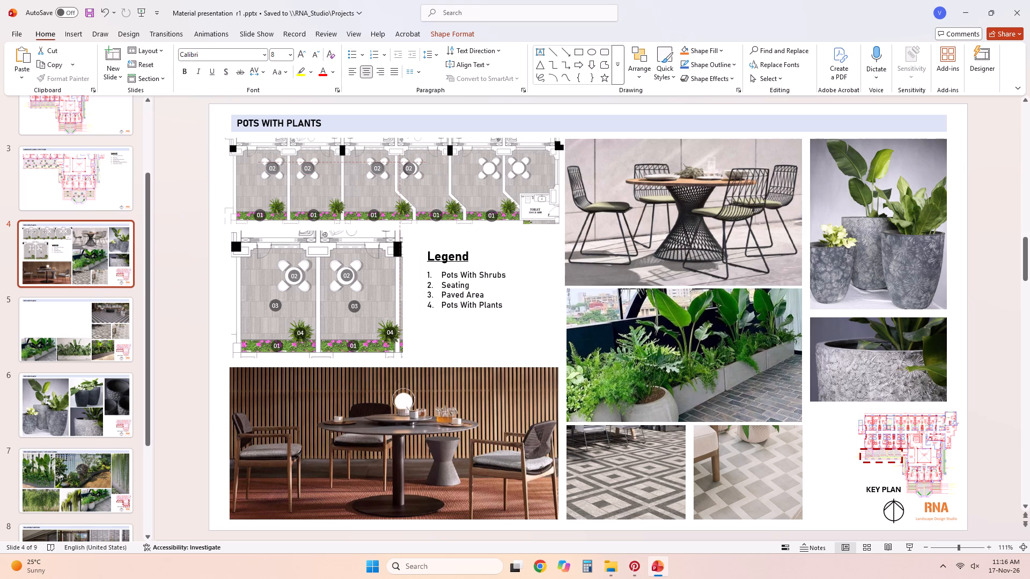
{"action": "left_click_drag", "start_coordinate": [409, 202], "coordinate": [411, 200]}
{"action": "left_click", "coordinate": [412, 201]}
{"action": "left_click", "coordinate": [414, 204]}
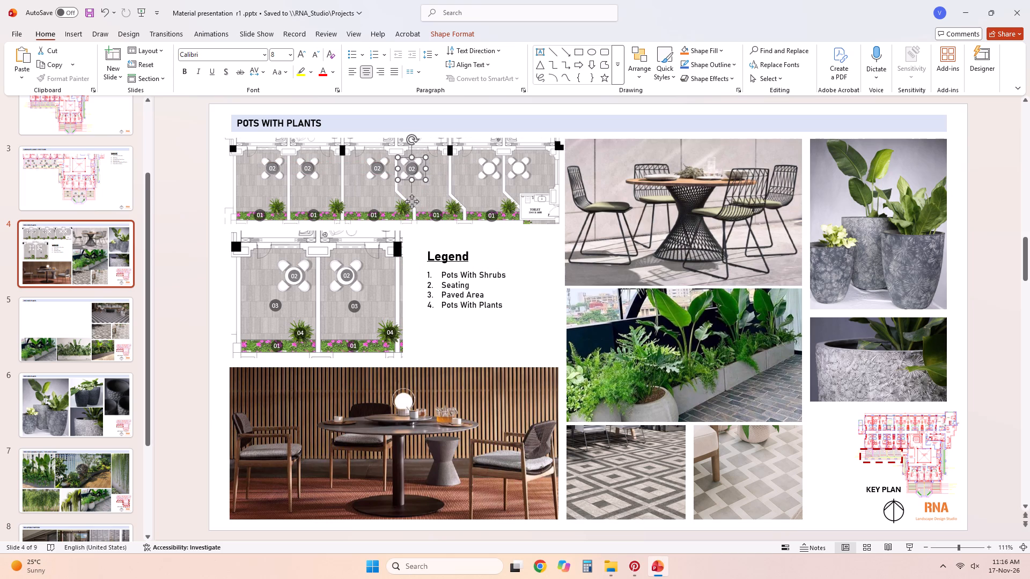
Add another copy of the 02 marker centered on the table in the upper plan's fifth bay, level with the others.
{"action": "left_click", "coordinate": [534, 351]}
{"action": "key", "text": "ctrl+v"}
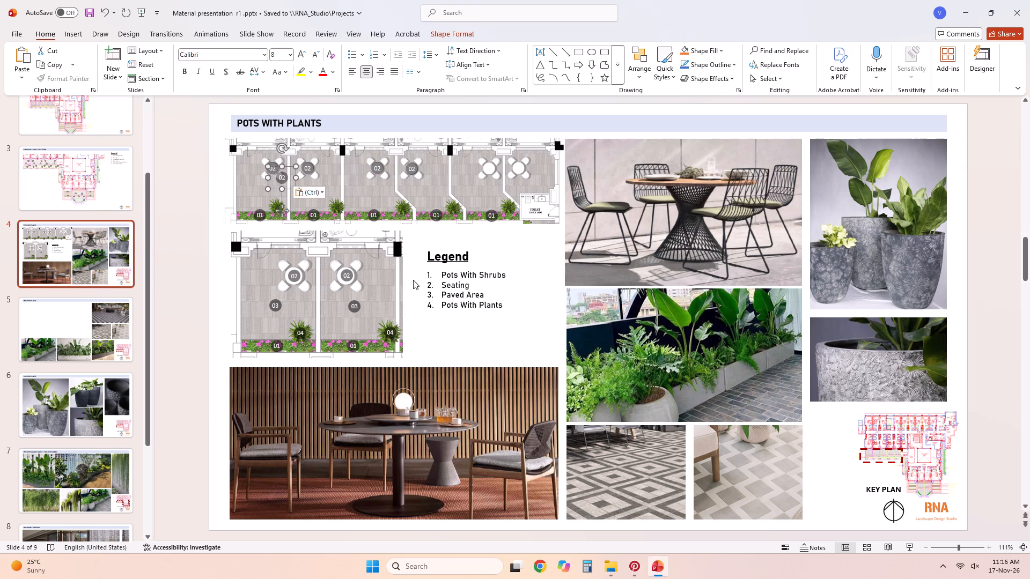
{"action": "left_click_drag", "start_coordinate": [283, 209], "coordinate": [472, 195]}
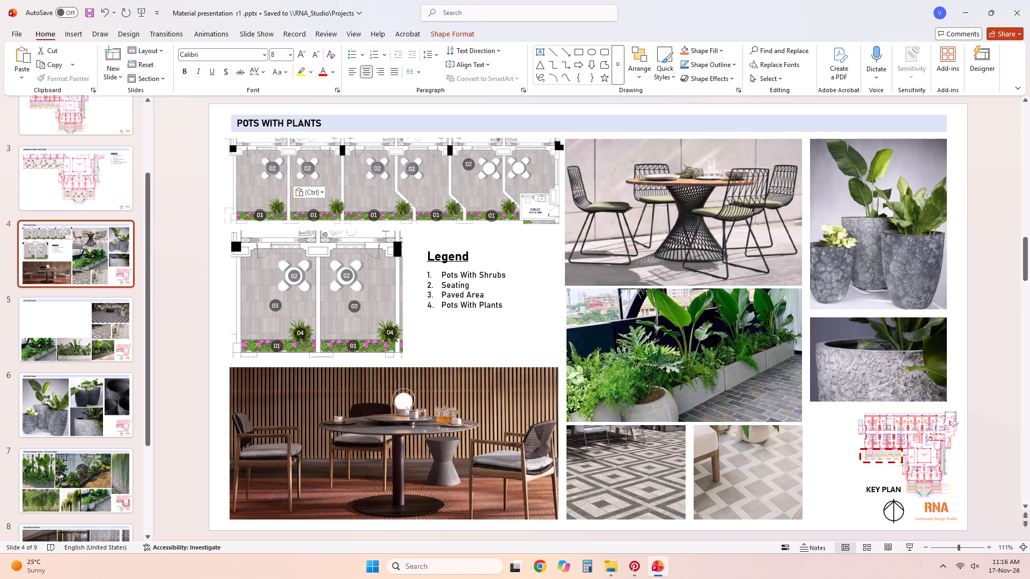
{"action": "left_click_drag", "start_coordinate": [472, 195], "coordinate": [487, 198]}
{"action": "double_click", "coordinate": [487, 198]}
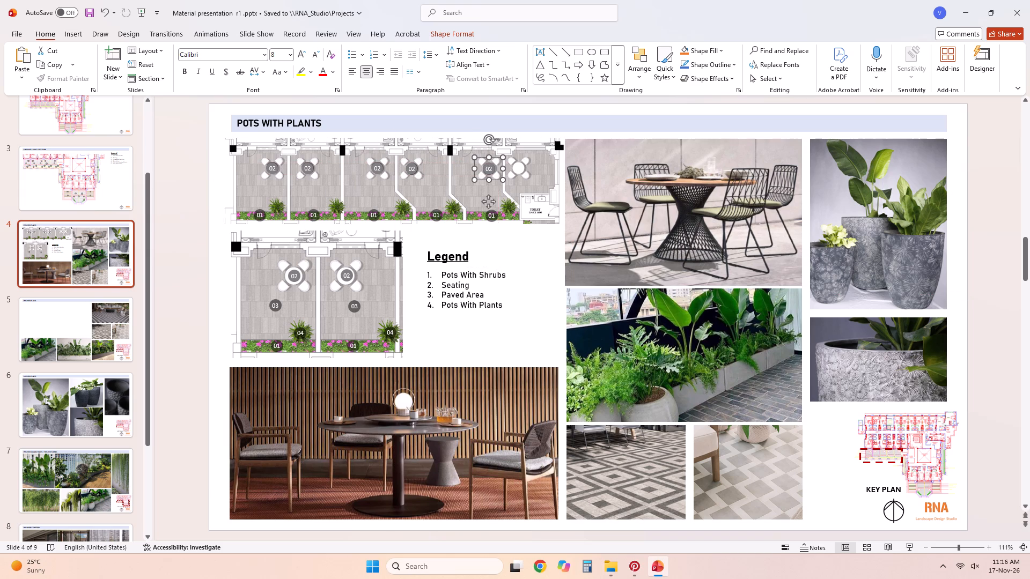
Add a copy of the 02 marker to the upper plan's sixth bay and nudge it onto the center of the table.
{"action": "left_click", "coordinate": [555, 340]}
{"action": "key", "text": "ctrl+v"}
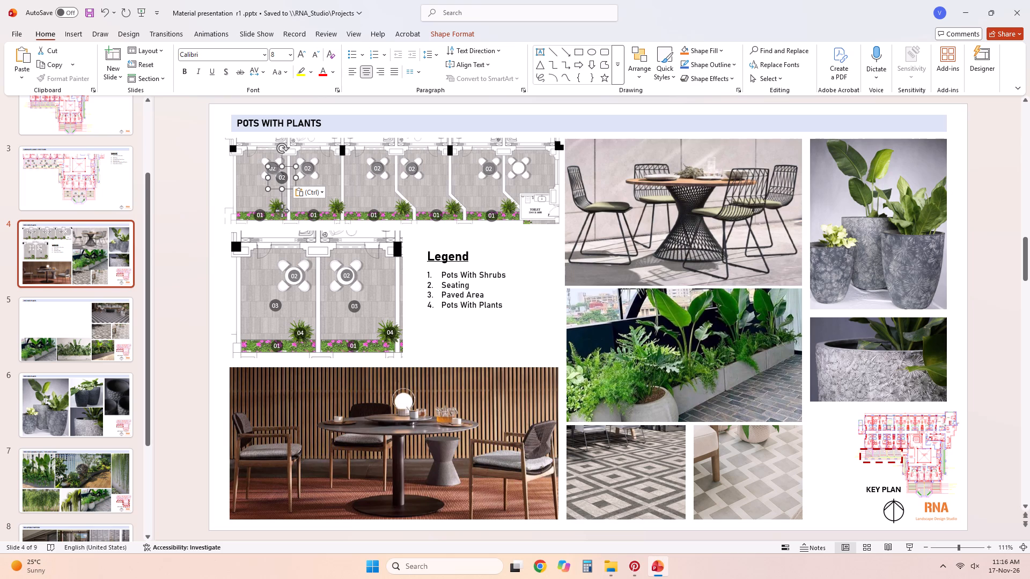
{"action": "left_click_drag", "start_coordinate": [284, 211], "coordinate": [523, 201]}
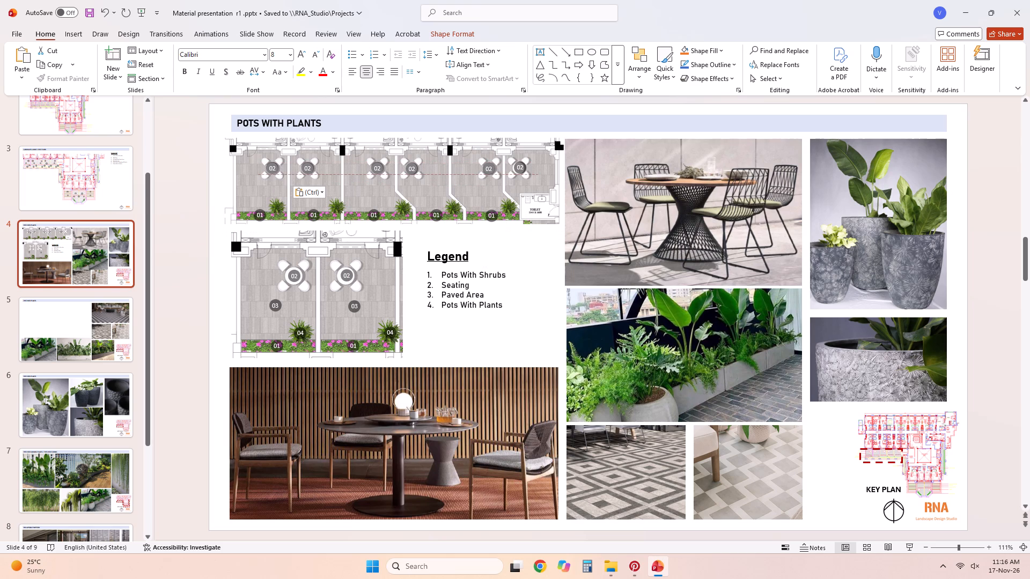
{"action": "left_click_drag", "start_coordinate": [523, 201], "coordinate": [522, 202]}
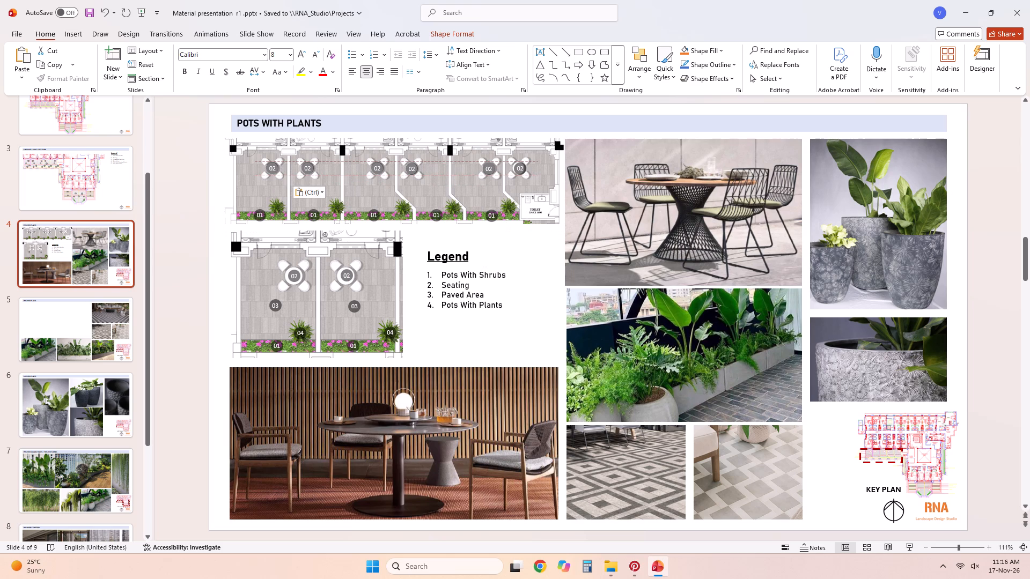
{"action": "left_click_drag", "start_coordinate": [522, 202], "coordinate": [522, 200]}
{"action": "key", "text": "Left"}
{"action": "key", "text": "Left"}
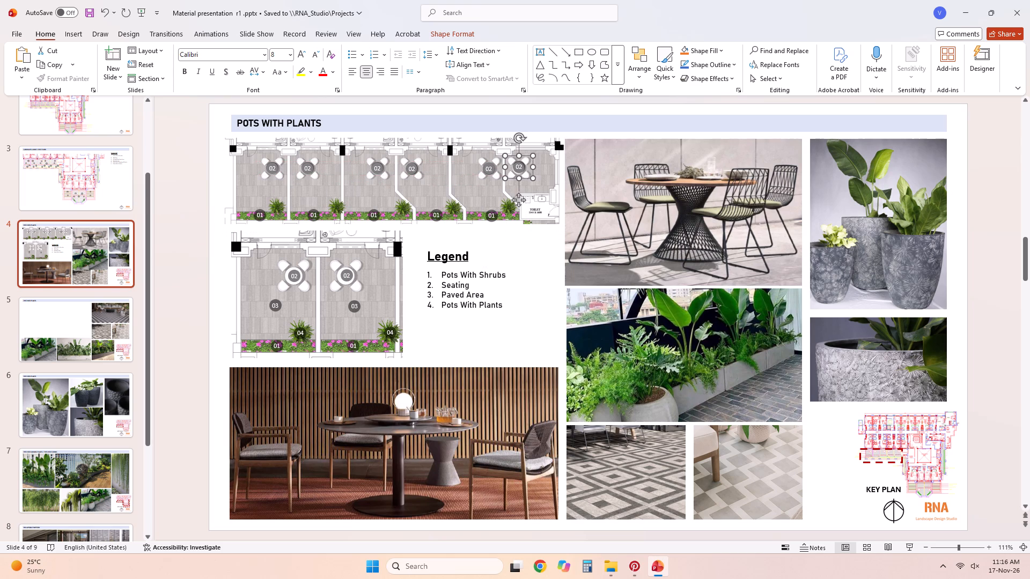
{"action": "key", "text": "Left"}
{"action": "key", "text": "Down"}
{"action": "key", "text": "Down"}
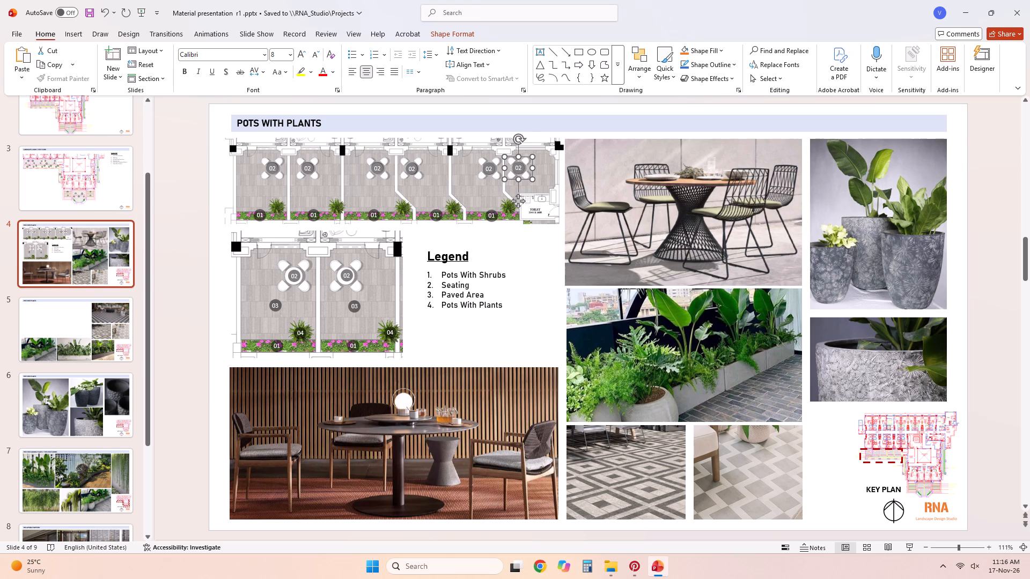
{"action": "left_click", "coordinate": [540, 323]}
{"action": "left_click", "coordinate": [492, 362]}
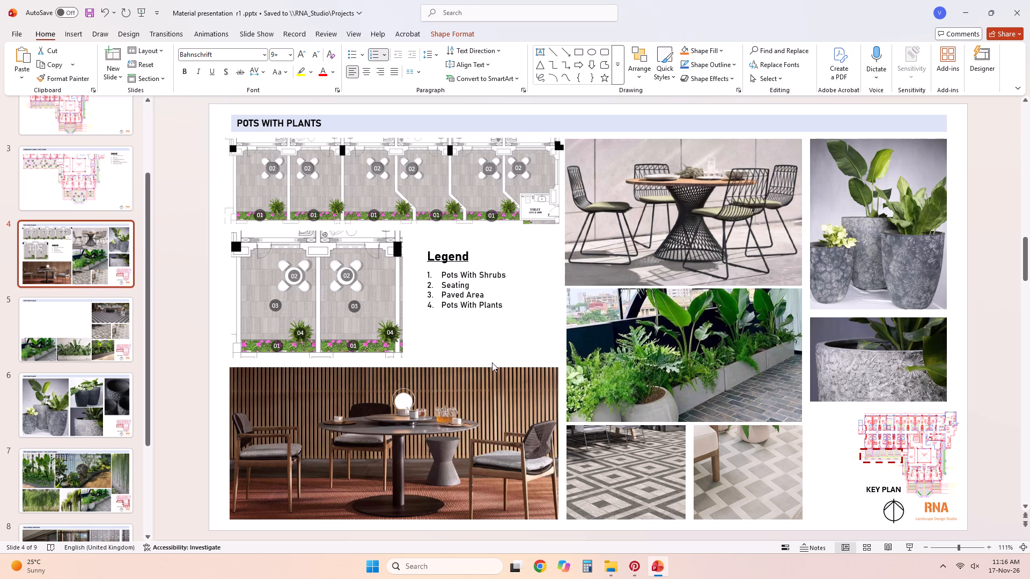
Duplicate the 03 marker from the lower plan's second bay and place the copy on the paving of the upper plan's first bay, above the 01 marker.
{"action": "left_click", "coordinate": [352, 310]}
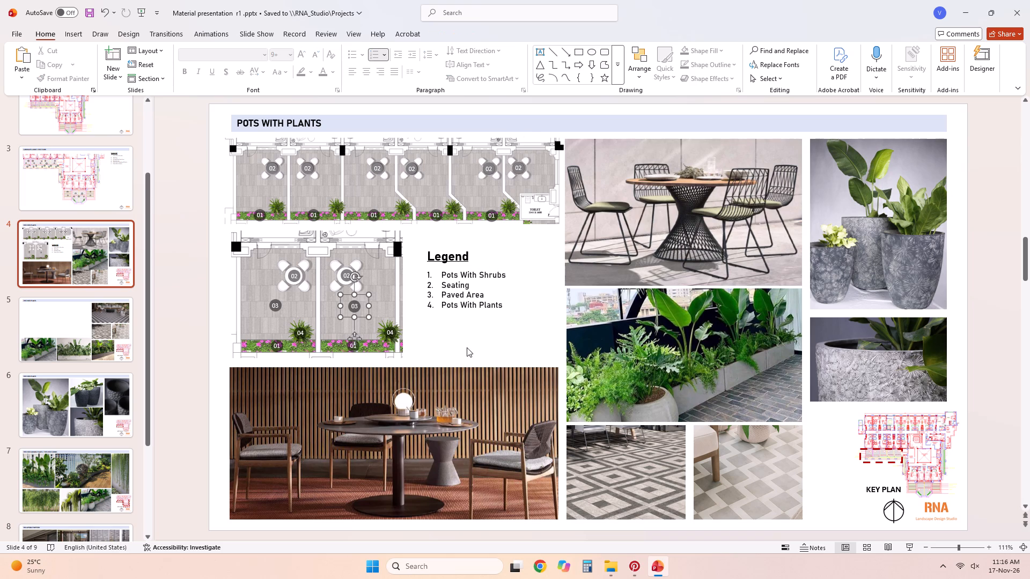
{"action": "key", "text": "ctrl+c"}
{"action": "key", "text": "ctrl+v"}
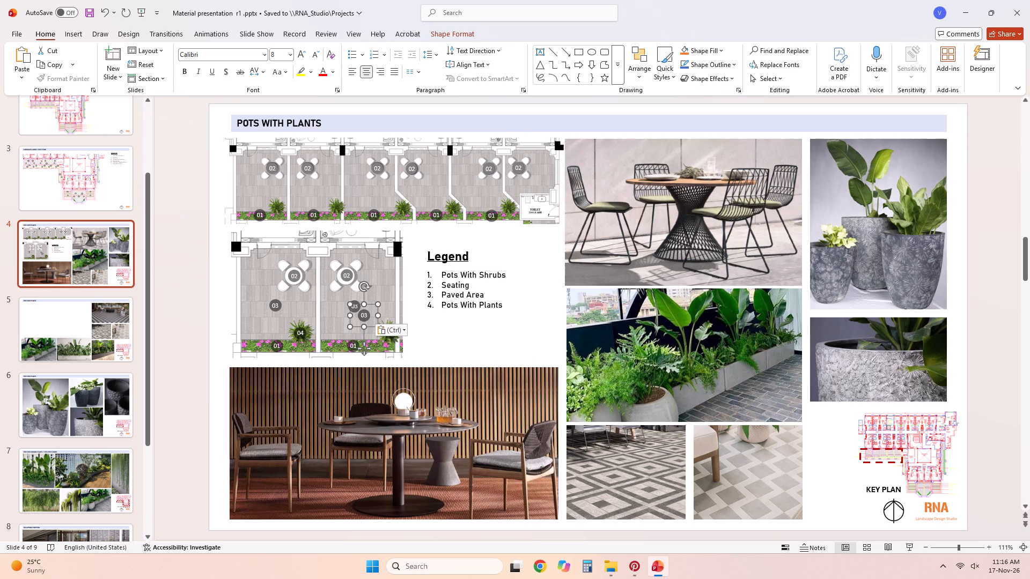
{"action": "left_click_drag", "start_coordinate": [365, 349], "coordinate": [251, 221]}
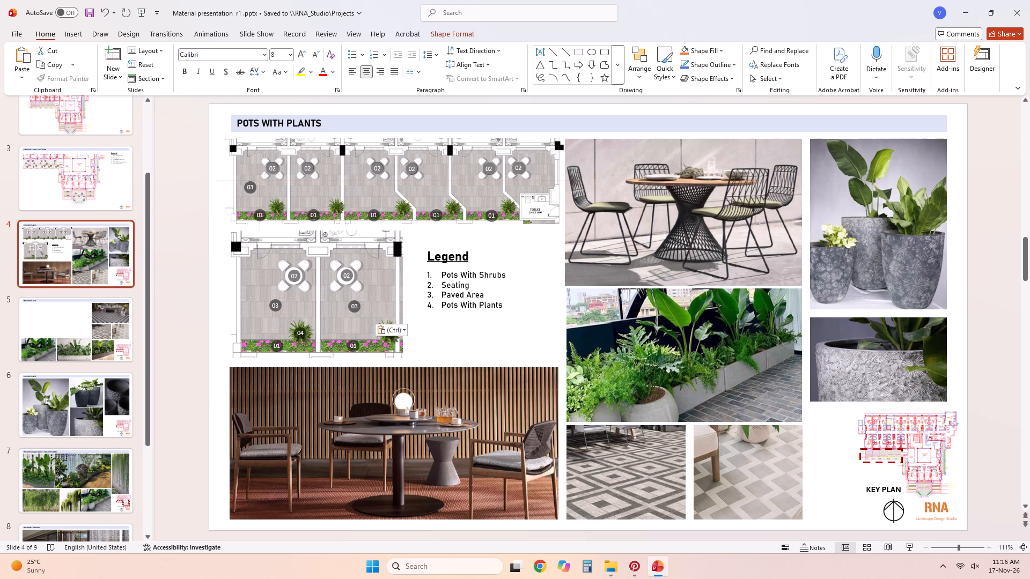
{"action": "left_click_drag", "start_coordinate": [251, 221], "coordinate": [263, 224]}
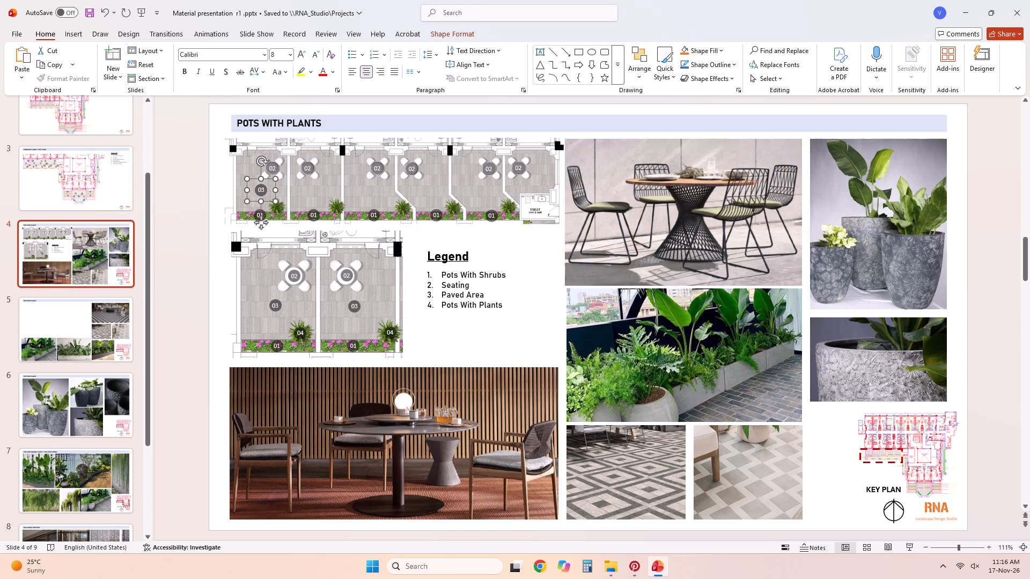
Add a copy of the 03 marker on the paving of the upper plan's second bay, above its 01 marker and level with the first bay's 03.
{"action": "left_click", "coordinate": [503, 351]}
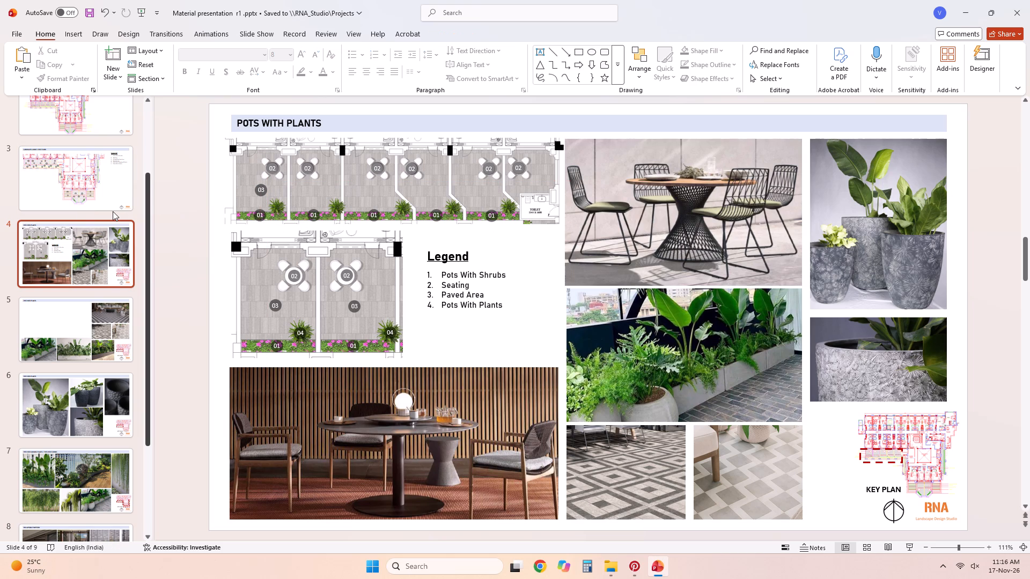
{"action": "key", "text": "ctrl+v"}
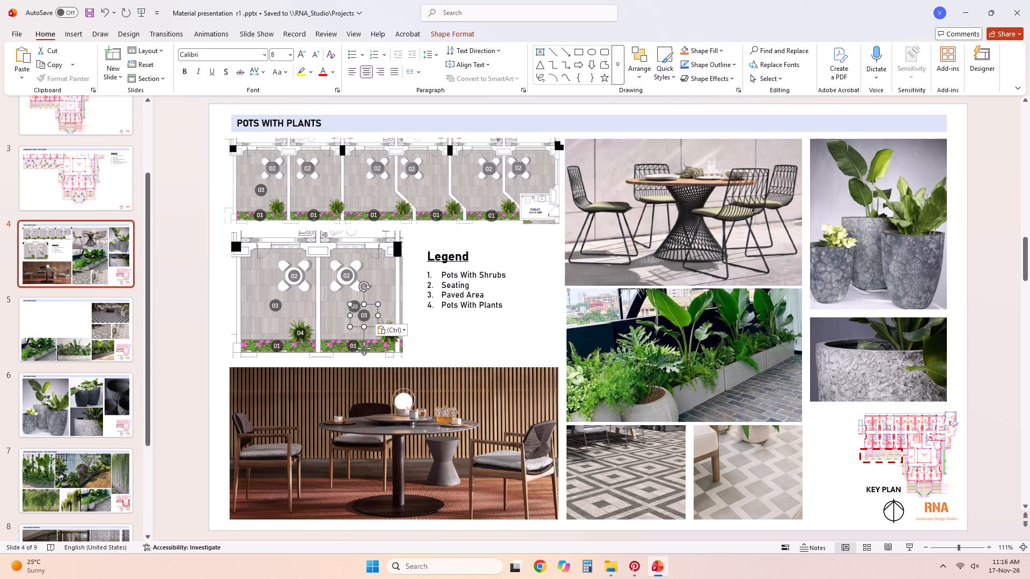
{"action": "left_click_drag", "start_coordinate": [364, 350], "coordinate": [313, 222]}
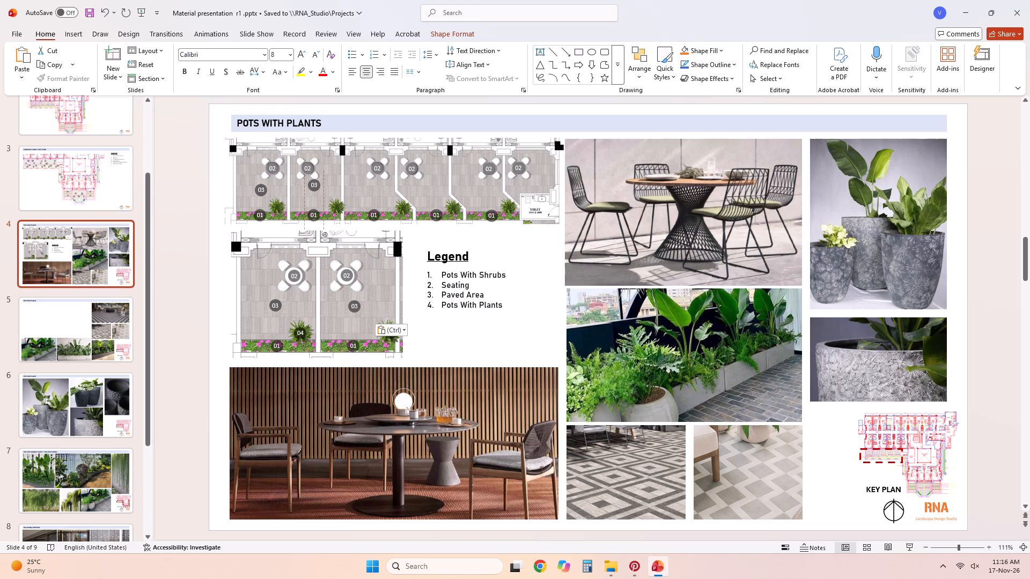
{"action": "left_click_drag", "start_coordinate": [313, 222], "coordinate": [314, 226]}
{"action": "left_click_drag", "start_coordinate": [314, 226], "coordinate": [315, 224]}
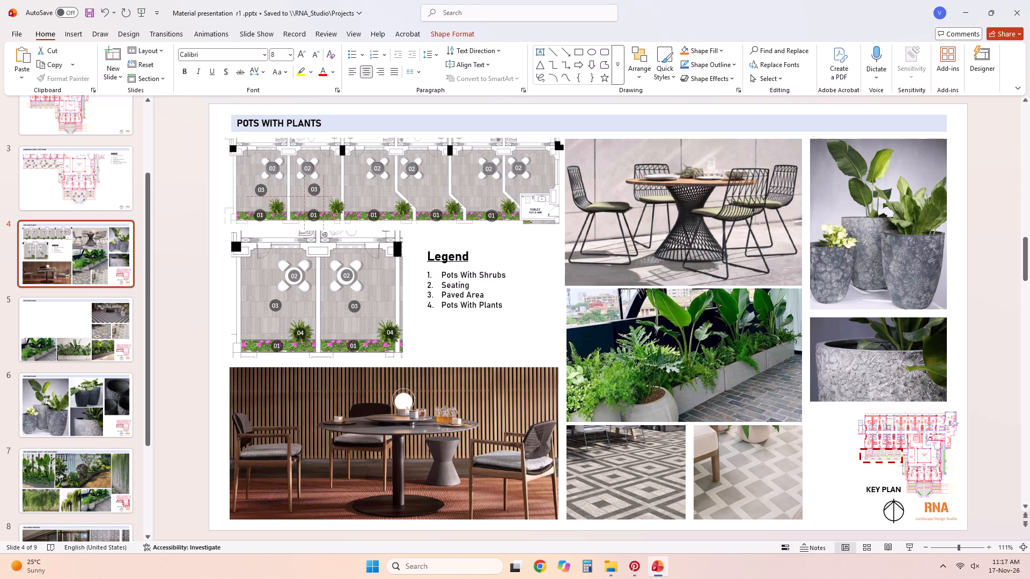
Add copies of the 03 marker on the paving of the upper plan's third and fourth bays, level with the other 03 markers.
{"action": "left_click", "coordinate": [506, 340]}
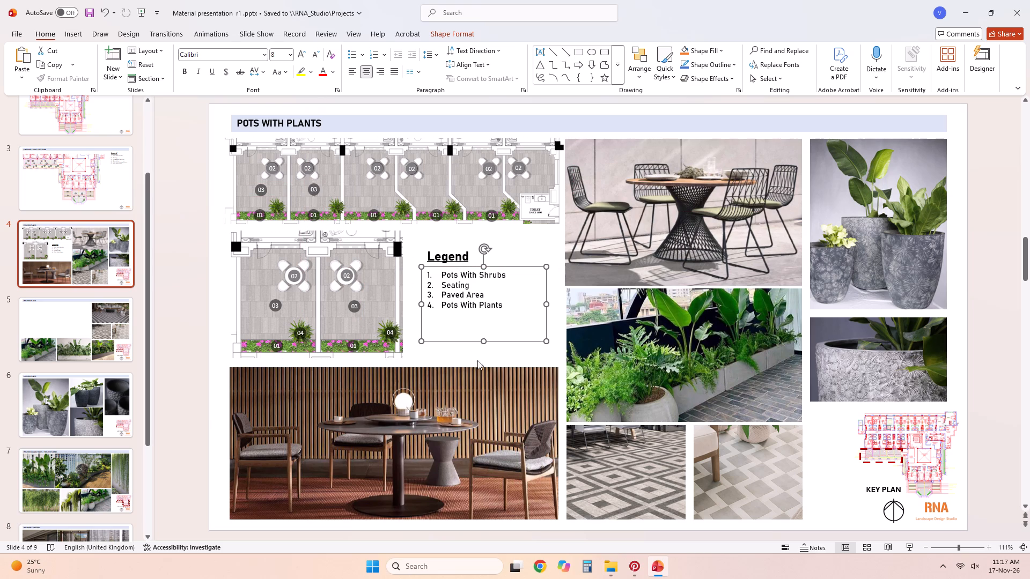
{"action": "left_click", "coordinate": [494, 357]}
{"action": "key", "text": "ctrl+v"}
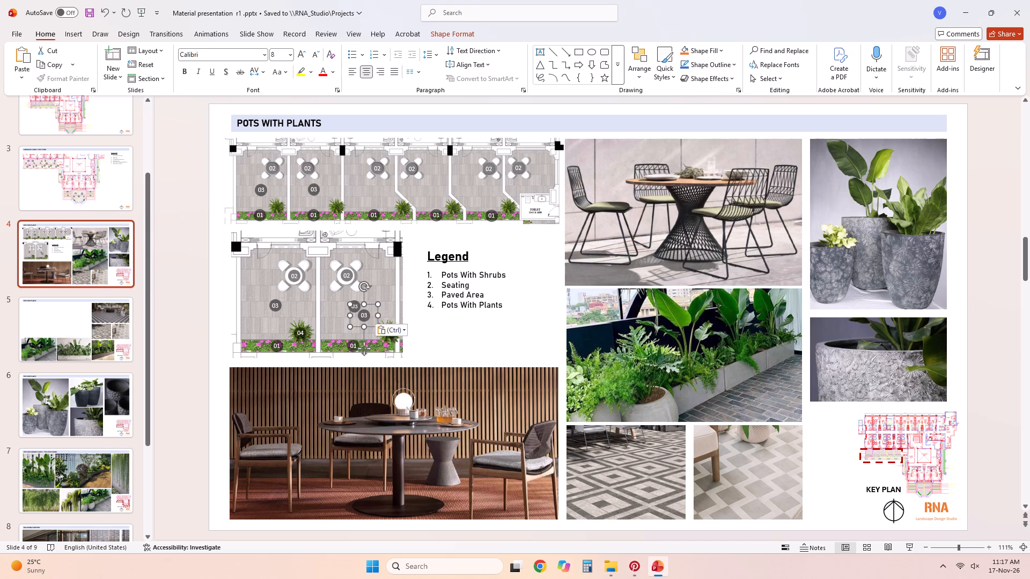
{"action": "left_click_drag", "start_coordinate": [364, 351], "coordinate": [378, 222]}
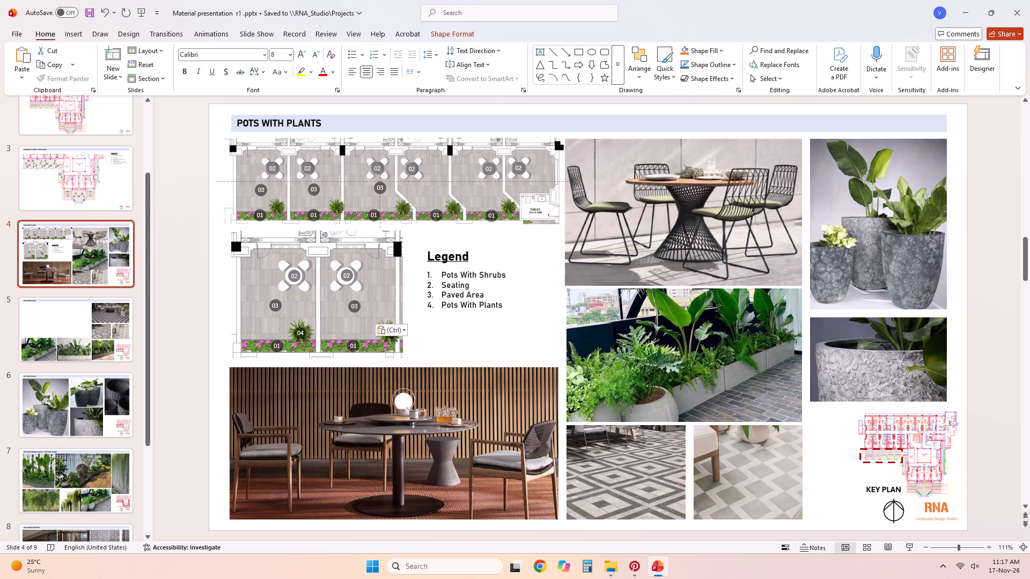
{"action": "left_click_drag", "start_coordinate": [378, 222], "coordinate": [371, 225]}
{"action": "left_click", "coordinate": [526, 358]}
{"action": "key", "text": "ctrl+v"}
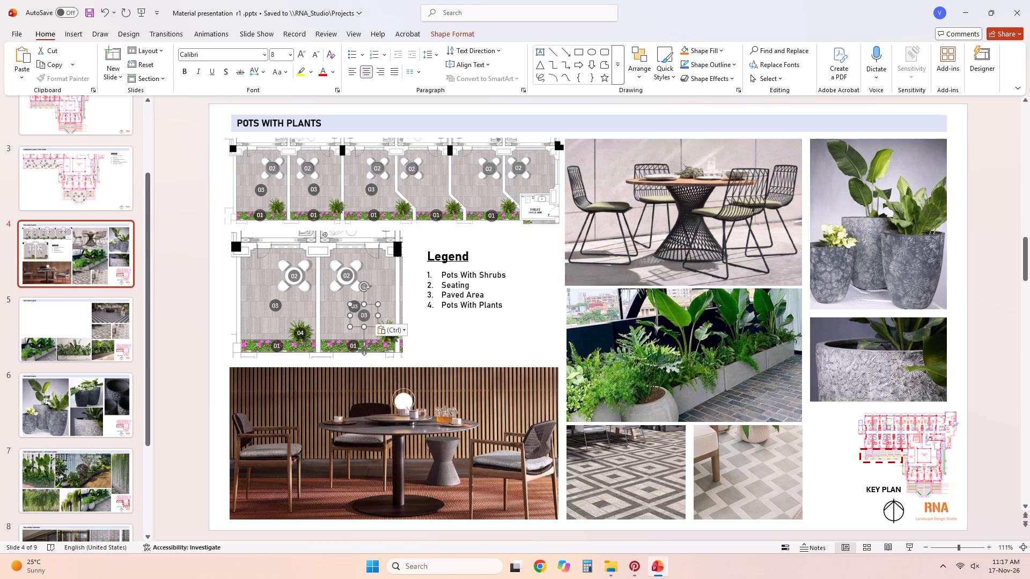
{"action": "left_click_drag", "start_coordinate": [361, 350], "coordinate": [395, 265]}
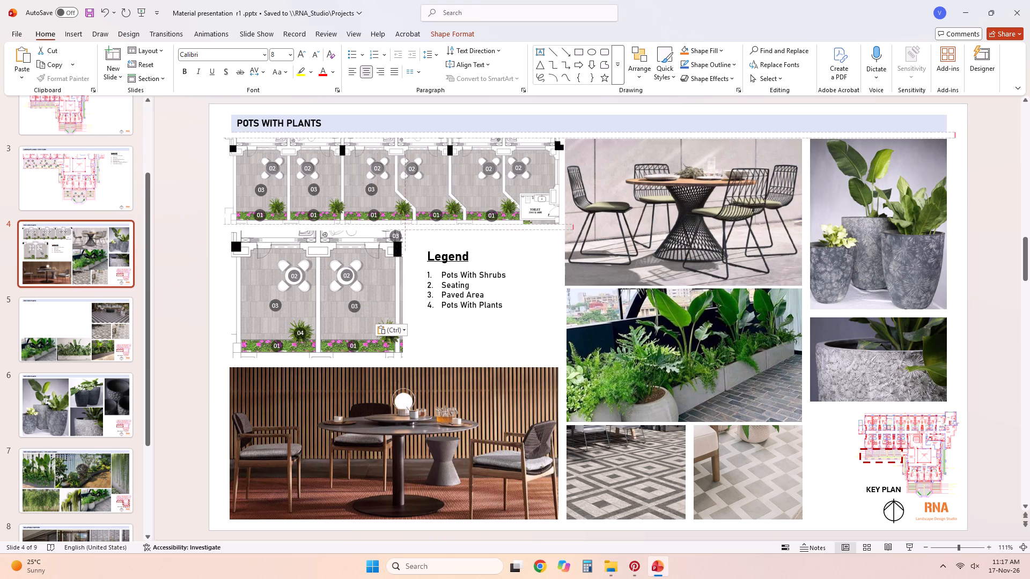
{"action": "left_click_drag", "start_coordinate": [395, 265], "coordinate": [424, 225]}
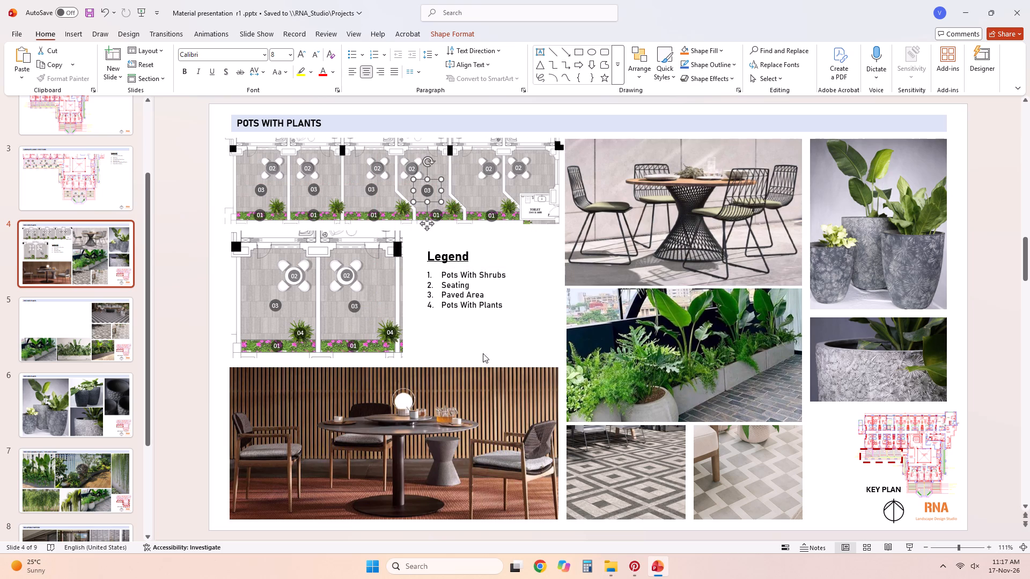
Add 03 markers to the upper plan's fifth bay below the table and to the sixth bay beside the table, above the toilet.
{"action": "left_click", "coordinate": [514, 361]}
{"action": "key", "text": "ctrl+v"}
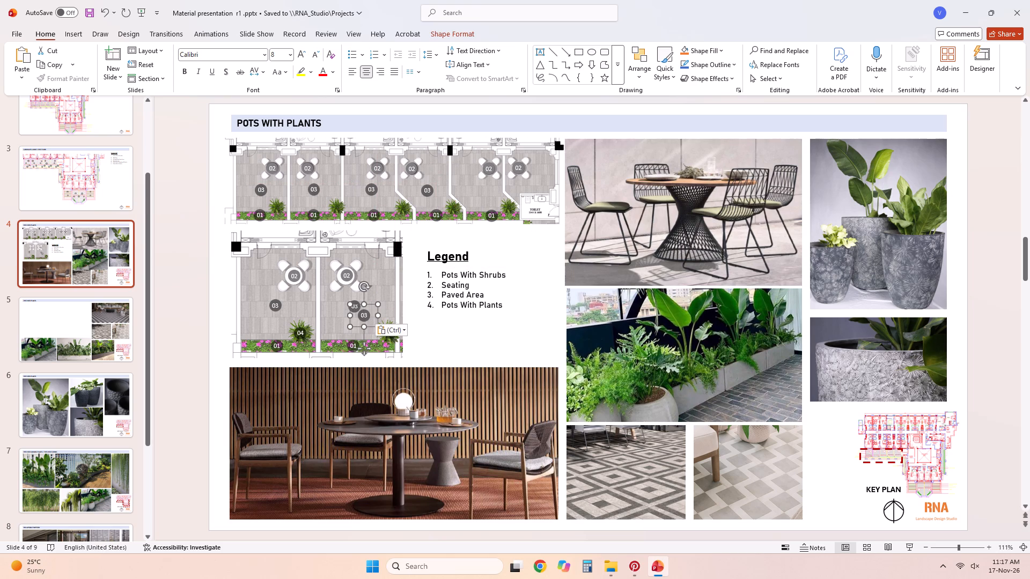
{"action": "left_click_drag", "start_coordinate": [365, 347], "coordinate": [479, 226]}
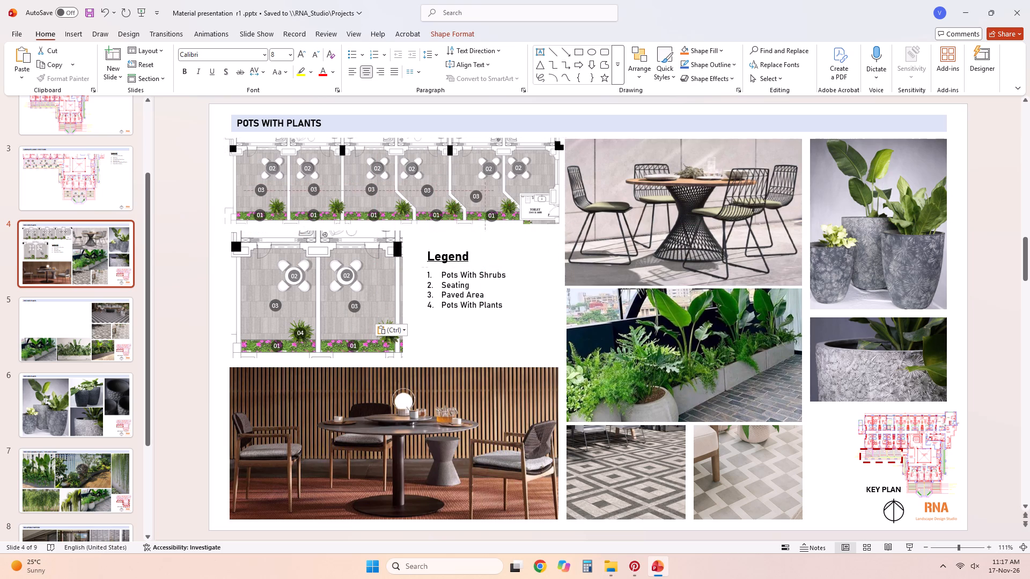
{"action": "left_click_drag", "start_coordinate": [479, 226], "coordinate": [482, 224]}
{"action": "left_click", "coordinate": [492, 346]}
{"action": "key", "text": "ctrl+v"}
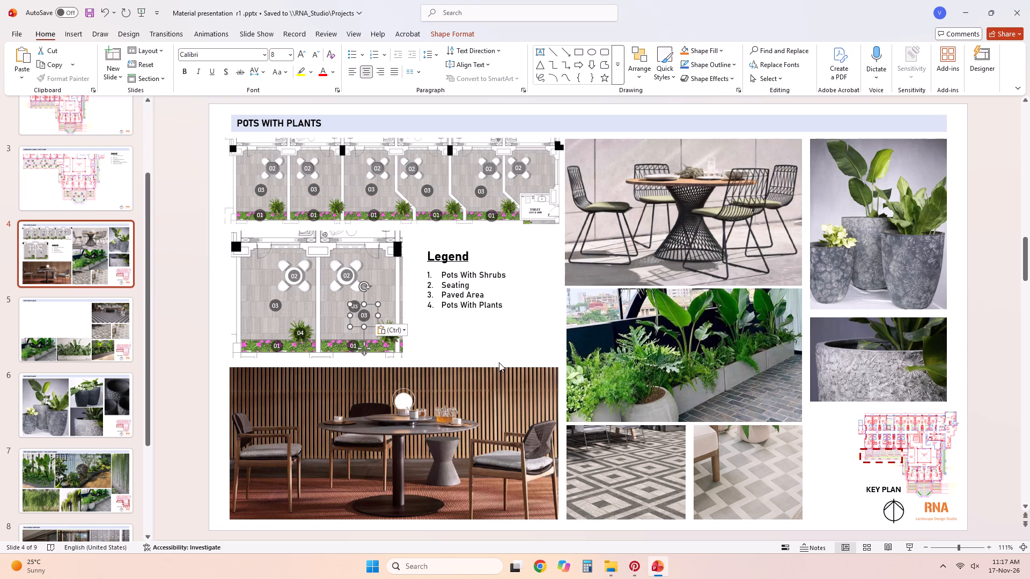
{"action": "left_click_drag", "start_coordinate": [363, 348], "coordinate": [540, 210]}
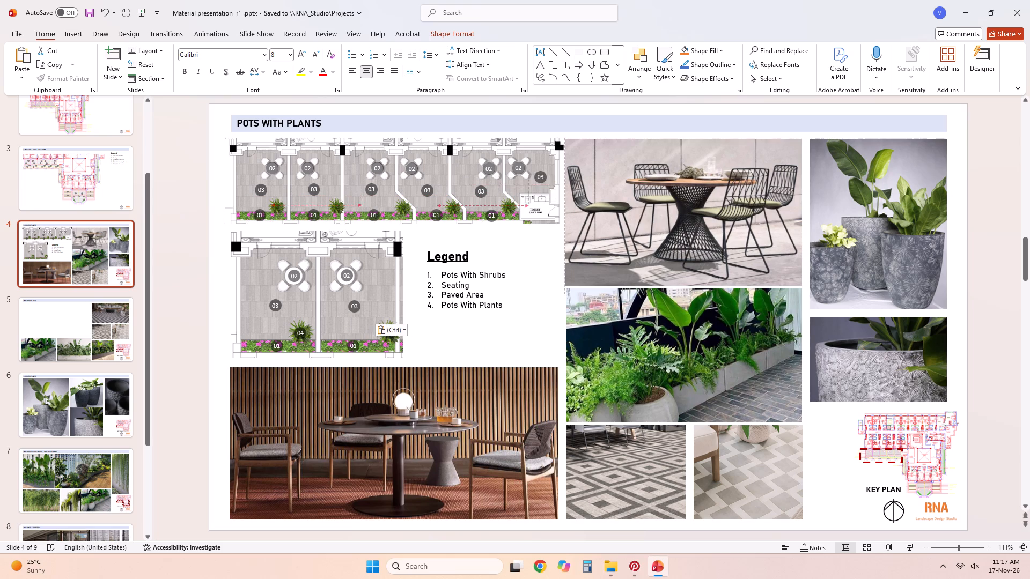
{"action": "left_click_drag", "start_coordinate": [540, 210], "coordinate": [545, 208]}
{"action": "left_click", "coordinate": [526, 344]}
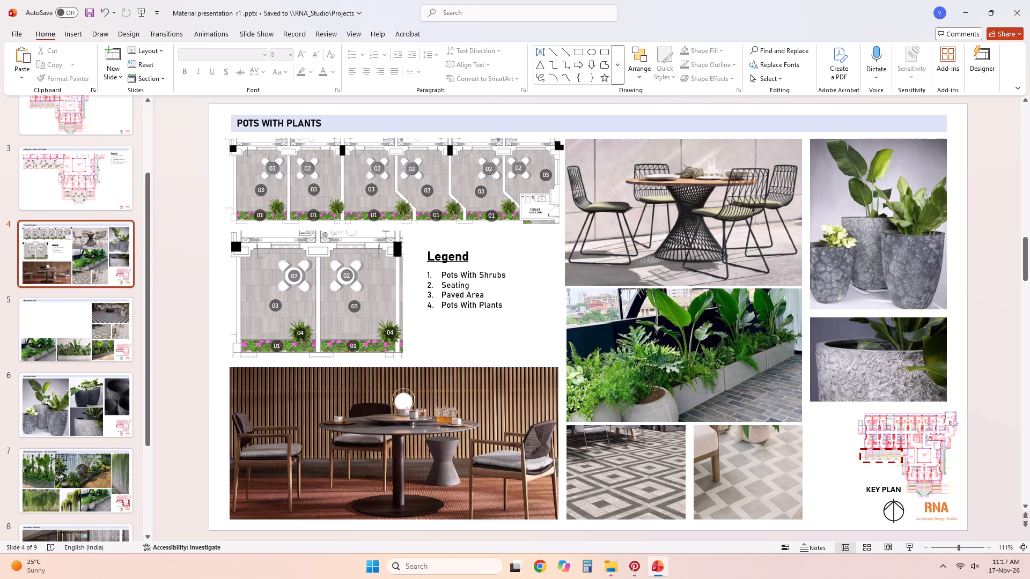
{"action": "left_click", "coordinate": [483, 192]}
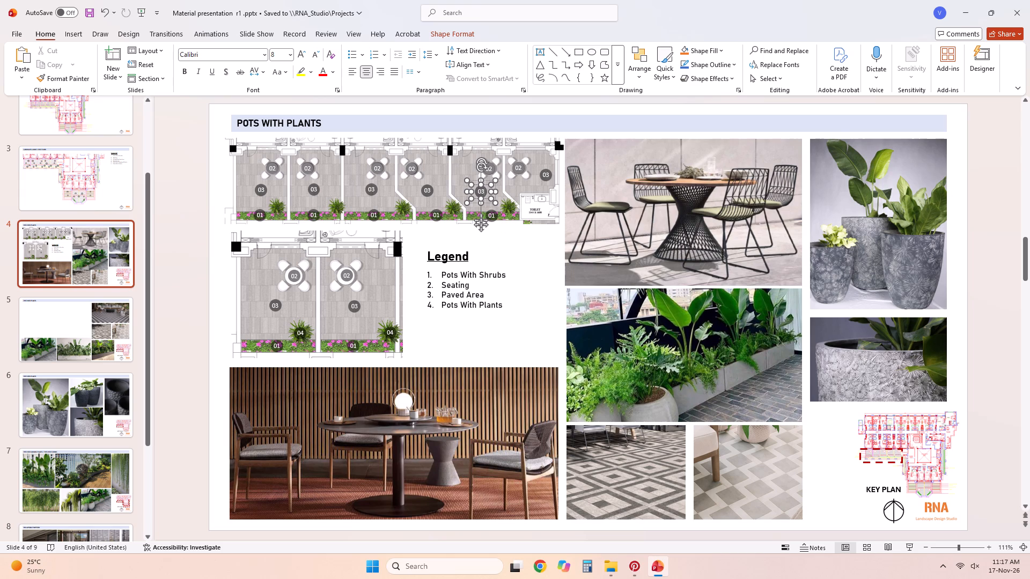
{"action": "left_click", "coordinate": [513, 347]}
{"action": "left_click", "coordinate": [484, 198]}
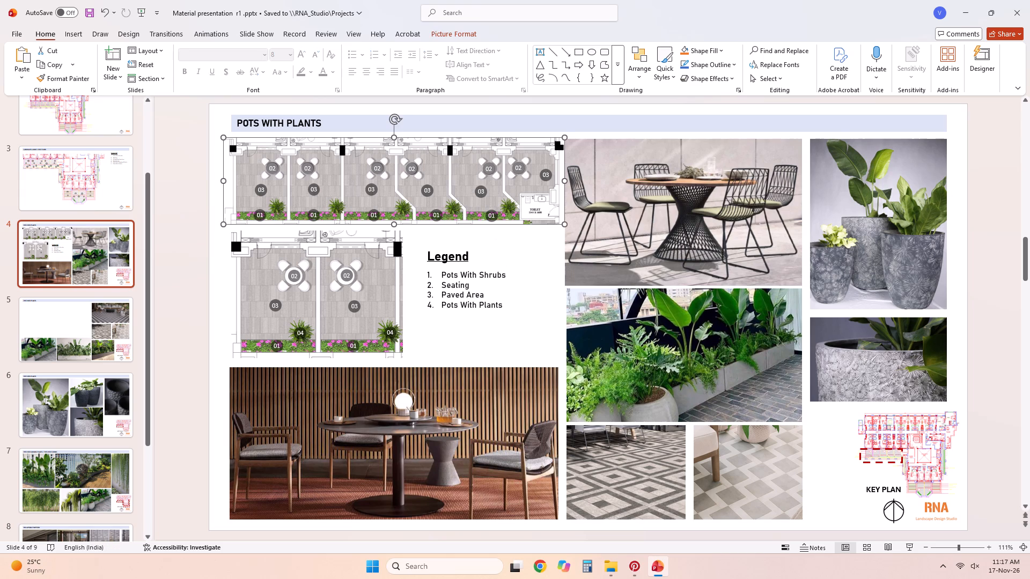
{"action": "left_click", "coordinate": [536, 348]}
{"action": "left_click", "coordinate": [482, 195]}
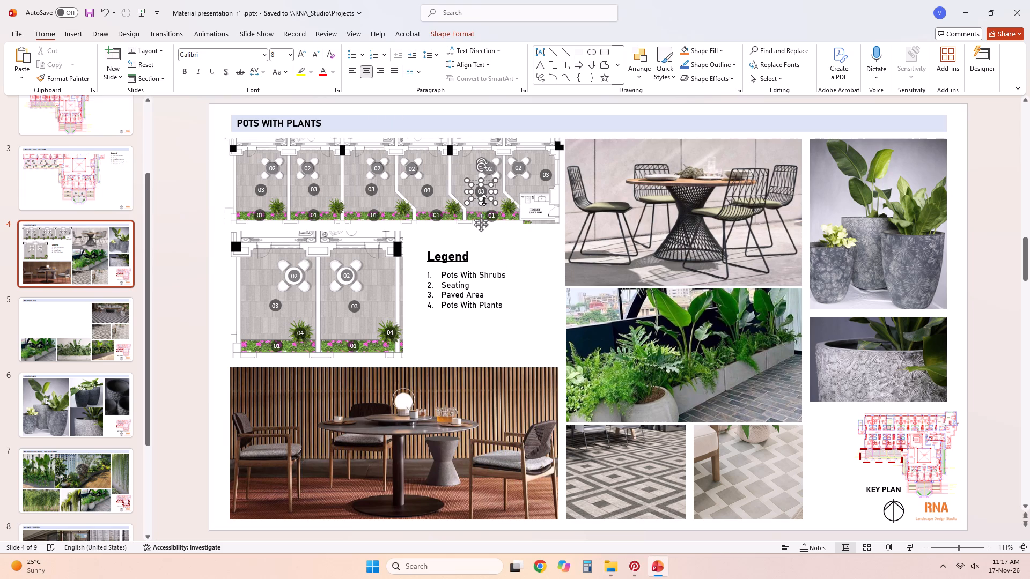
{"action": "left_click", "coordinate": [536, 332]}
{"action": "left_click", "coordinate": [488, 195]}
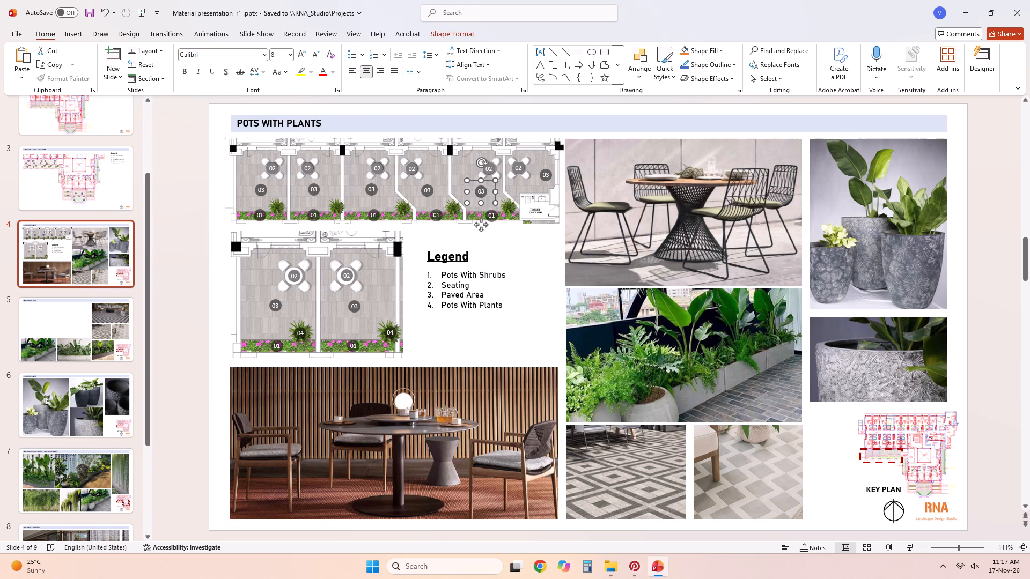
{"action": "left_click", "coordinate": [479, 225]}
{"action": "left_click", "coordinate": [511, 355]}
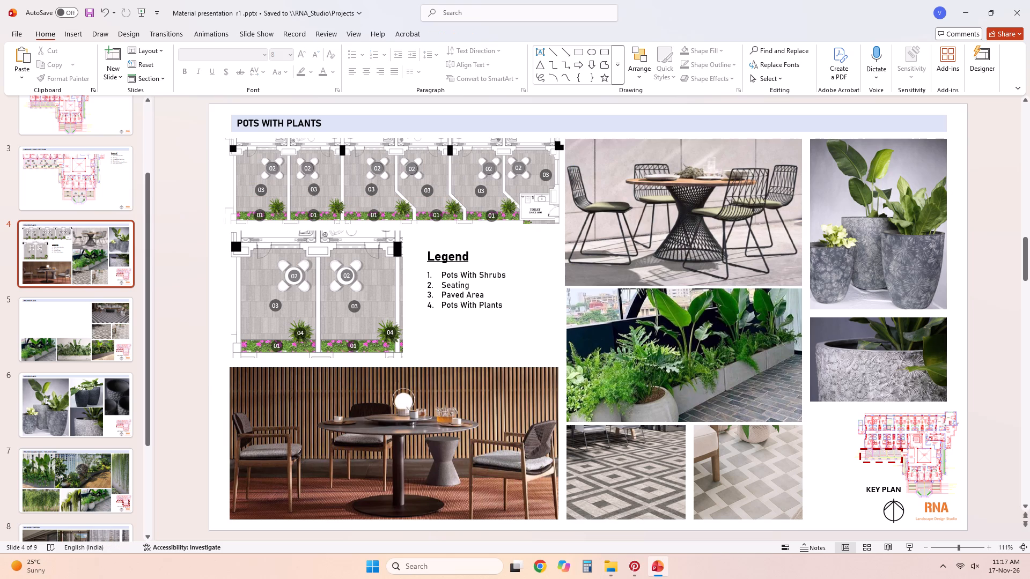
Duplicate the 04 marker from the lower plan's first bay and place the copy on the potted plant in the upper plan's first bay.
{"action": "left_click", "coordinate": [306, 338]}
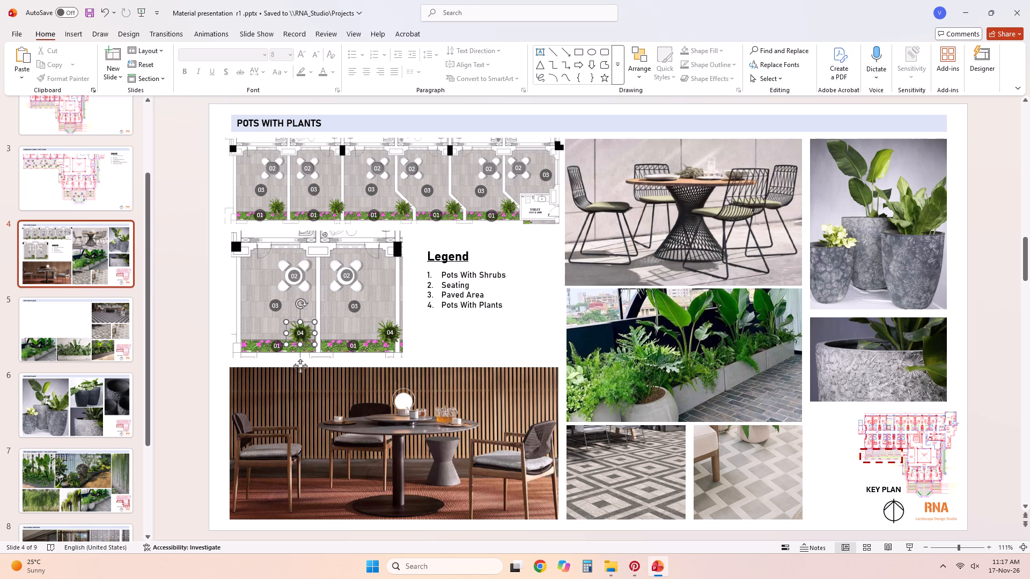
{"action": "key", "text": "ctrl+c"}
{"action": "key", "text": "ctrl+v"}
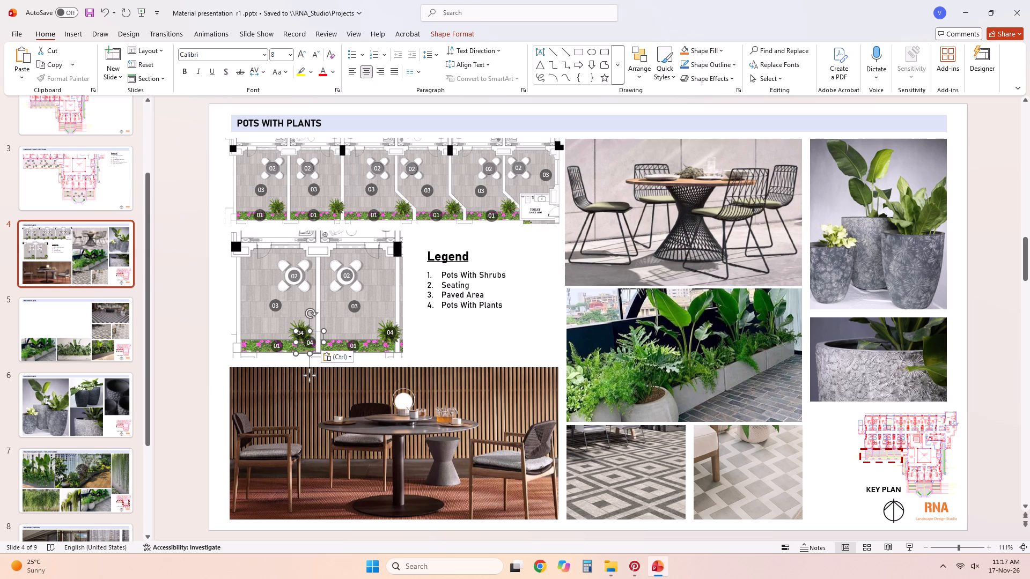
{"action": "left_click_drag", "start_coordinate": [310, 374], "coordinate": [316, 293]}
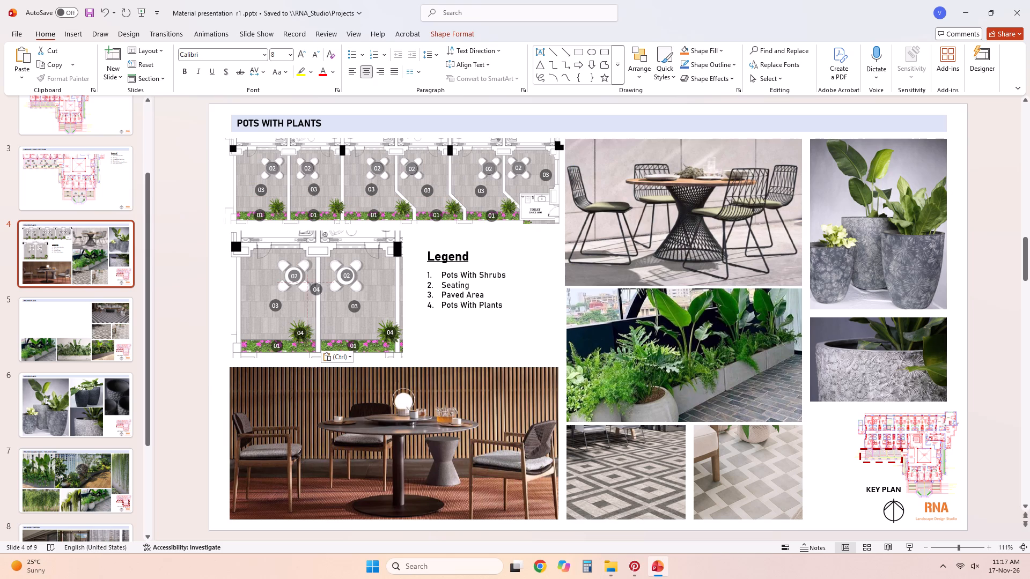
{"action": "left_click_drag", "start_coordinate": [316, 293], "coordinate": [278, 239]}
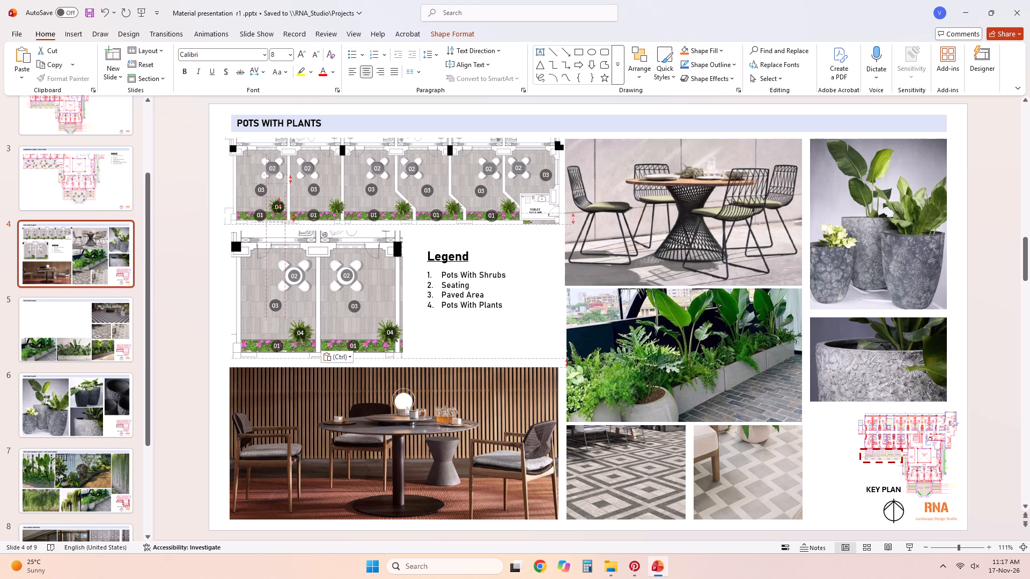
{"action": "left_click_drag", "start_coordinate": [278, 239], "coordinate": [278, 239]}
{"action": "left_click", "coordinate": [483, 368]}
Add copies of the 04 marker on the potted plants in the upper plan's second and third bays, level with the first bay's 04.
{"action": "key", "text": "ctrl+v"}
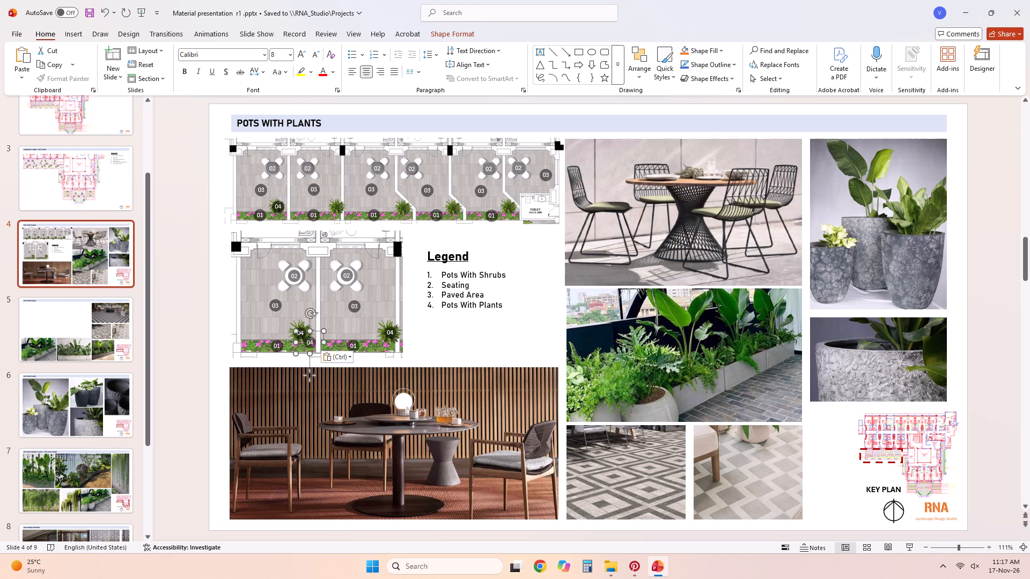
{"action": "left_click_drag", "start_coordinate": [309, 376], "coordinate": [349, 244]}
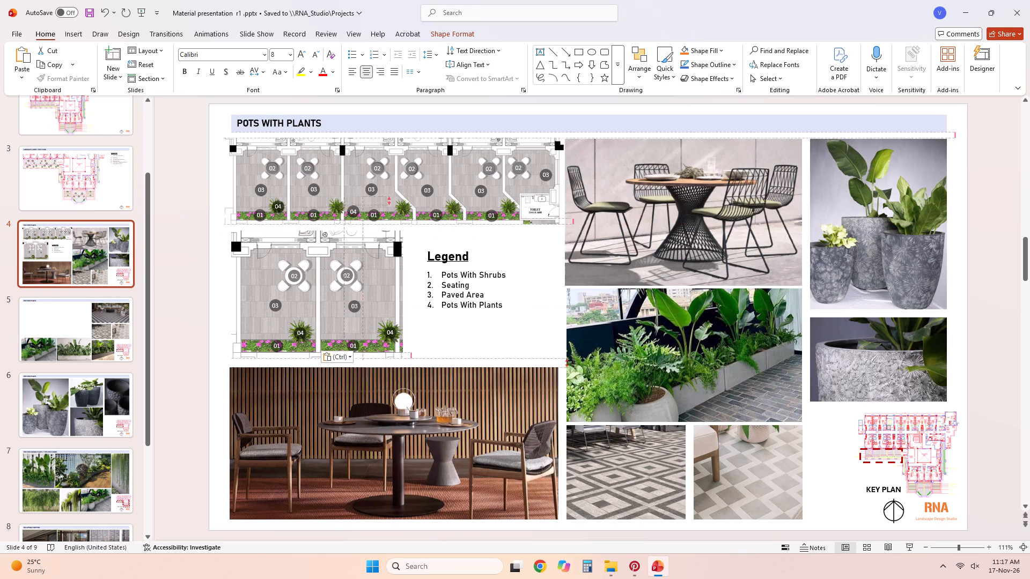
{"action": "left_click_drag", "start_coordinate": [349, 244], "coordinate": [337, 239]}
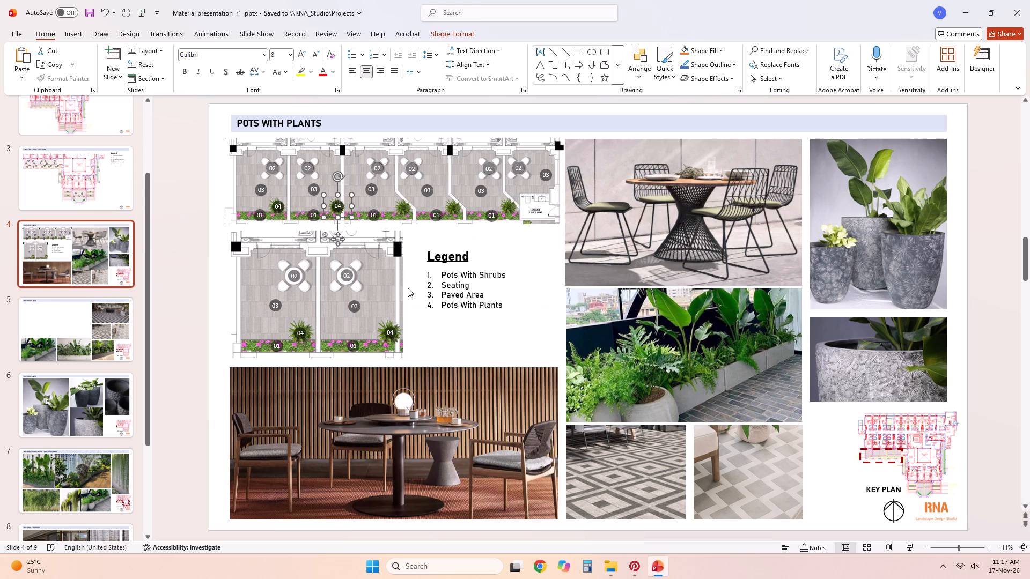
{"action": "left_click", "coordinate": [506, 360]}
{"action": "key", "text": "ctrl+v"}
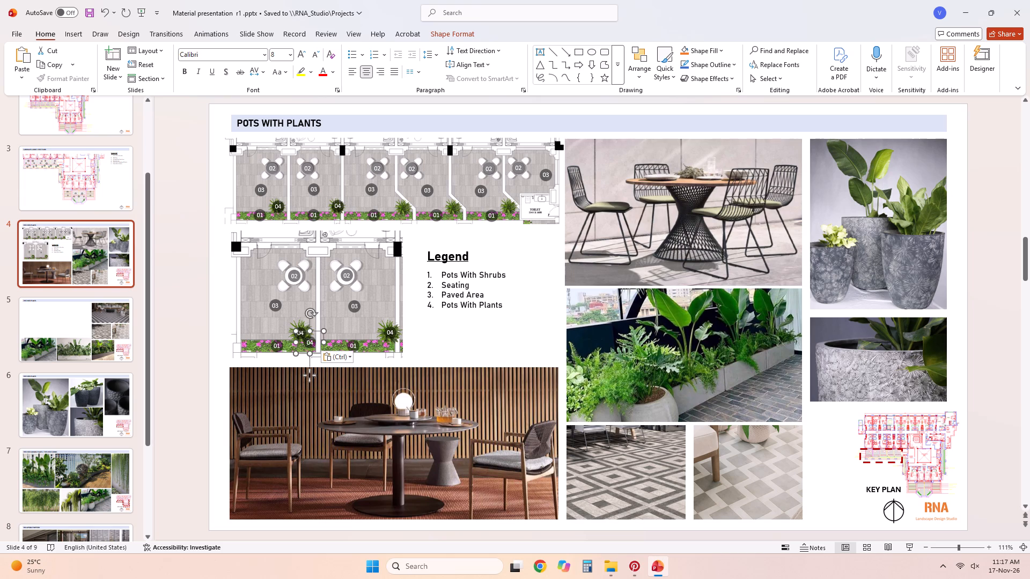
{"action": "left_click_drag", "start_coordinate": [308, 375], "coordinate": [369, 281]}
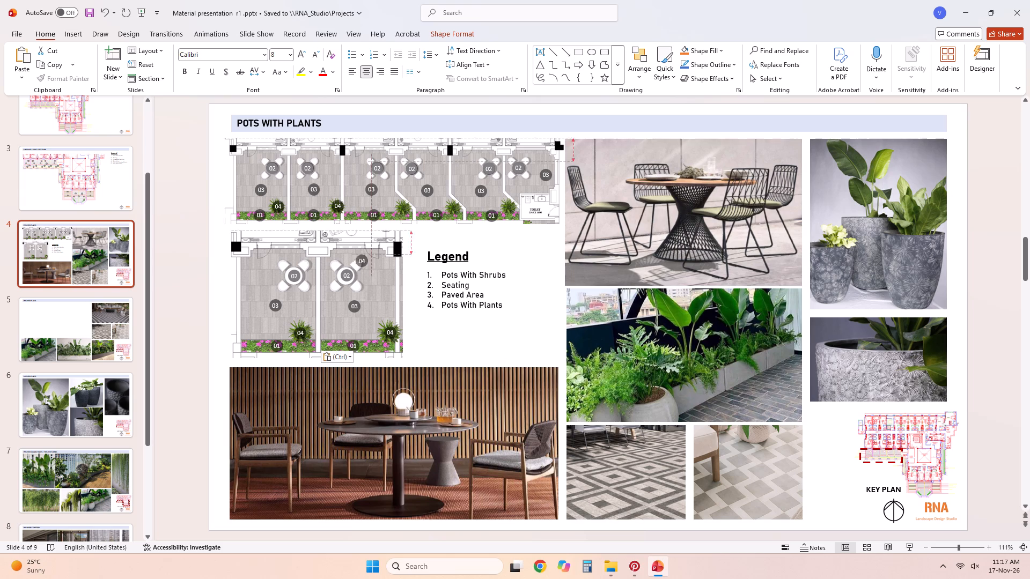
{"action": "left_click_drag", "start_coordinate": [369, 281], "coordinate": [405, 237]}
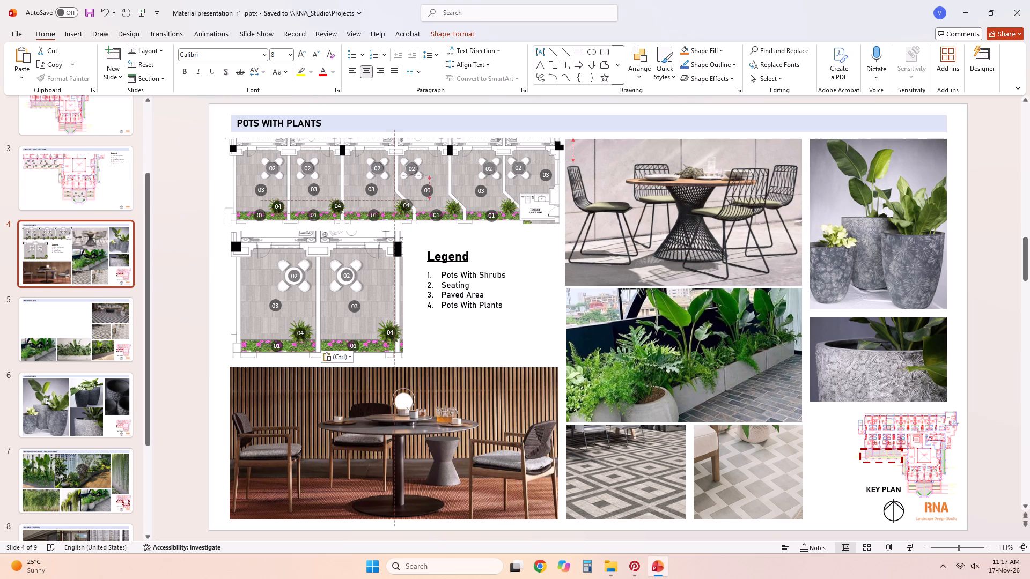
{"action": "left_click_drag", "start_coordinate": [405, 237], "coordinate": [402, 238]}
{"action": "left_click", "coordinate": [496, 362]}
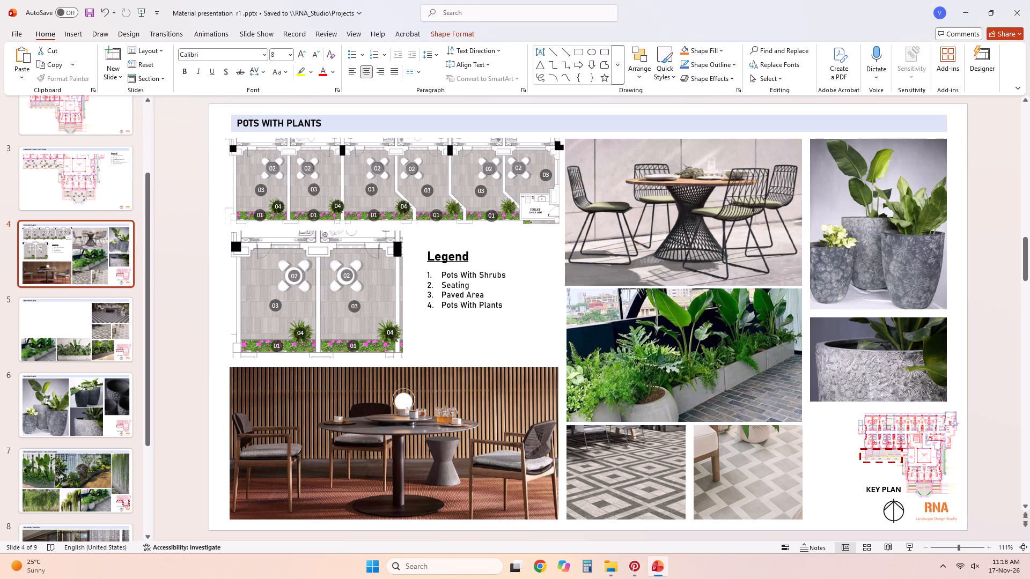
Add copies of the 04 marker on the potted plants in the upper plan's fourth and fifth bays, level with the other 04 markers.
{"action": "key", "text": "ctrl+v"}
{"action": "left_click_drag", "start_coordinate": [310, 374], "coordinate": [454, 238]}
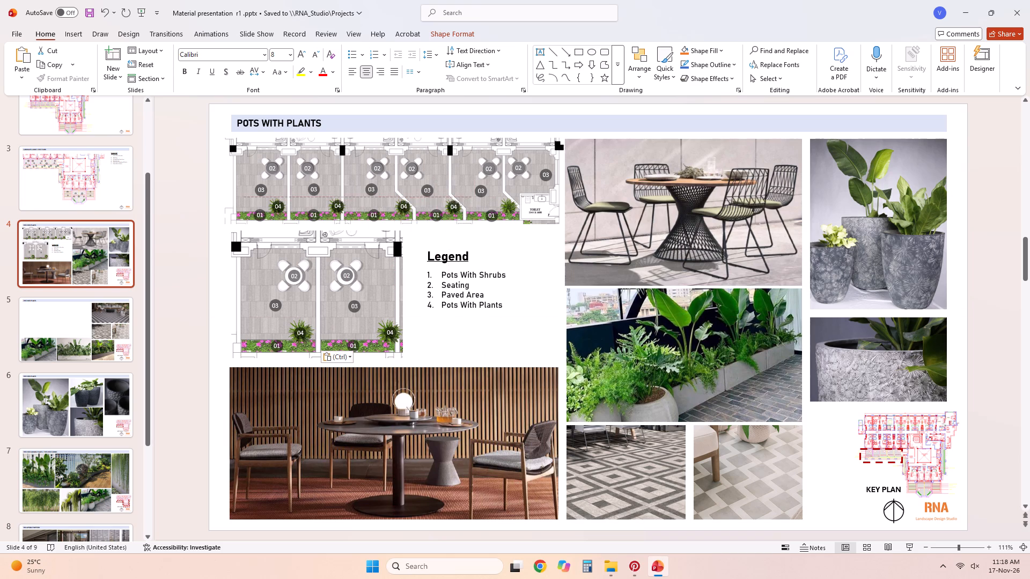
{"action": "left_click_drag", "start_coordinate": [454, 238], "coordinate": [453, 239]}
{"action": "left_click", "coordinate": [503, 356]}
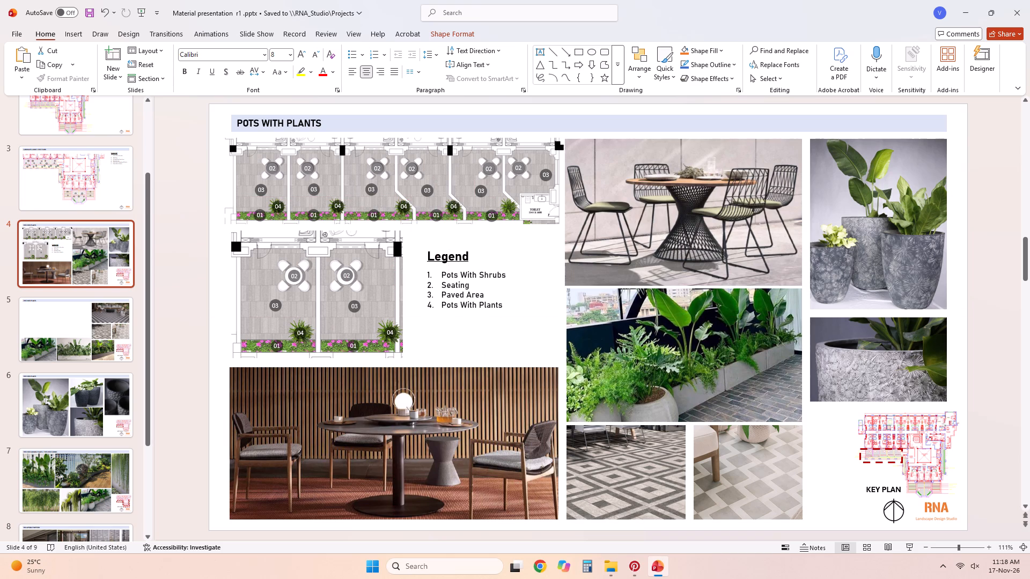
{"action": "key", "text": "ctrl+v"}
{"action": "left_click_drag", "start_coordinate": [308, 373], "coordinate": [425, 282]}
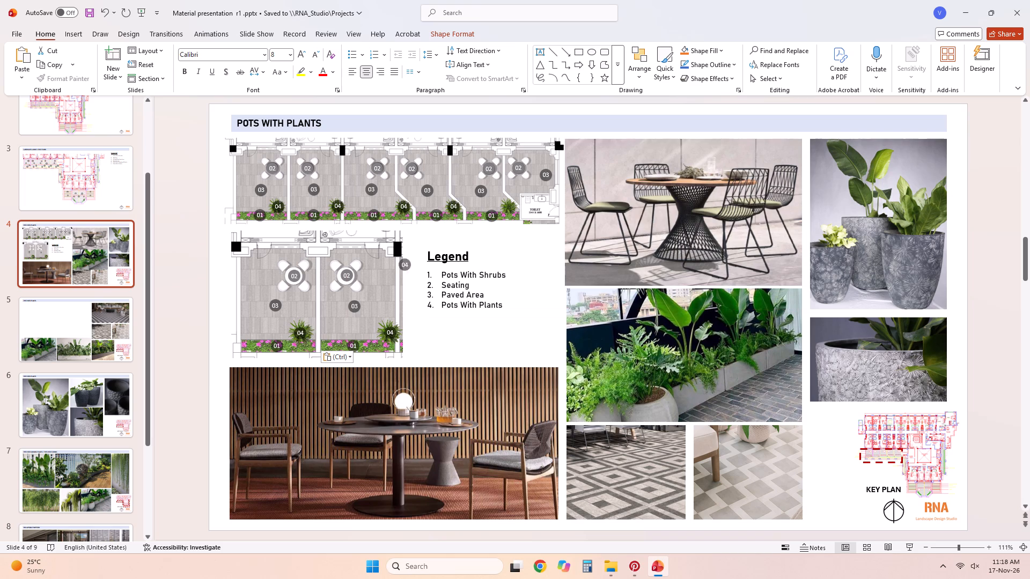
{"action": "left_click_drag", "start_coordinate": [425, 282], "coordinate": [509, 236]}
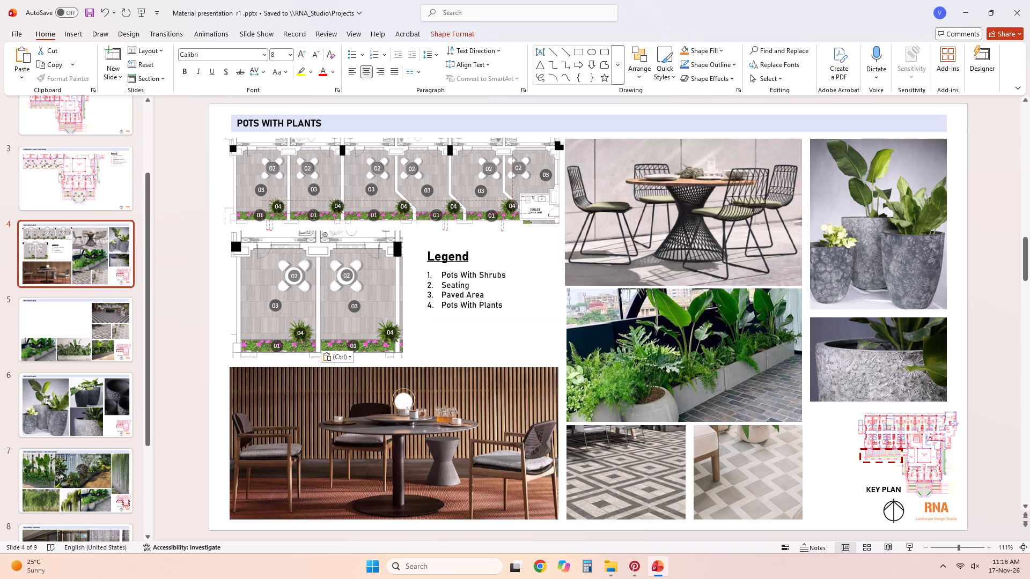
{"action": "left_click_drag", "start_coordinate": [509, 236], "coordinate": [508, 240]}
{"action": "left_click", "coordinate": [551, 344]}
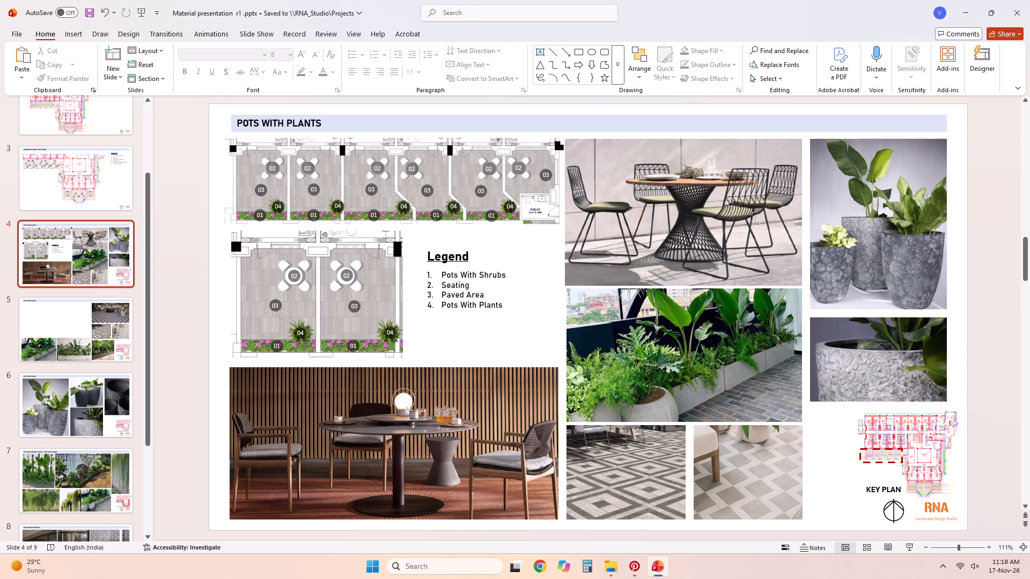
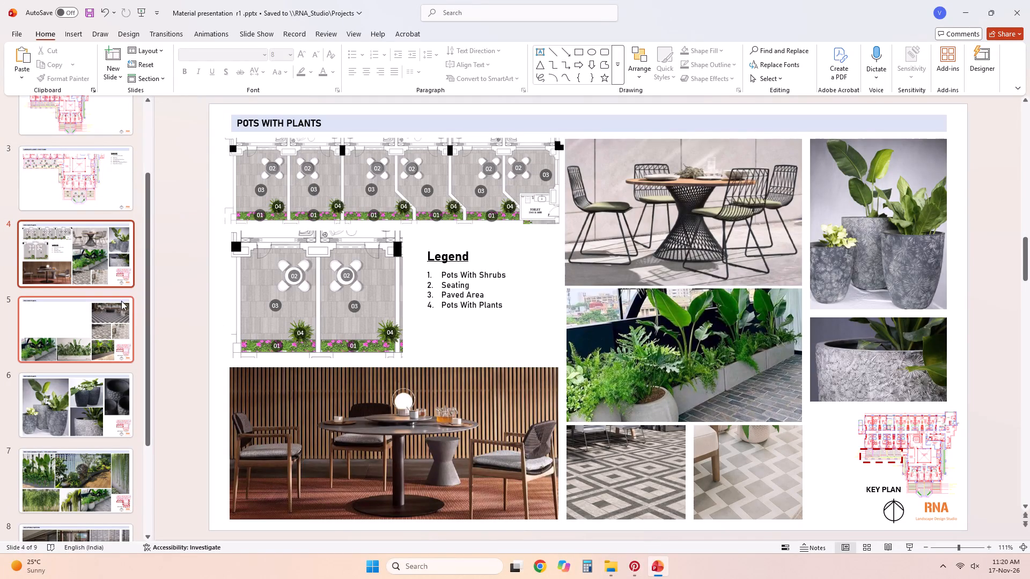
Insert the picture Lemon tree_1st Floor_01.png from the Renderd plans folder onto slide 5.
{"action": "left_click", "coordinate": [125, 317]}
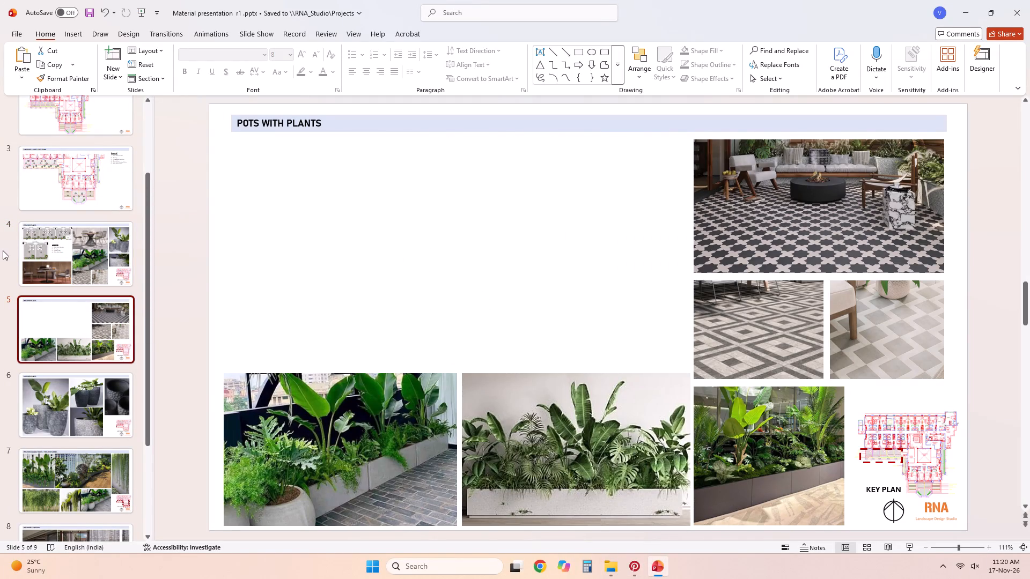
{"action": "left_click", "coordinate": [63, 255]}
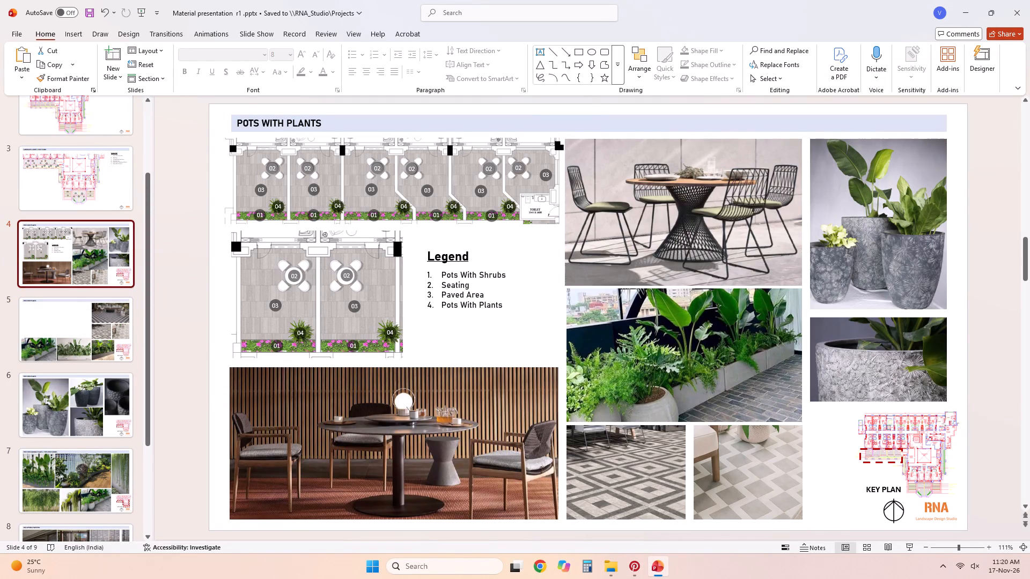
{"action": "left_click", "coordinate": [70, 314]}
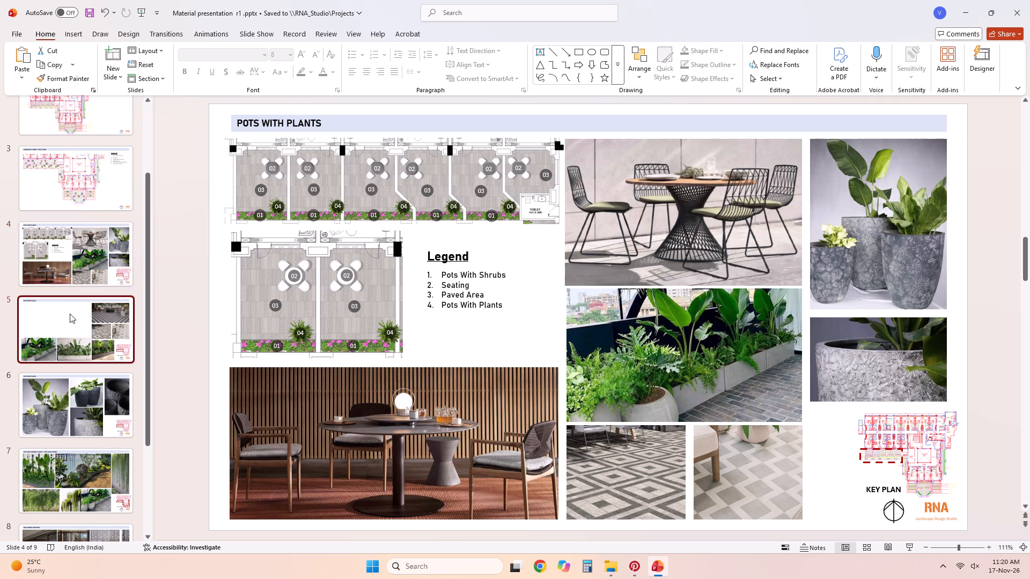
{"action": "left_click", "coordinate": [73, 37]}
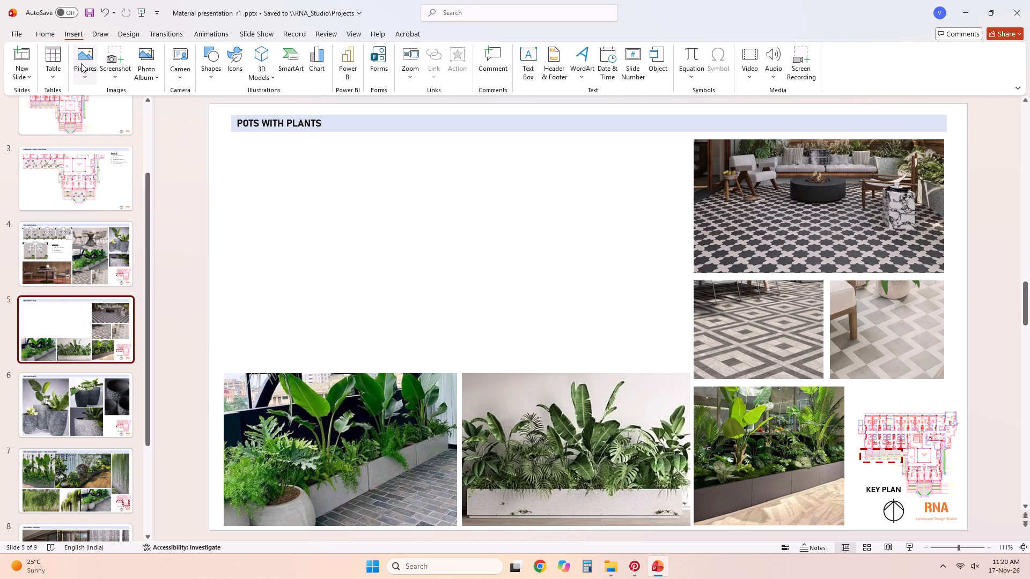
{"action": "left_click", "coordinate": [81, 77]}
{"action": "left_click", "coordinate": [99, 111]}
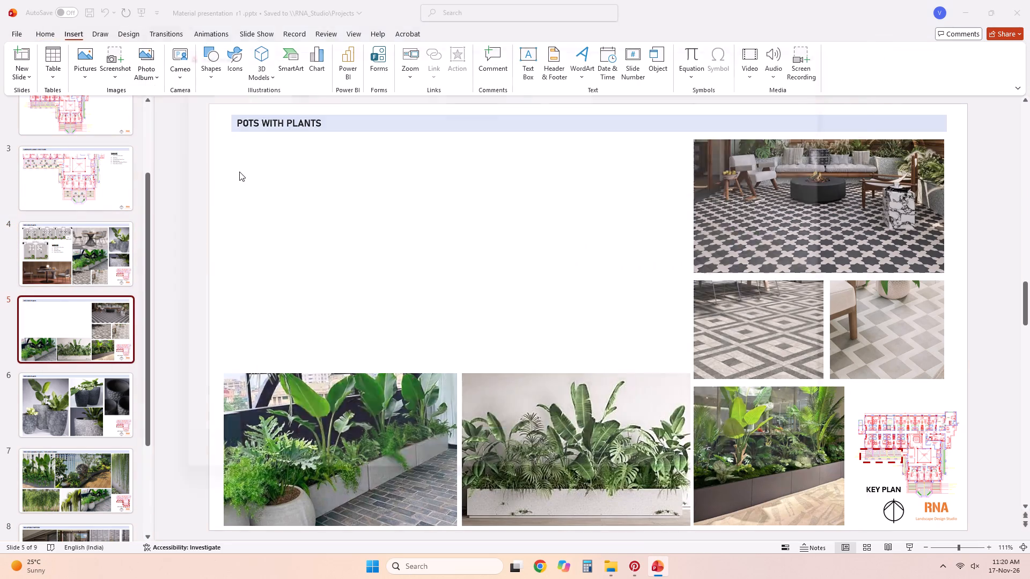
{"action": "left_click", "coordinate": [307, 184]}
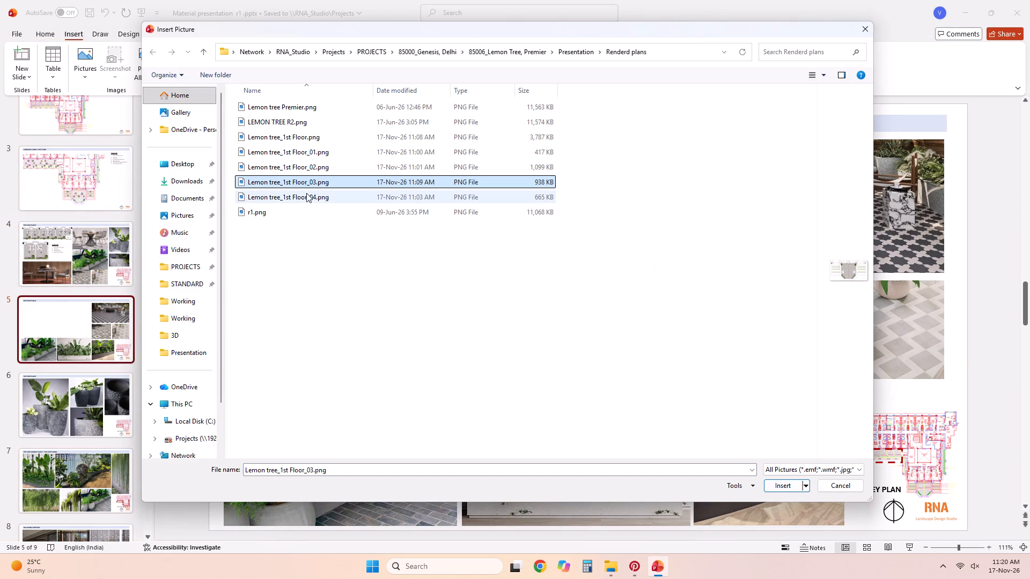
{"action": "left_click", "coordinate": [306, 193]}
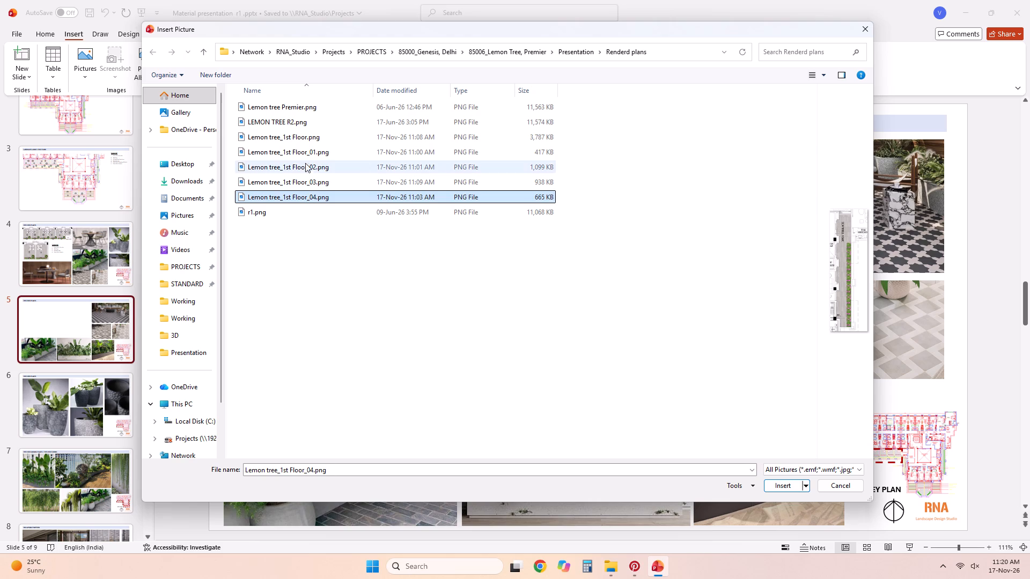
{"action": "left_click", "coordinate": [306, 152]}
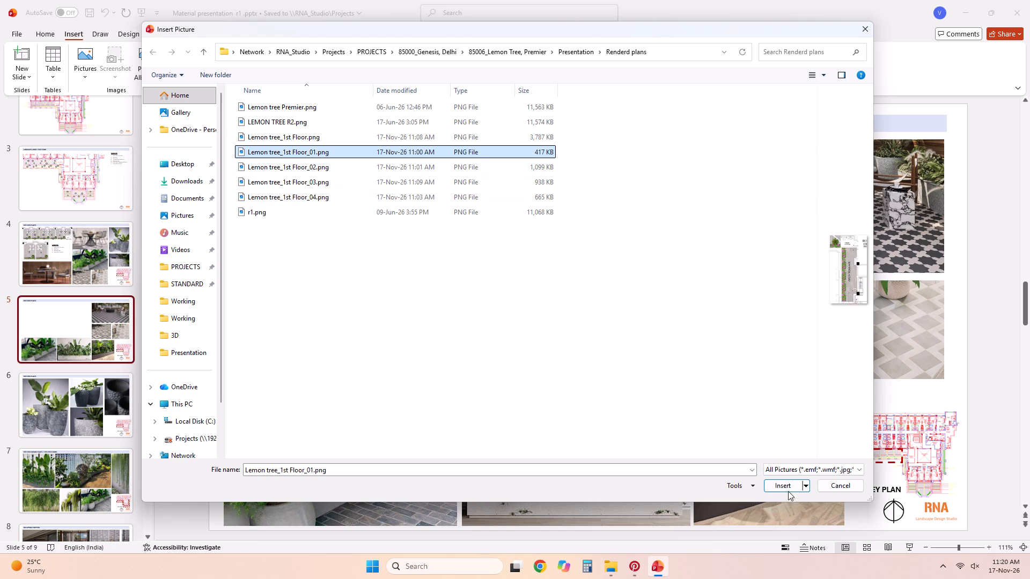
{"action": "left_click", "coordinate": [781, 490]}
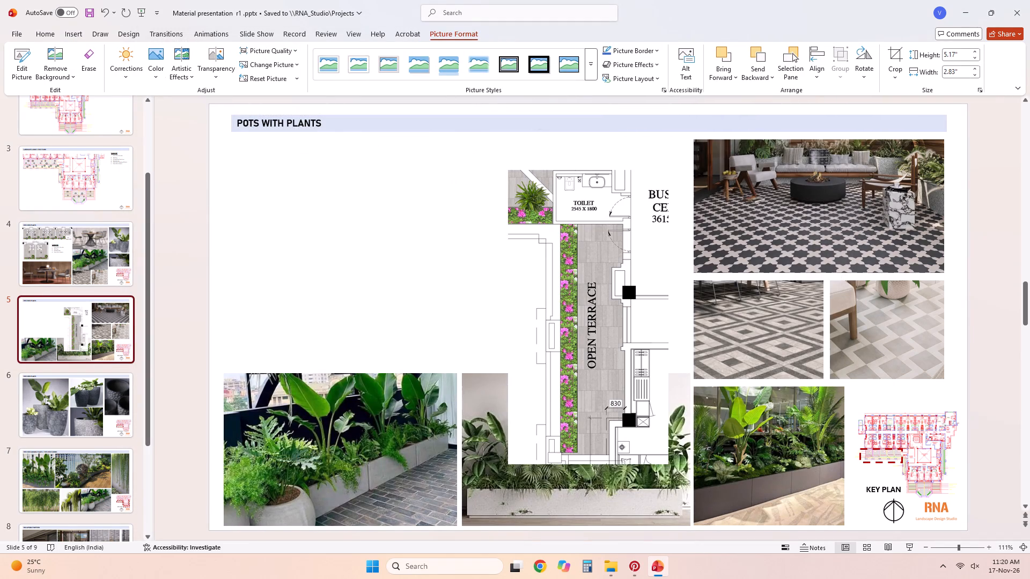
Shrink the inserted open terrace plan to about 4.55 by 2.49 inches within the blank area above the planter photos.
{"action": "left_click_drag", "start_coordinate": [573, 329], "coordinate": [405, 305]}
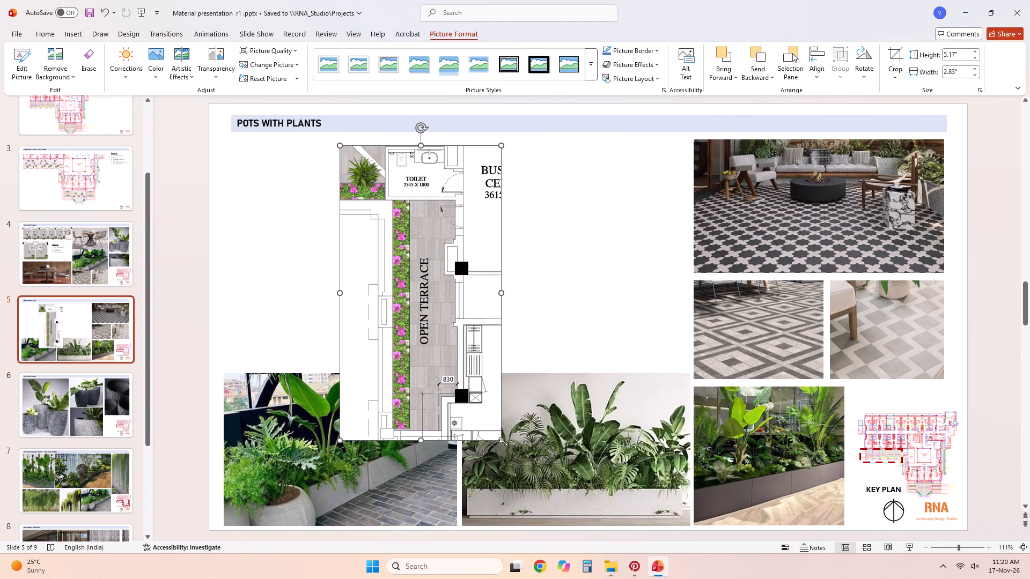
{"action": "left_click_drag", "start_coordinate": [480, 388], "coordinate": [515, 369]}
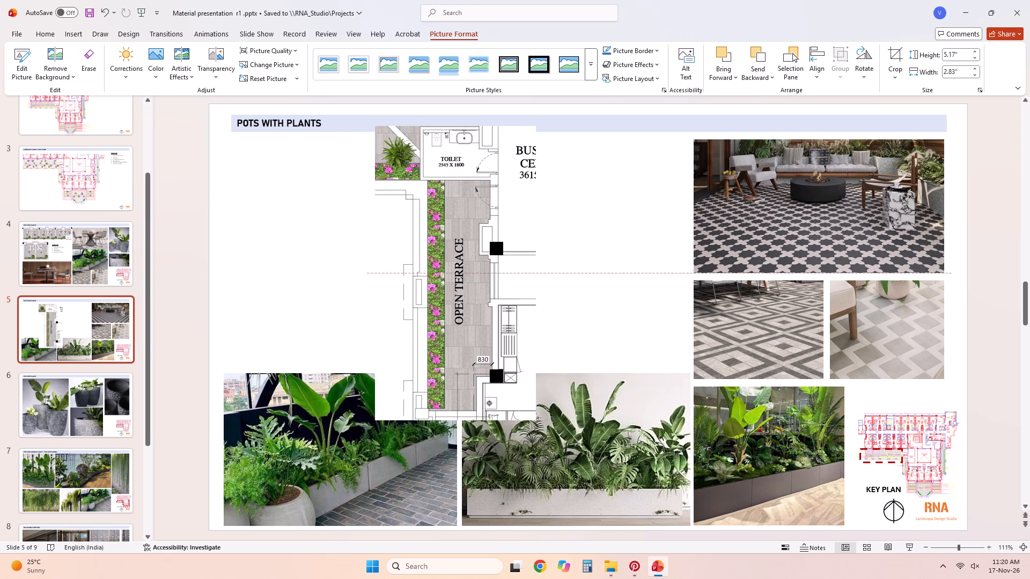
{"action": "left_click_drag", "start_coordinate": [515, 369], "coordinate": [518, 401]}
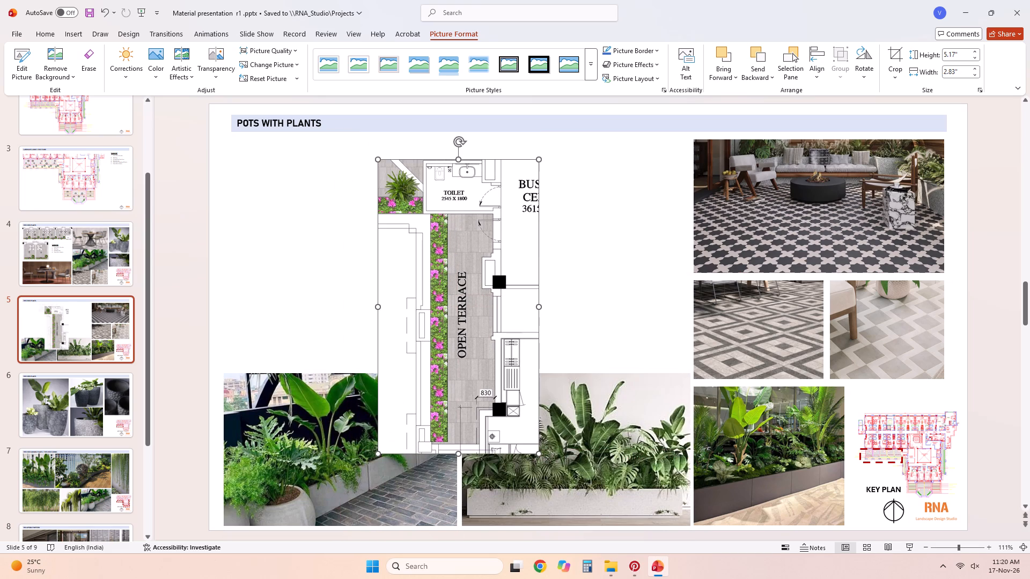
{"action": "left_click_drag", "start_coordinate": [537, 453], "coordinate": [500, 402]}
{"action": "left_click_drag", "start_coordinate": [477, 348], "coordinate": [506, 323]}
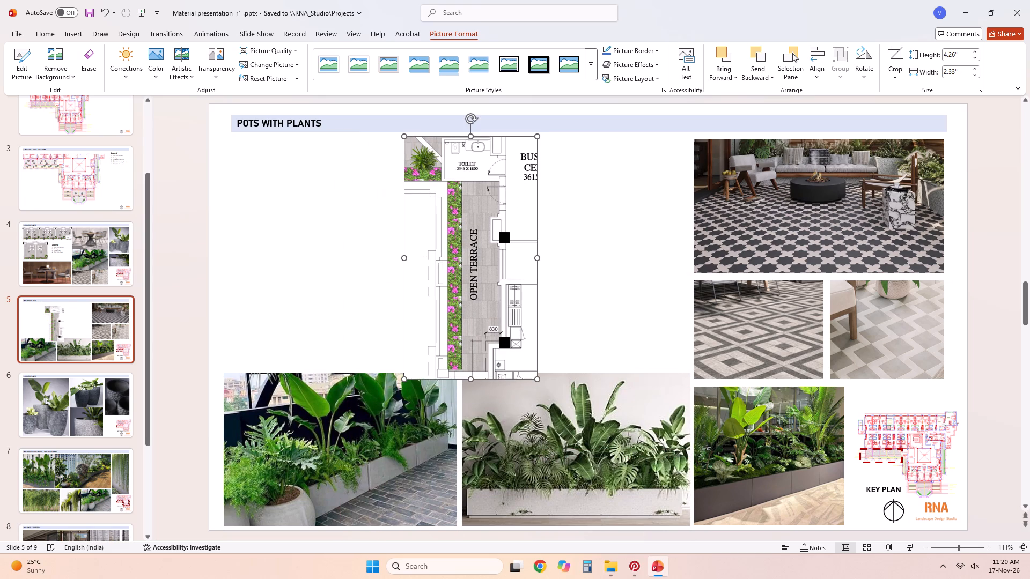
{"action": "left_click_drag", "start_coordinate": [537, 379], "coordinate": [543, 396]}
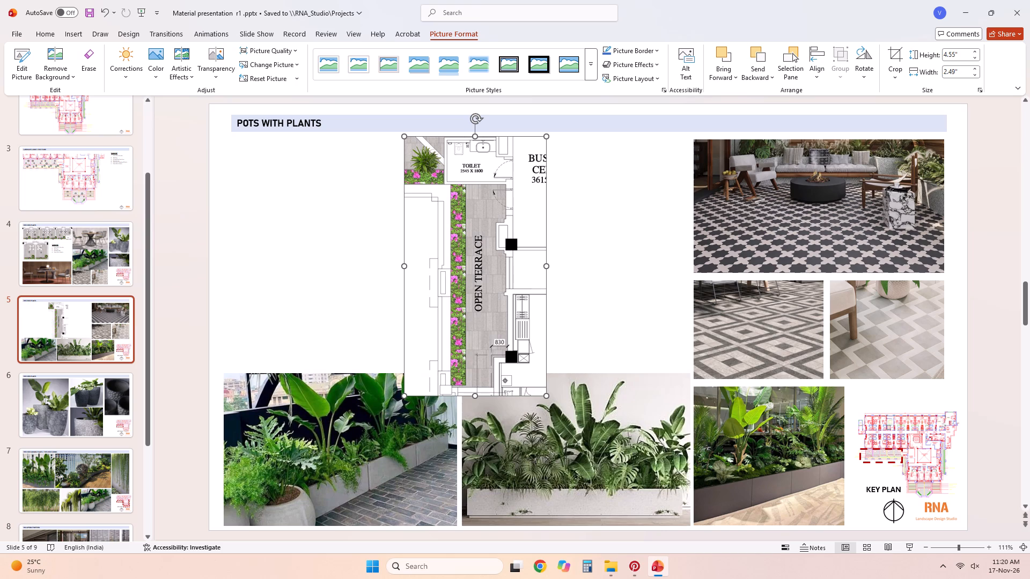
Rotate the open terrace plan 90 degrees counterclockwise so that it lies horizontally.
{"action": "left_click", "coordinate": [477, 116]}
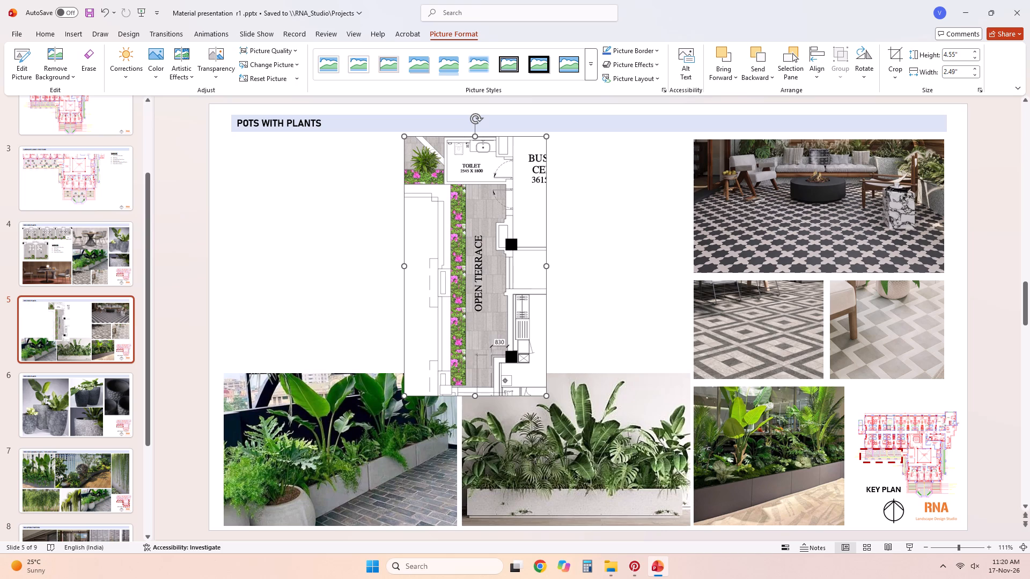
{"action": "left_click", "coordinate": [474, 120]}
{"action": "left_click_drag", "start_coordinate": [474, 120], "coordinate": [473, 125]}
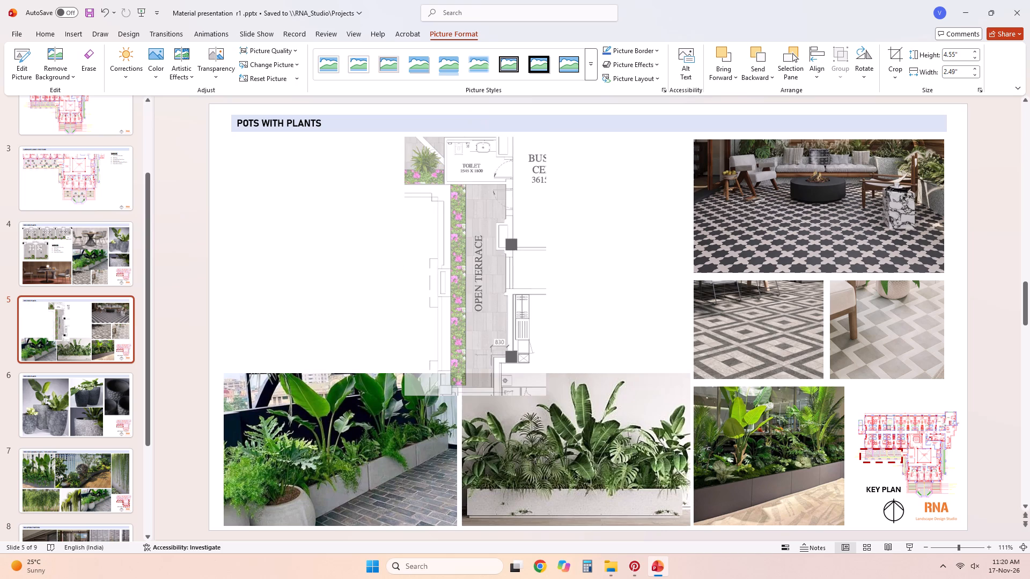
{"action": "left_click_drag", "start_coordinate": [473, 125], "coordinate": [252, 259]}
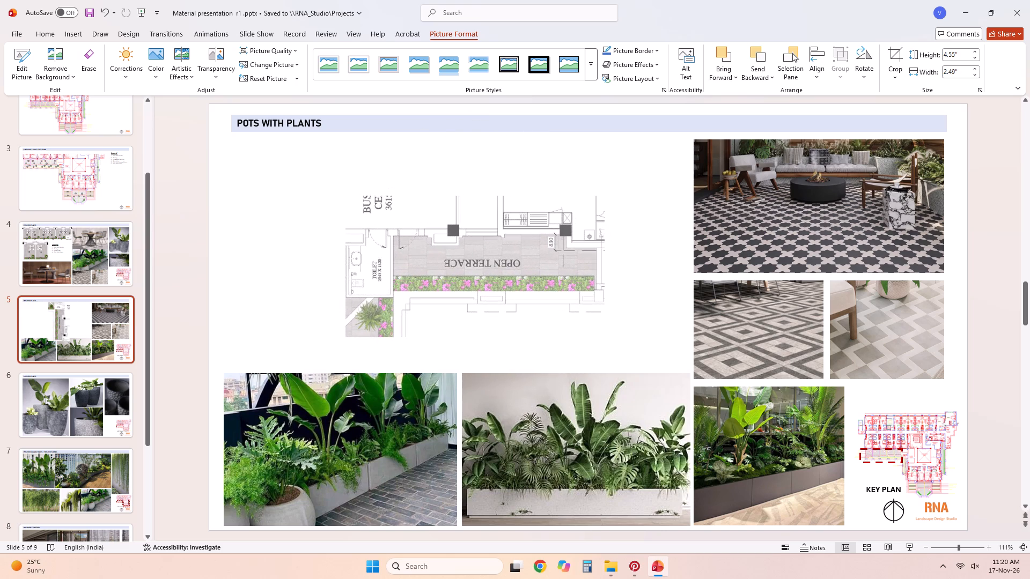
{"action": "left_click_drag", "start_coordinate": [252, 259], "coordinate": [250, 262]}
Place the rotated terrace plan just below the slide title at the left margin and enlarge it to about 5.57 by 3.04 inches.
{"action": "left_click_drag", "start_coordinate": [439, 289], "coordinate": [326, 238]}
{"action": "left_click_drag", "start_coordinate": [489, 285], "coordinate": [498, 300]}
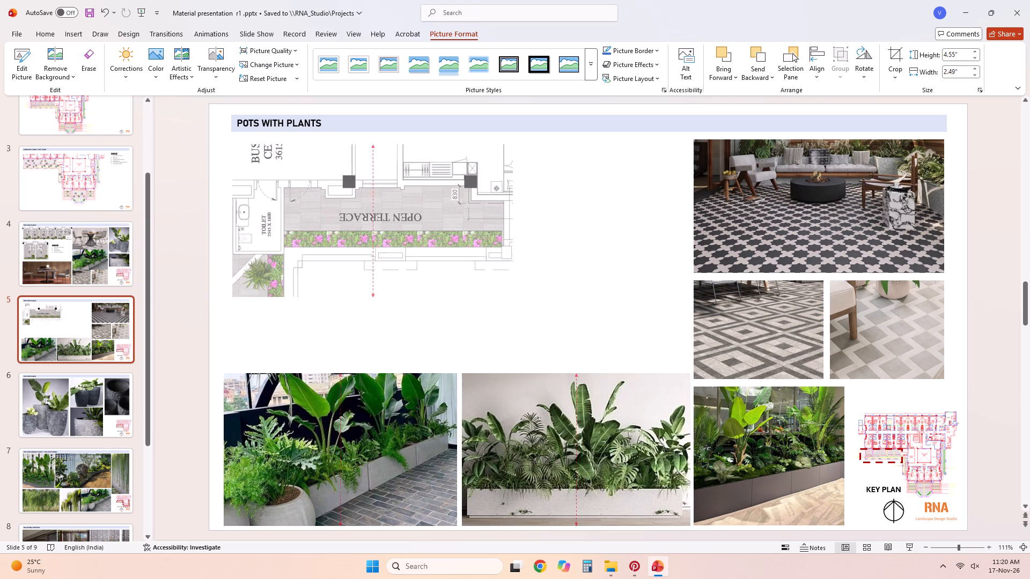
{"action": "left_click_drag", "start_coordinate": [498, 300], "coordinate": [509, 316]}
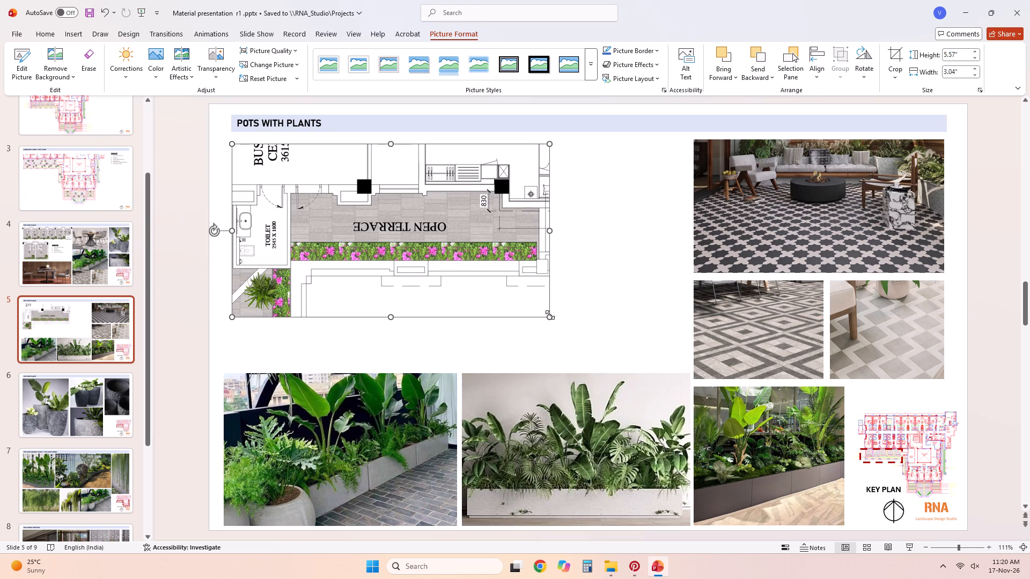
{"action": "left_click", "coordinate": [550, 337]}
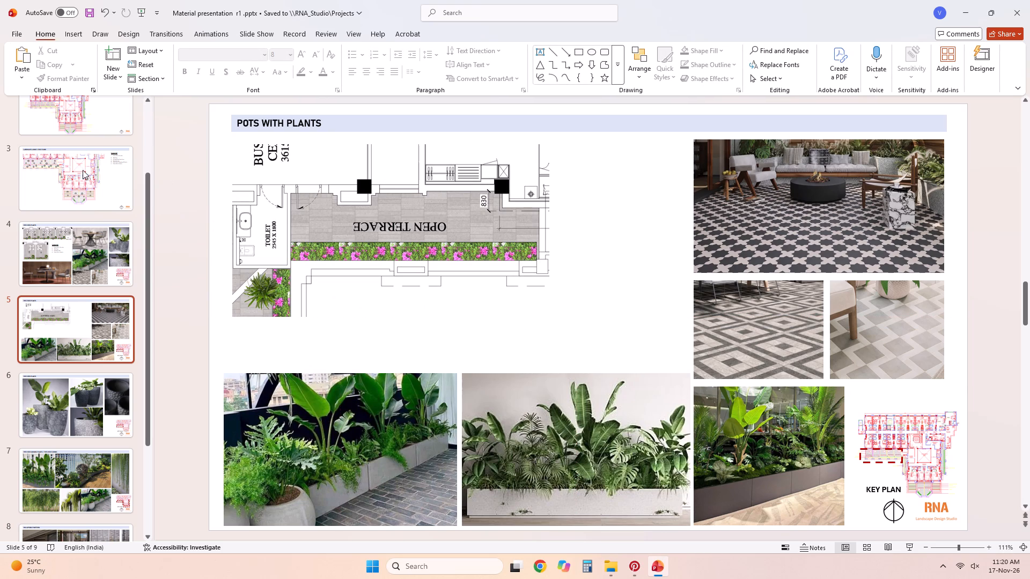
Copy the Legend heading and its numbered list from slide 4 and paste them onto slide 5.
{"action": "left_click", "coordinate": [109, 257]}
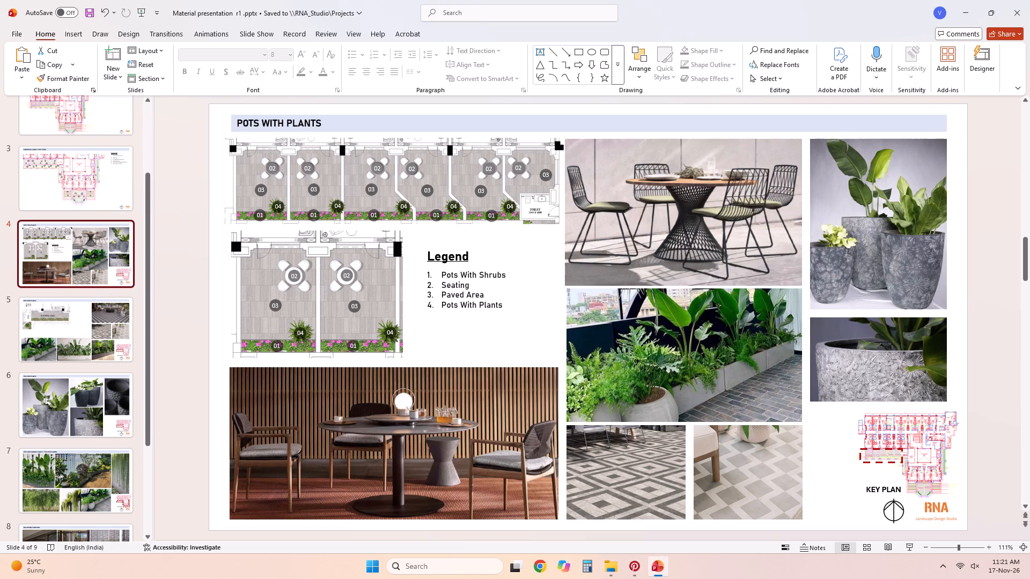
{"action": "left_click", "coordinate": [516, 281]}
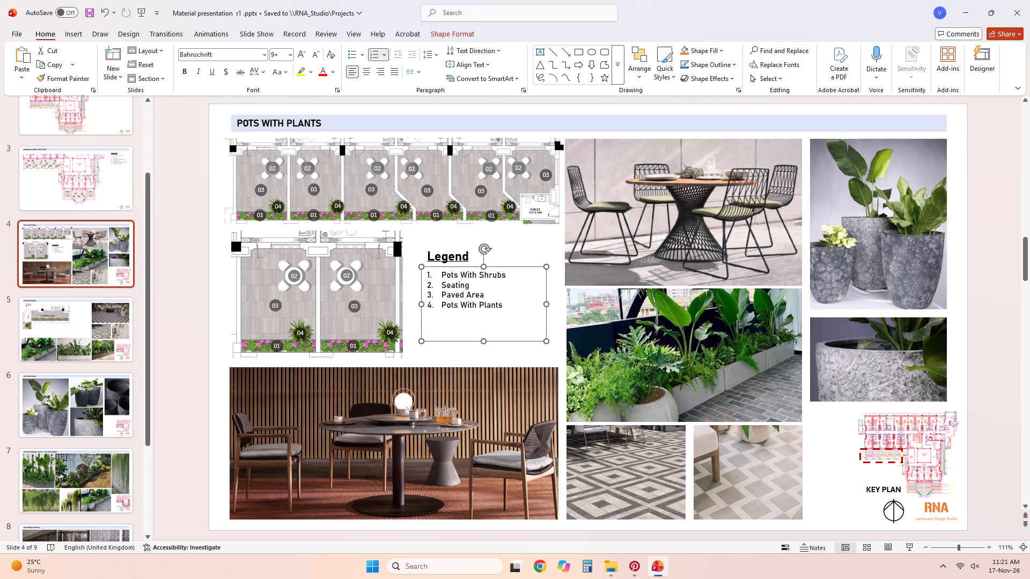
{"action": "left_click", "coordinate": [468, 255], "text": "shift"}
{"action": "key", "text": "ctrl+c"}
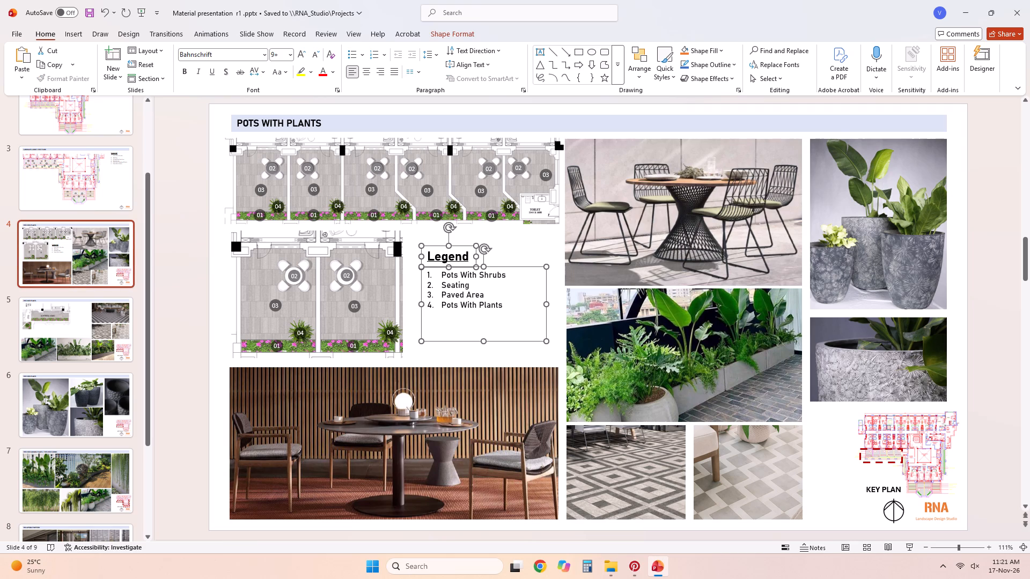
{"action": "left_click", "coordinate": [72, 322]}
{"action": "key", "text": "ctrl+v"}
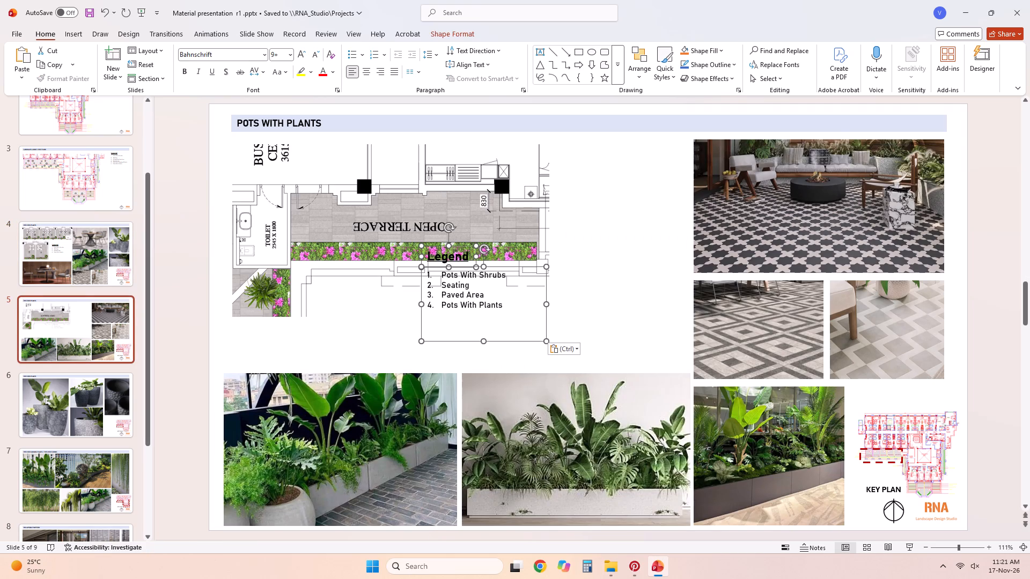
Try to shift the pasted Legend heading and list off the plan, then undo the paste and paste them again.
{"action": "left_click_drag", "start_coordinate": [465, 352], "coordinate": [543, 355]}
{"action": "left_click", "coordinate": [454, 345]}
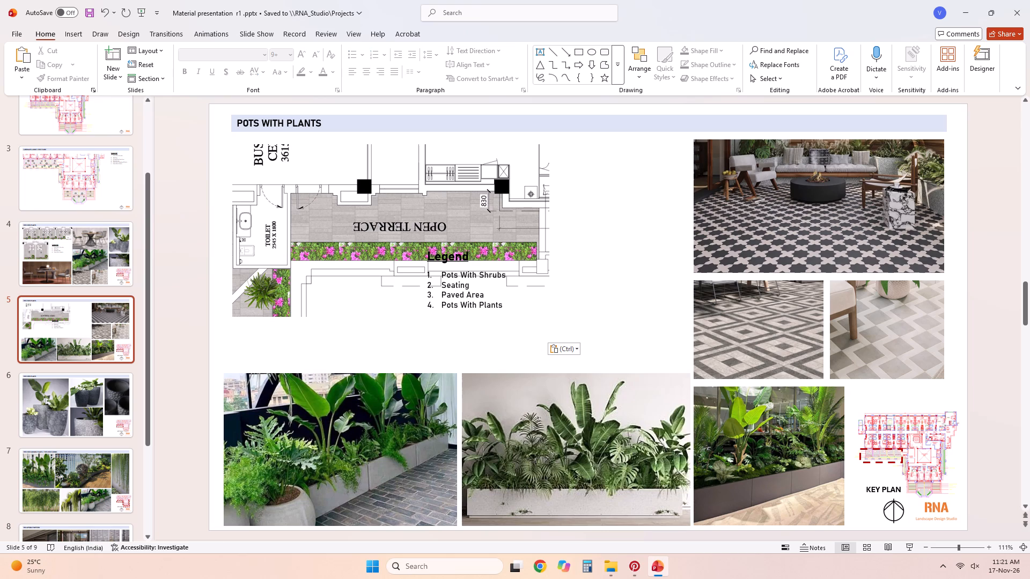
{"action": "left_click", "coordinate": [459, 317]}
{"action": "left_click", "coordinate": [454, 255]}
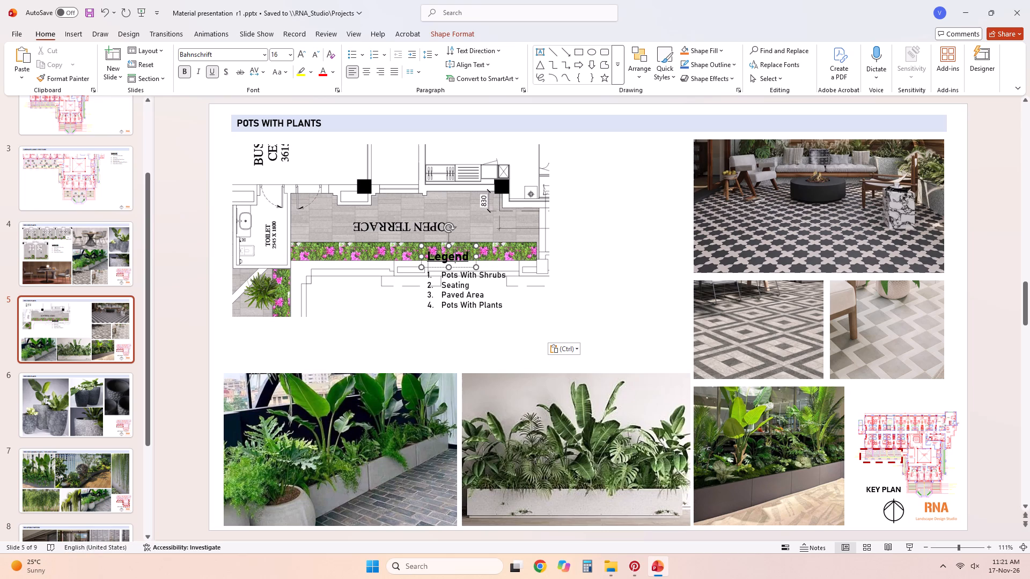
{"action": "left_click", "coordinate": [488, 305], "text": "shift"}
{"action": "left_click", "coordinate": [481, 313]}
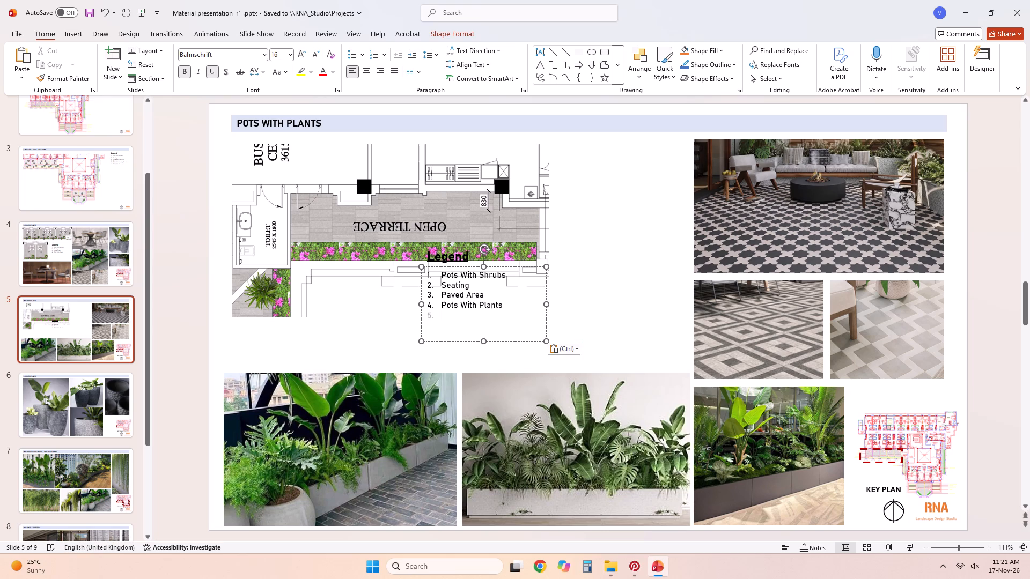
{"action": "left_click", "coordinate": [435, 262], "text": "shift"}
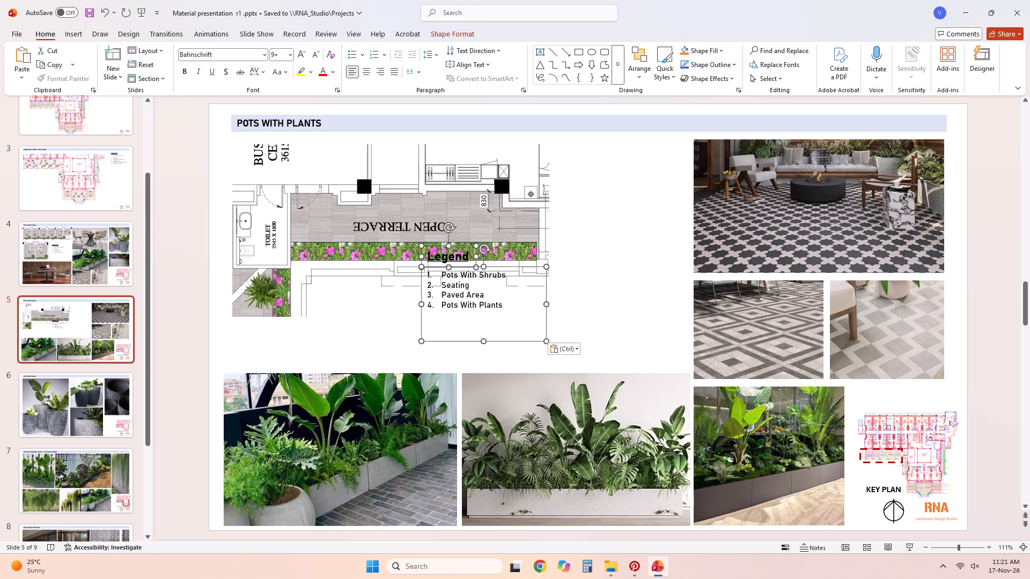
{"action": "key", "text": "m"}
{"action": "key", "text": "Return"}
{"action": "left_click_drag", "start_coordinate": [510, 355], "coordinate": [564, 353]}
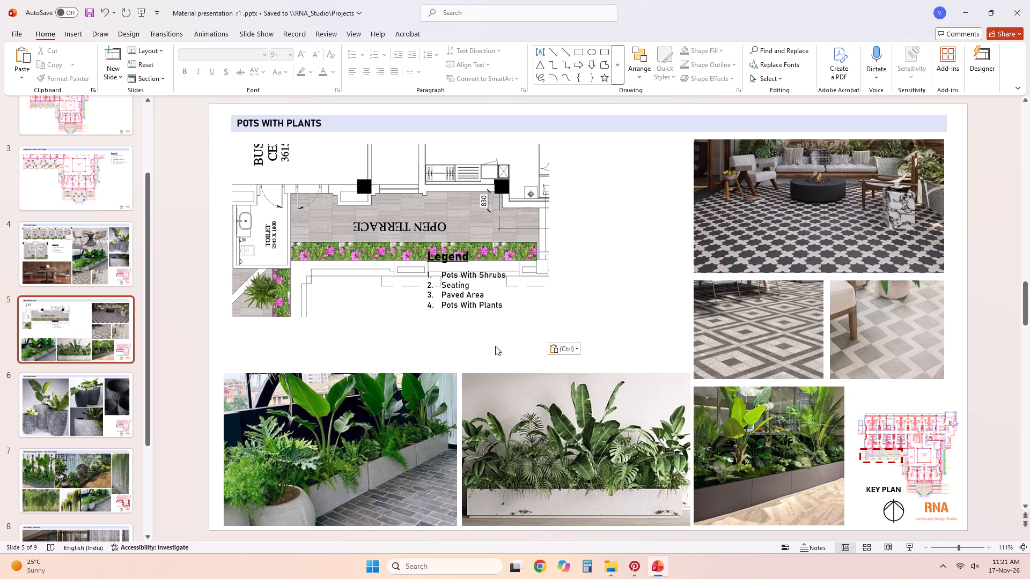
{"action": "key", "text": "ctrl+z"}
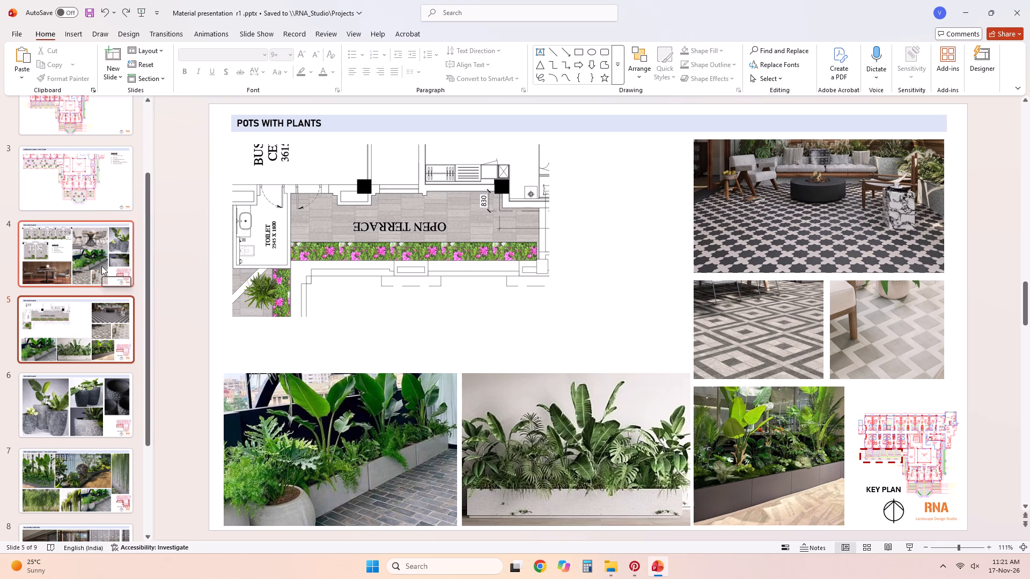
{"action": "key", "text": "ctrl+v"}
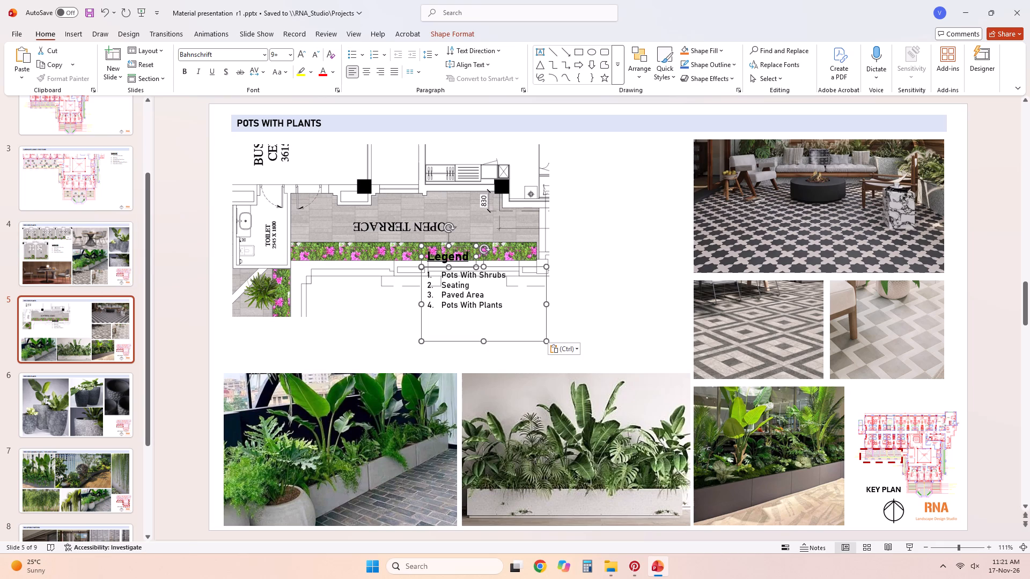
Move the numbered legend list into the blank space between the terrace plan and the paving photos.
{"action": "left_click_drag", "start_coordinate": [429, 327], "coordinate": [490, 337]}
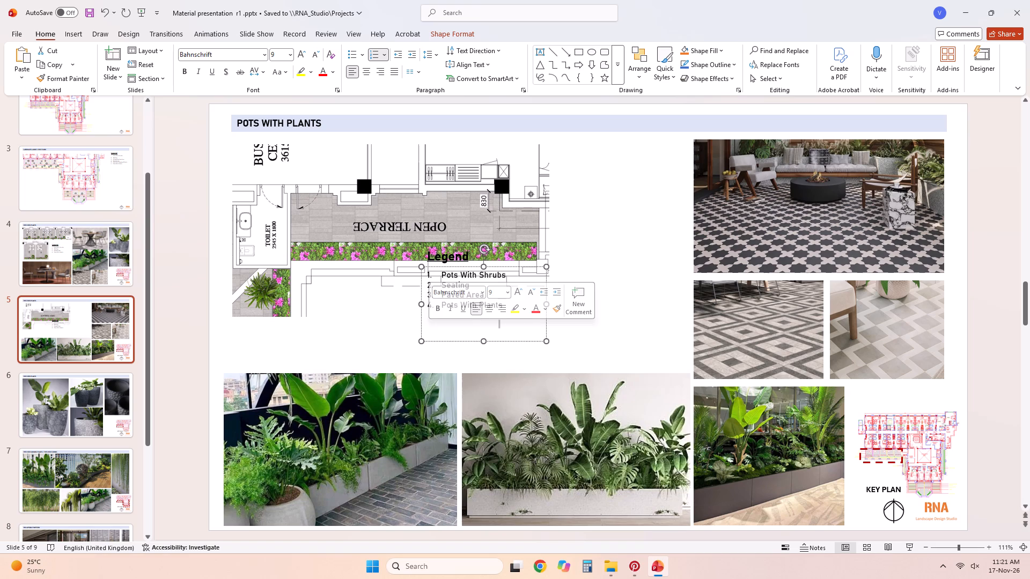
{"action": "left_click_drag", "start_coordinate": [512, 342], "coordinate": [661, 332]}
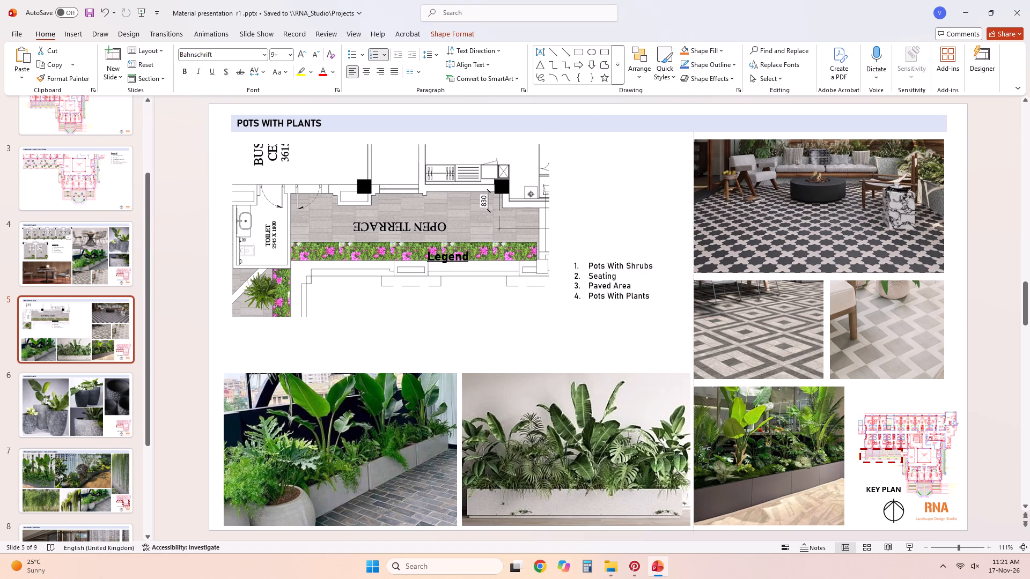
{"action": "left_click_drag", "start_coordinate": [661, 332], "coordinate": [656, 309]}
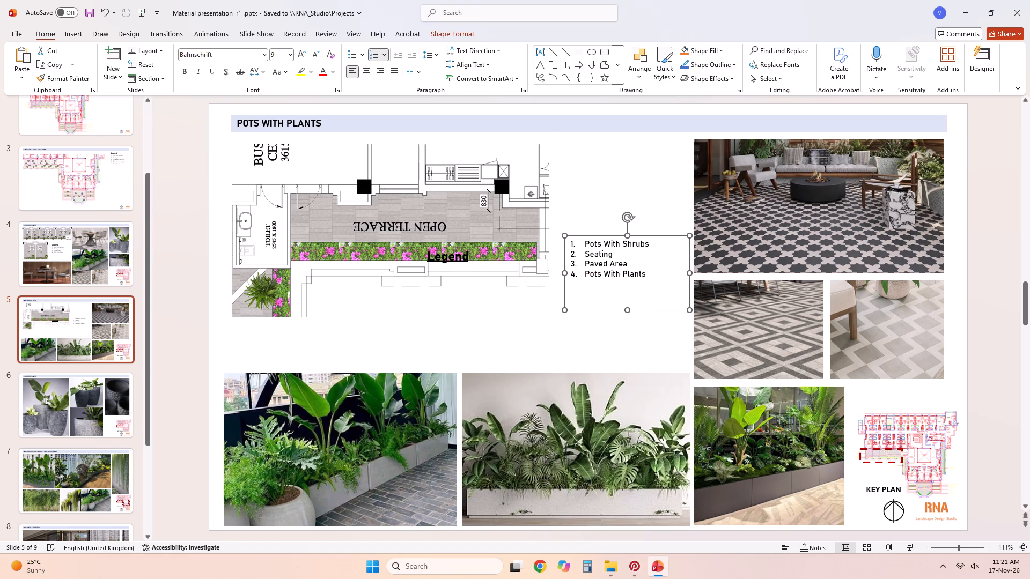
Move the Legend heading off the terrace plan into the blank space above the numbered list, near the slide title.
{"action": "left_click", "coordinate": [459, 269]}
{"action": "left_click", "coordinate": [459, 266]}
{"action": "left_click_drag", "start_coordinate": [459, 266], "coordinate": [590, 234]}
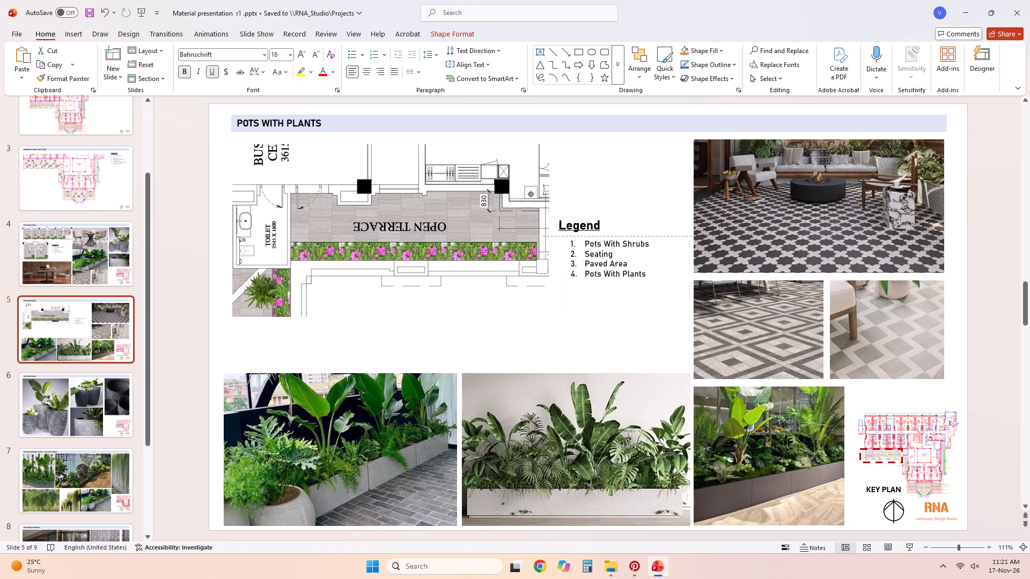
{"action": "left_click_drag", "start_coordinate": [590, 234], "coordinate": [609, 167]}
Enlarge the terrace plan proportionally from its lower outer corner, keeping its upper corner fixed at the slide margin.
{"action": "left_click", "coordinate": [528, 281]}
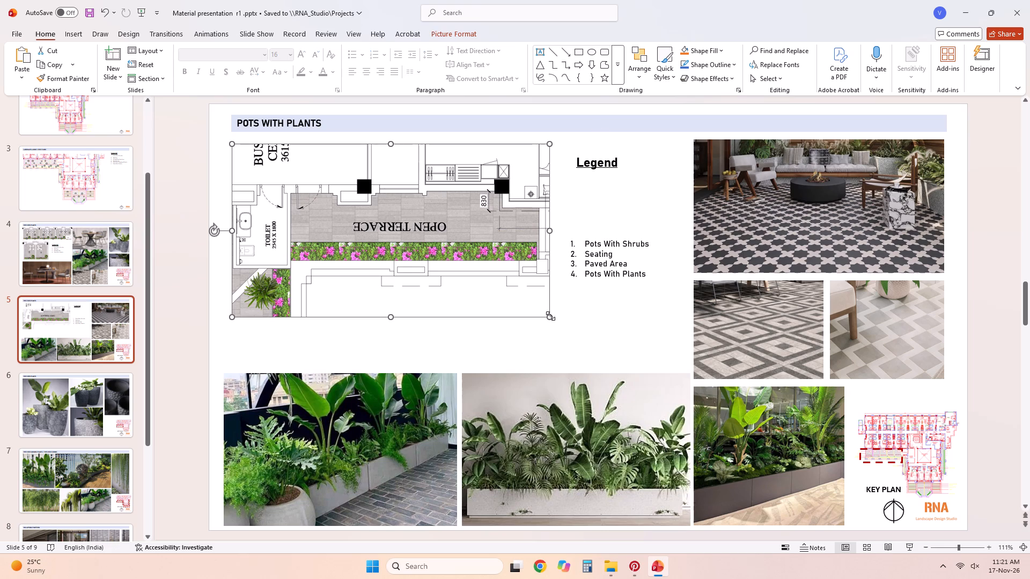
{"action": "left_click_drag", "start_coordinate": [550, 318], "coordinate": [576, 348]}
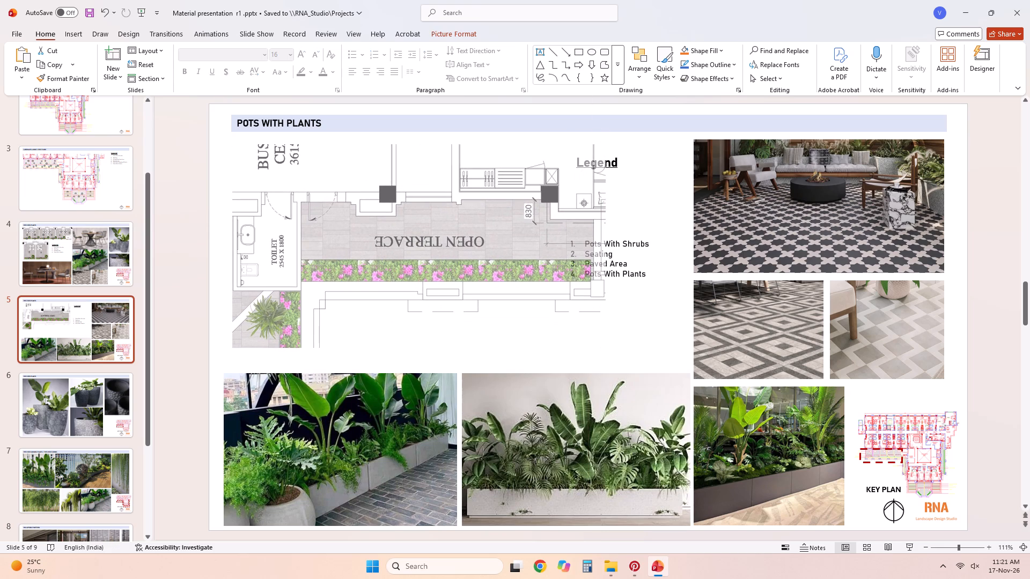
{"action": "left_click_drag", "start_coordinate": [576, 348], "coordinate": [571, 344]}
Move the numbered legend list and the Legend heading clear of the enlarged terrace plan, toward the paving photos.
{"action": "left_click", "coordinate": [645, 281]}
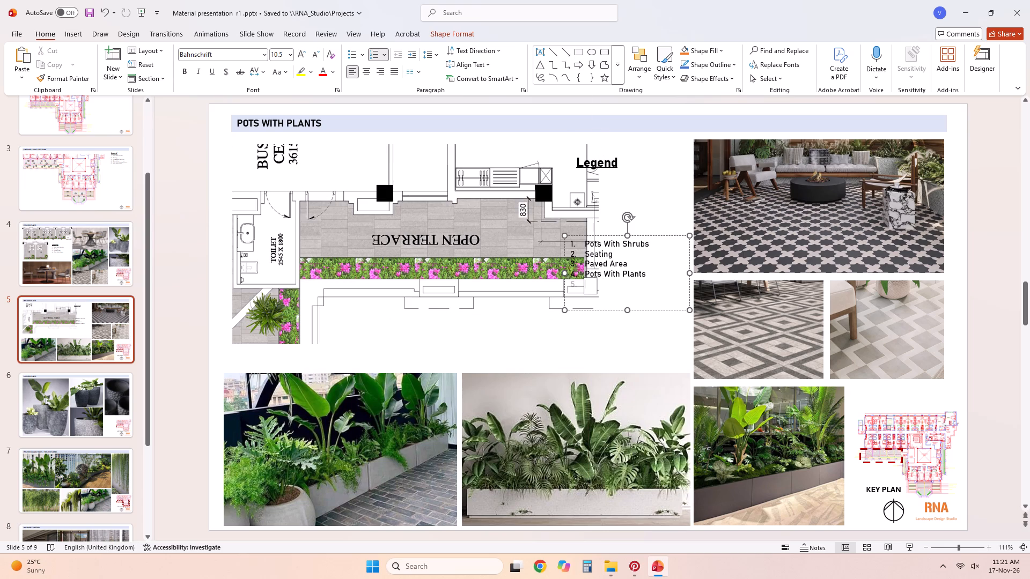
{"action": "left_click_drag", "start_coordinate": [644, 309], "coordinate": [682, 382]}
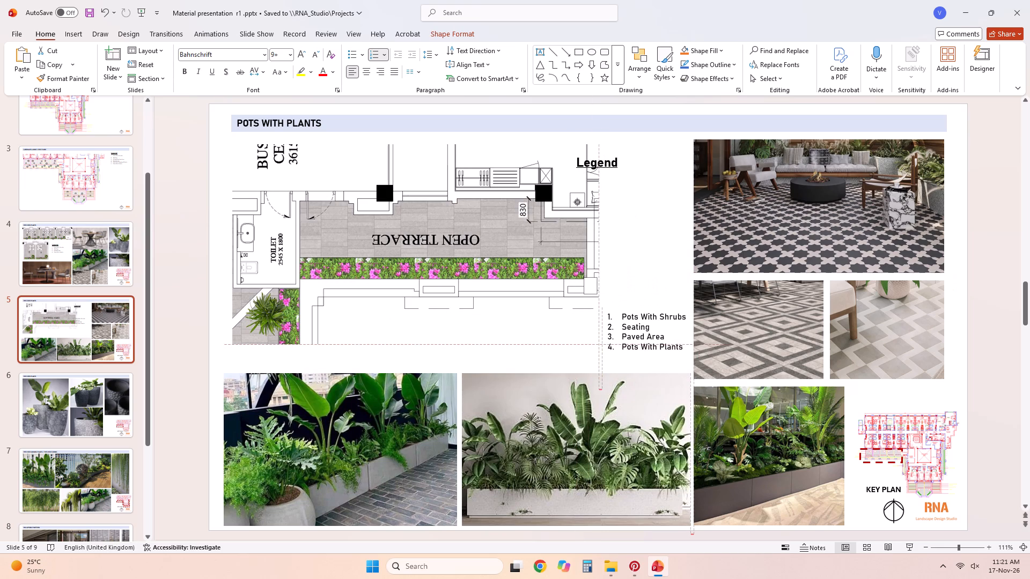
{"action": "left_click_drag", "start_coordinate": [682, 382], "coordinate": [682, 375]}
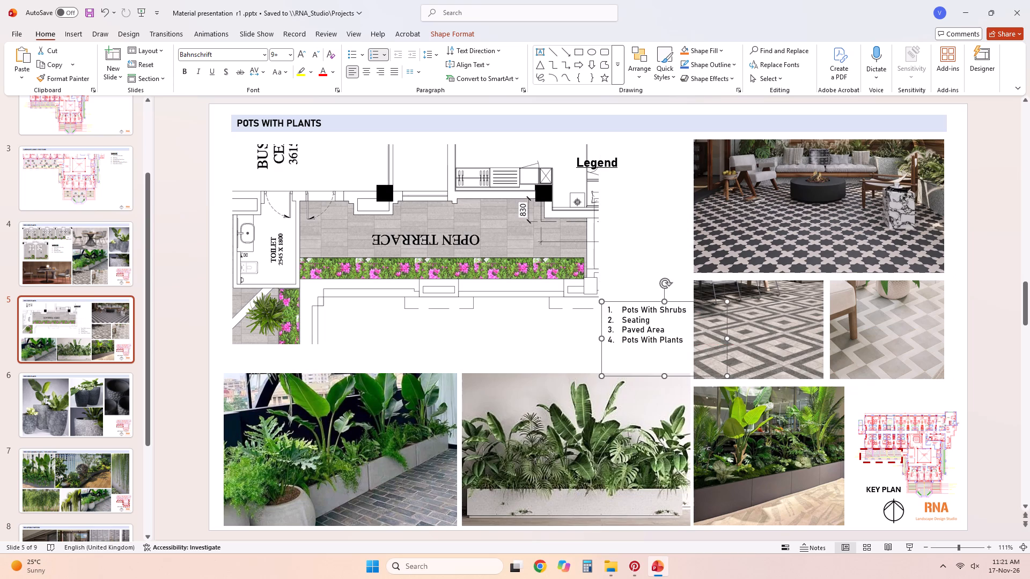
{"action": "left_click_drag", "start_coordinate": [614, 170], "coordinate": [669, 169]}
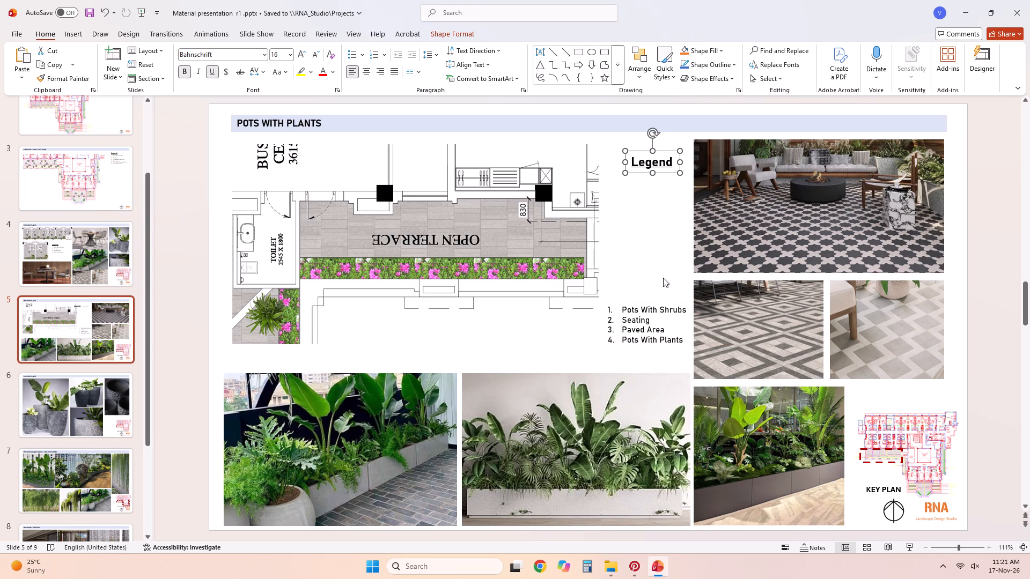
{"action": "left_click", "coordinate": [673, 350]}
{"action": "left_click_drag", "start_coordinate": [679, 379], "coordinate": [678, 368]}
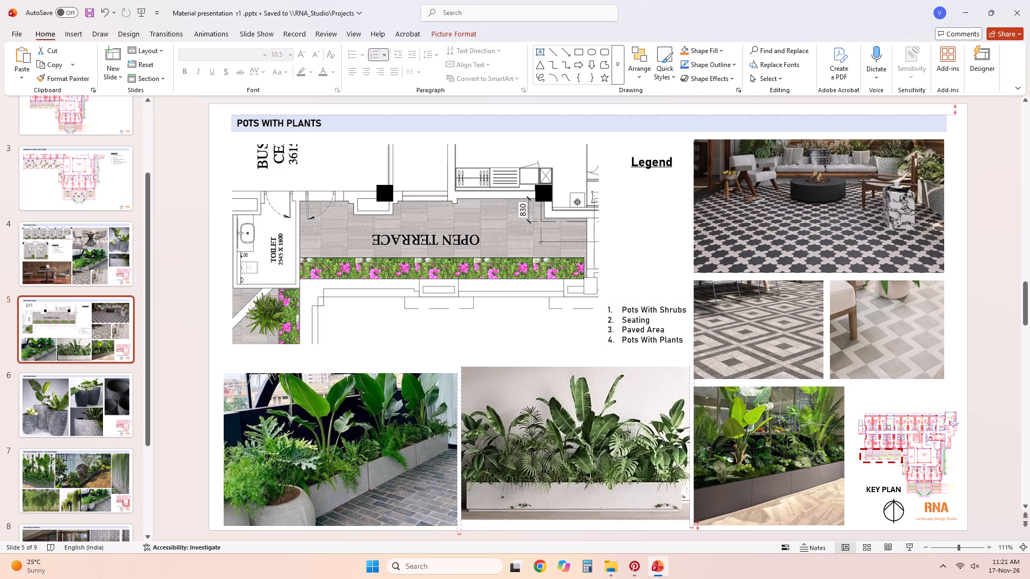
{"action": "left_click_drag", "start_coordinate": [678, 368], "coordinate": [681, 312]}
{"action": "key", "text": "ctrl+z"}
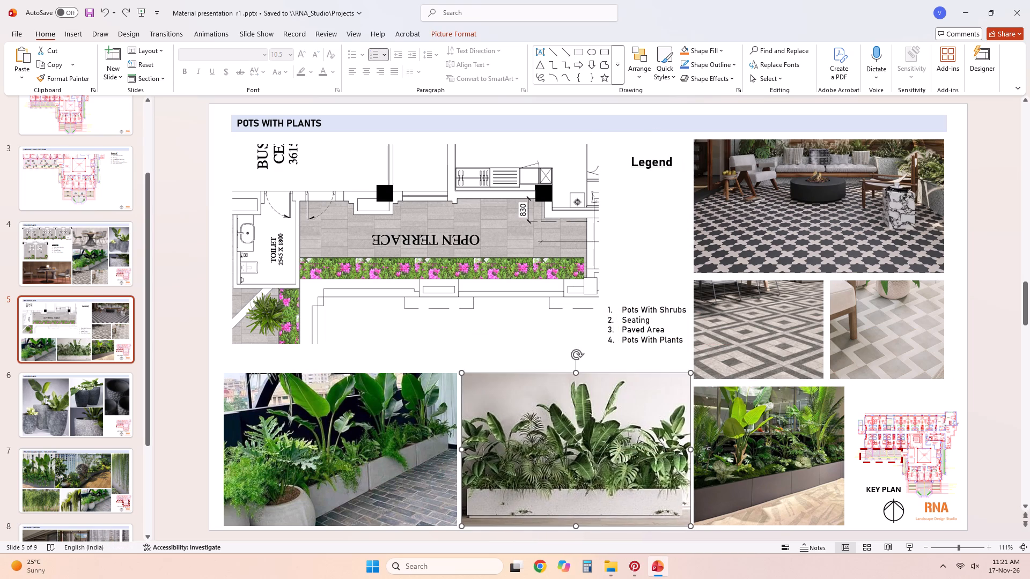
Move the numbered legend list up so it sits directly below the Legend heading, beside the terrace plan.
{"action": "left_click", "coordinate": [670, 352]}
{"action": "left_click_drag", "start_coordinate": [678, 374], "coordinate": [678, 278]}
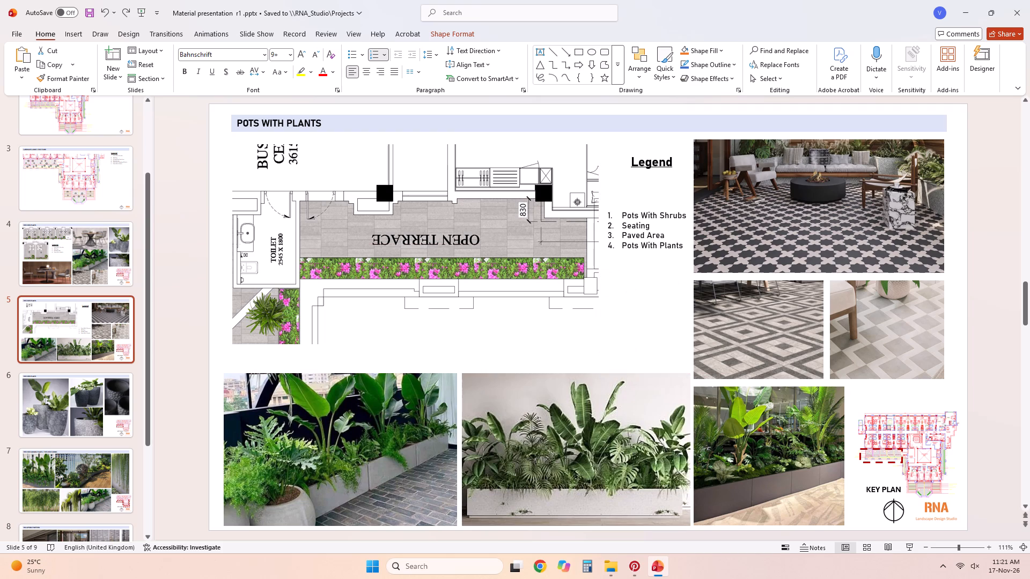
{"action": "left_click_drag", "start_coordinate": [678, 278], "coordinate": [680, 244]}
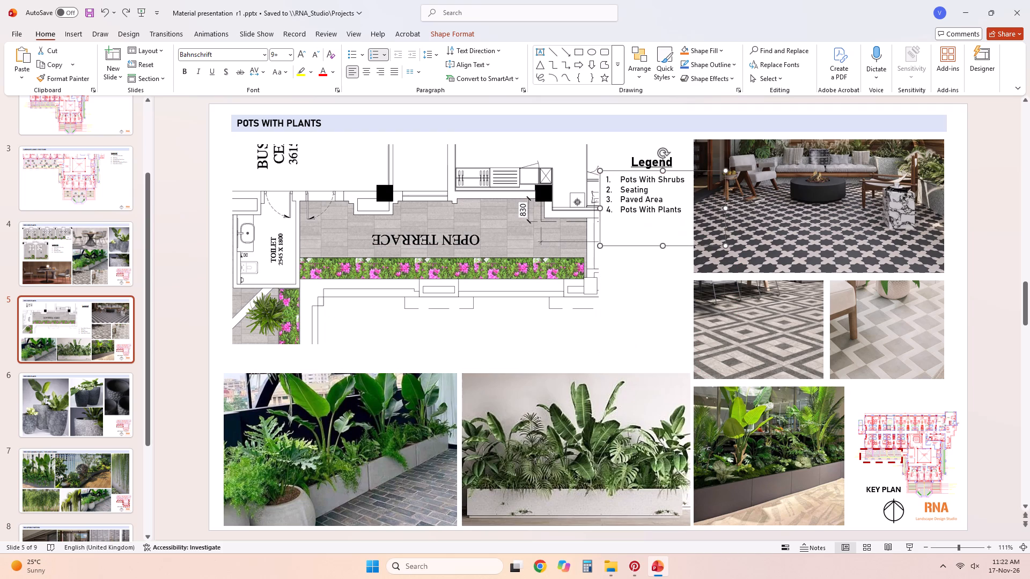
Align the Legend heading with the left edge of the numbered list, leaving a small gap above the first item.
{"action": "left_click", "coordinate": [665, 273]}
{"action": "left_click", "coordinate": [646, 156]}
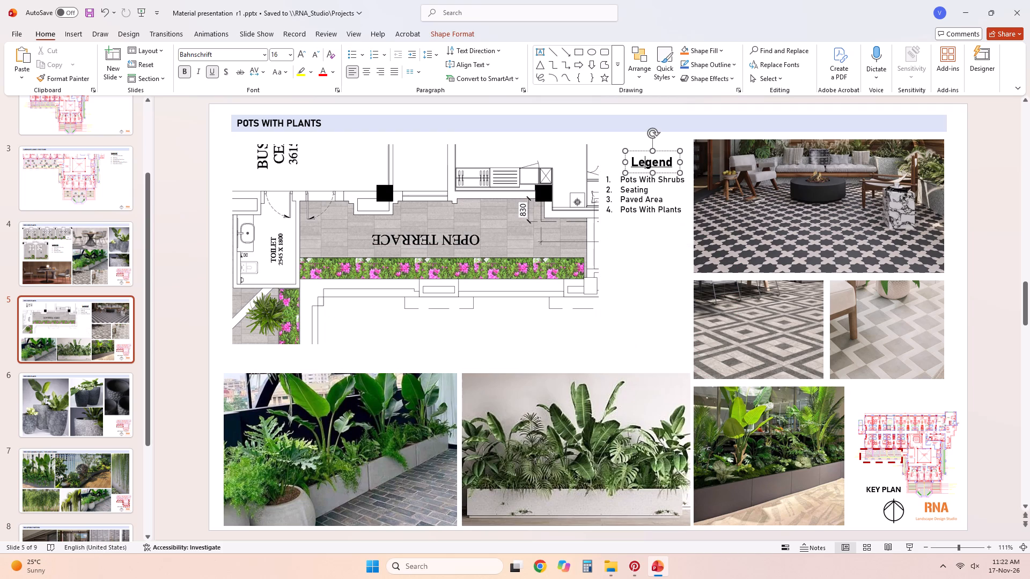
{"action": "left_click_drag", "start_coordinate": [669, 172], "coordinate": [644, 164]}
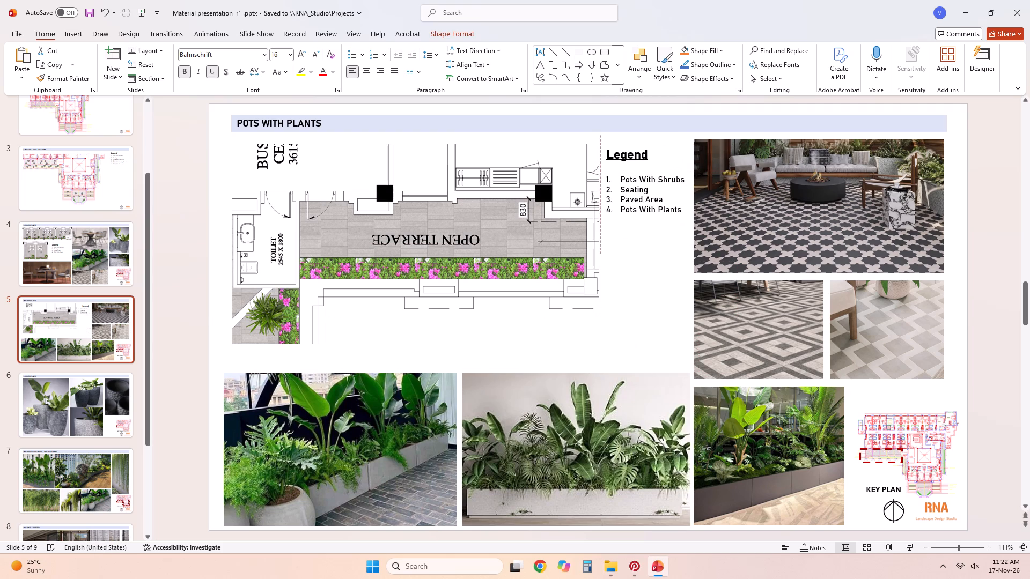
{"action": "left_click_drag", "start_coordinate": [644, 164], "coordinate": [644, 166]}
{"action": "left_click", "coordinate": [658, 288]}
{"action": "left_click_drag", "start_coordinate": [654, 161], "coordinate": [657, 169]}
{"action": "left_click", "coordinate": [656, 274]}
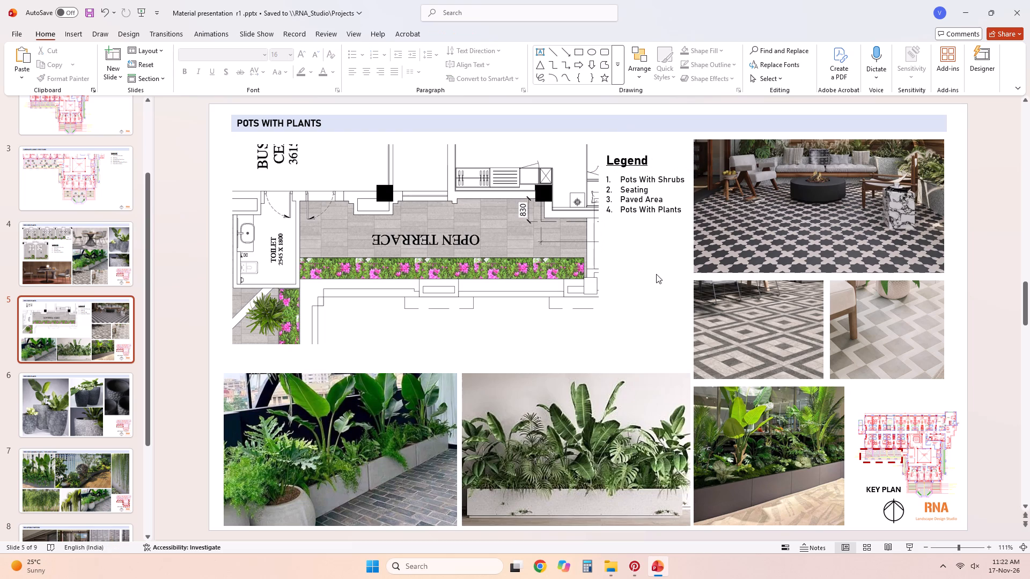
Move the terrace plan up slightly so its top edge lines up with the top of the large paving photo.
{"action": "left_click", "coordinate": [546, 257]}
{"action": "left_click_drag", "start_coordinate": [595, 343], "coordinate": [590, 337]}
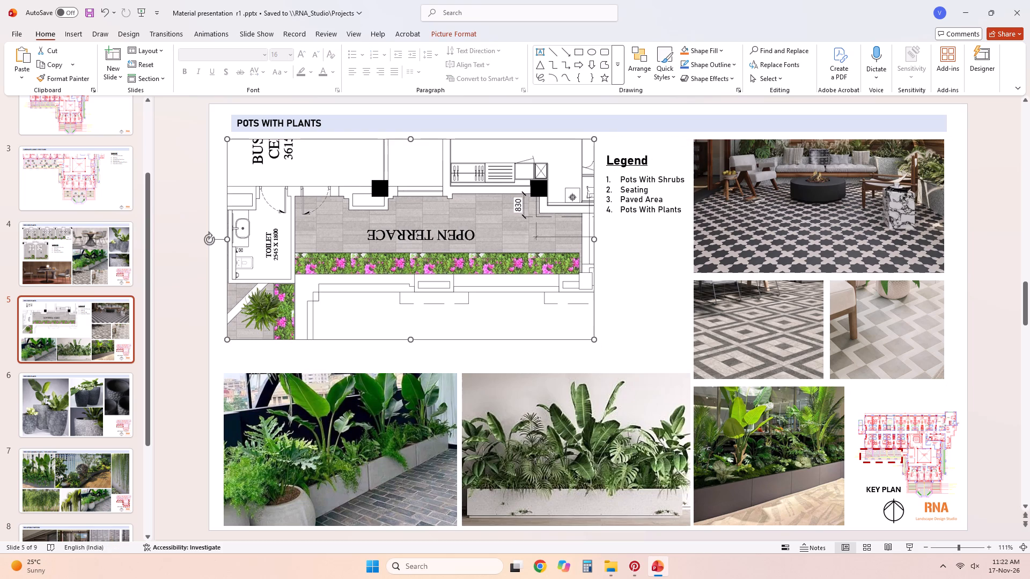
{"action": "left_click", "coordinate": [572, 320]}
{"action": "left_click", "coordinate": [648, 335]}
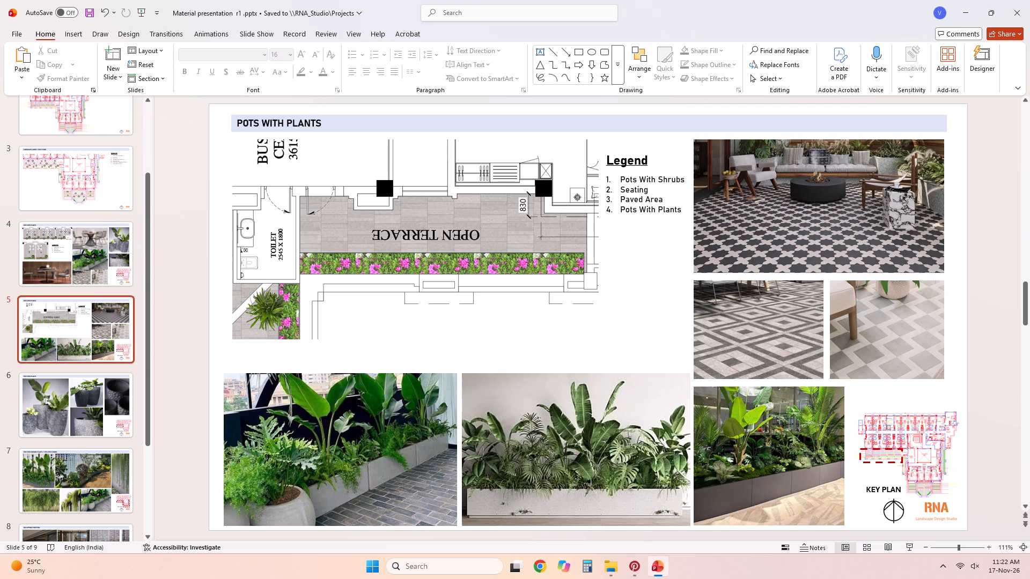
Rotate the terrace plan half a turn so the OPEN TERRACE label reads upright.
{"action": "left_click", "coordinate": [412, 223]}
{"action": "left_click_drag", "start_coordinate": [211, 237], "coordinate": [590, 277]}
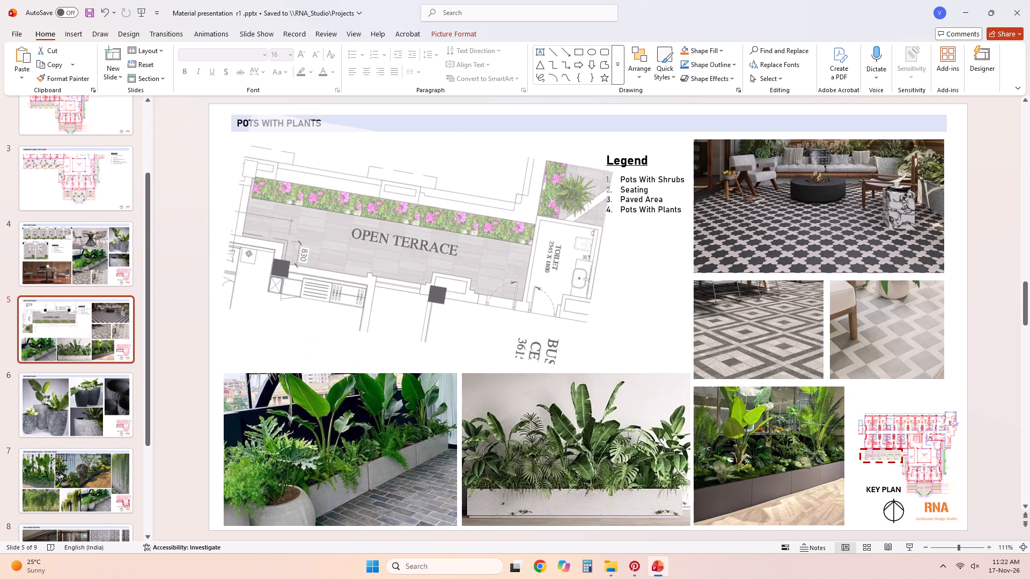
{"action": "left_click_drag", "start_coordinate": [590, 277], "coordinate": [599, 237]}
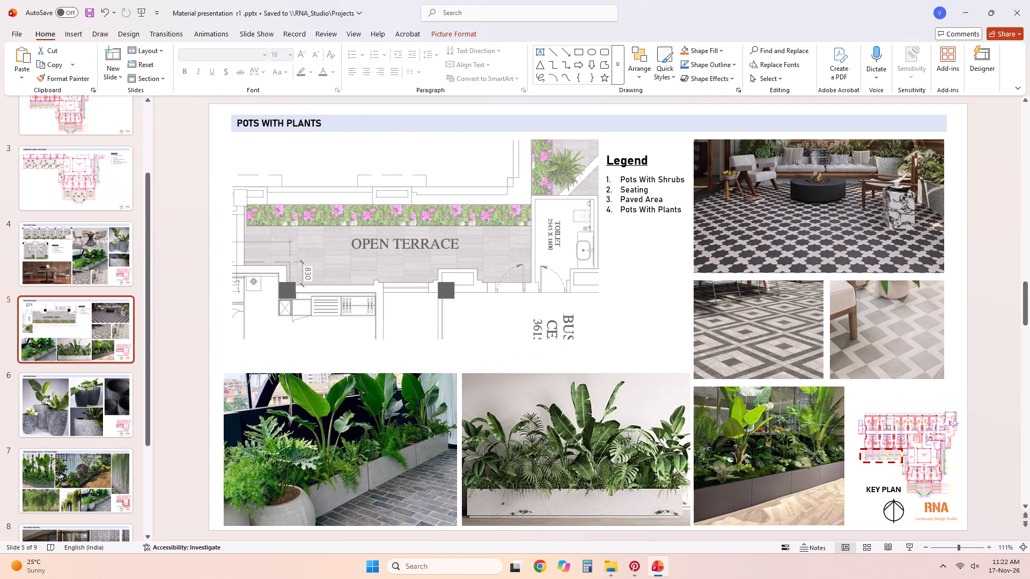
{"action": "left_click_drag", "start_coordinate": [599, 237], "coordinate": [599, 238]}
{"action": "left_click", "coordinate": [659, 279]}
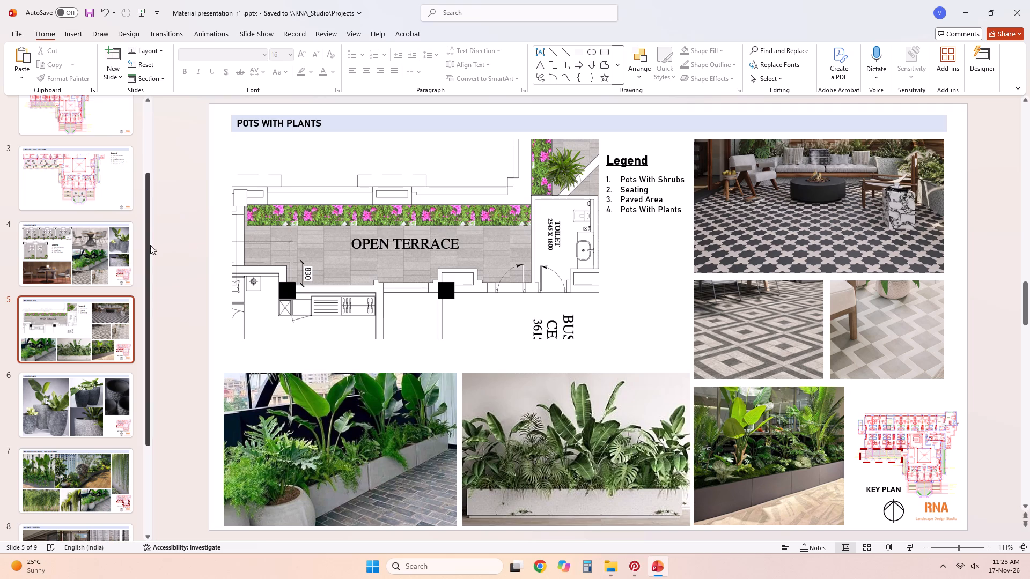
Copy one 03 and one 01 marker from slide 4's upper plan, paste them onto slide 5 and shift both down over the paved terrace.
{"action": "left_click", "coordinate": [82, 259]}
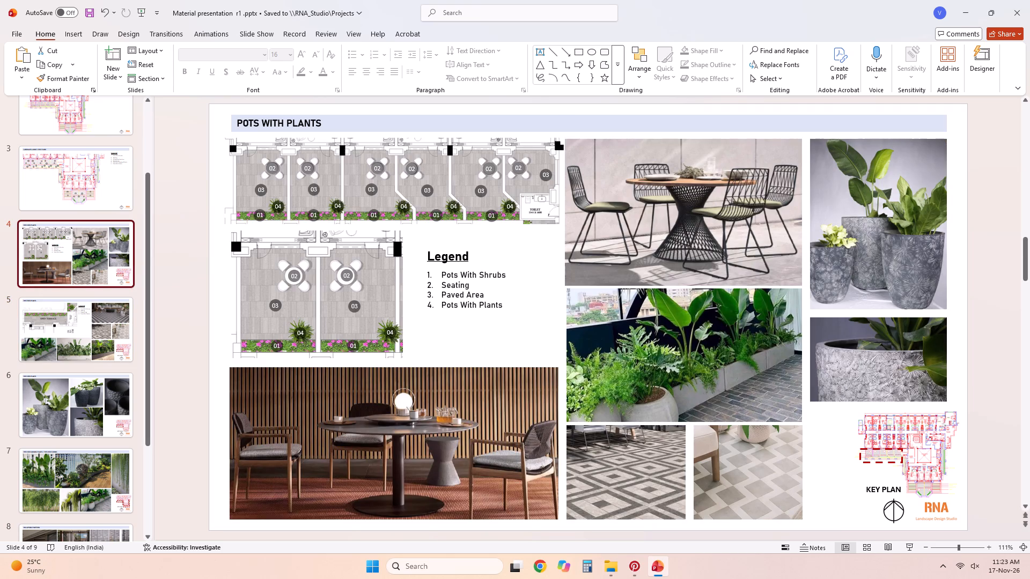
{"action": "left_click", "coordinate": [379, 195]}
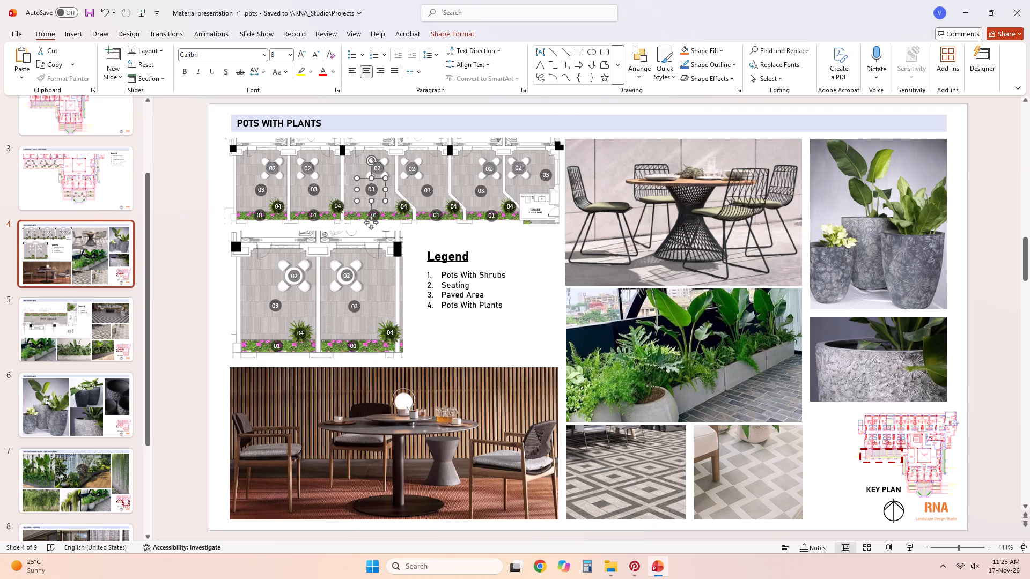
{"action": "left_click", "coordinate": [437, 221], "text": "shift"}
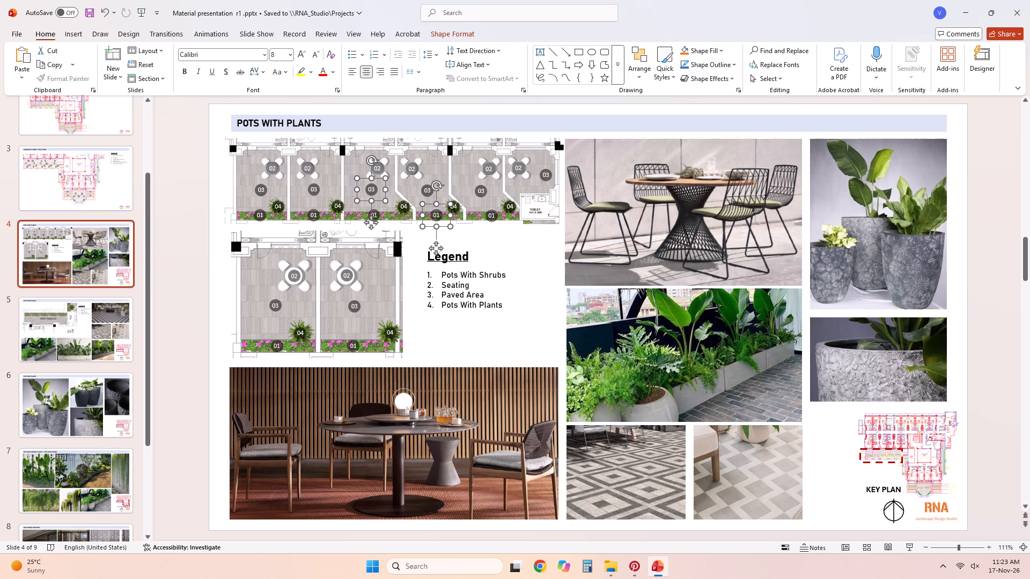
{"action": "key", "text": "ctrl+c"}
{"action": "left_click", "coordinate": [121, 317]}
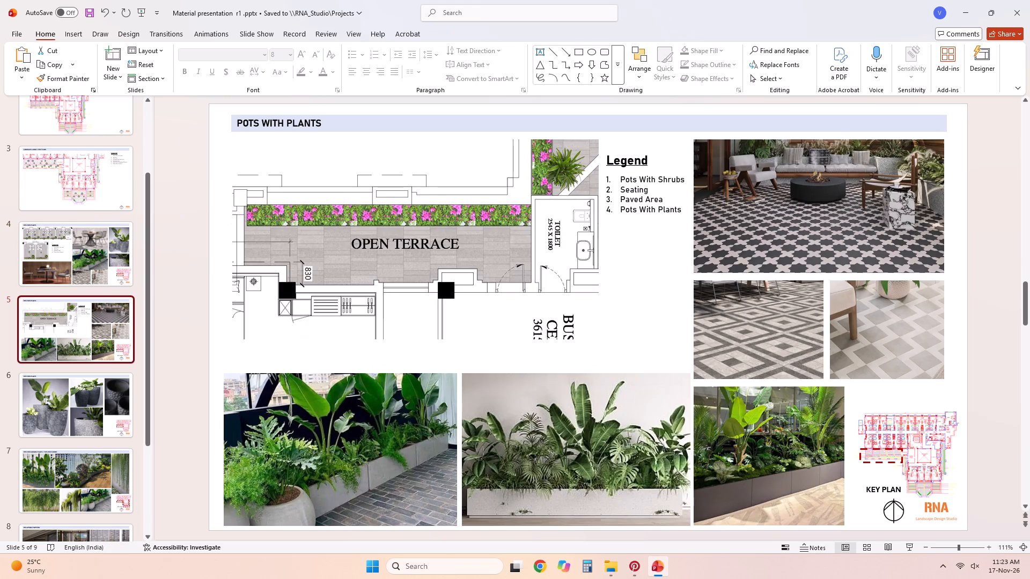
{"action": "key", "text": "ctrl+v"}
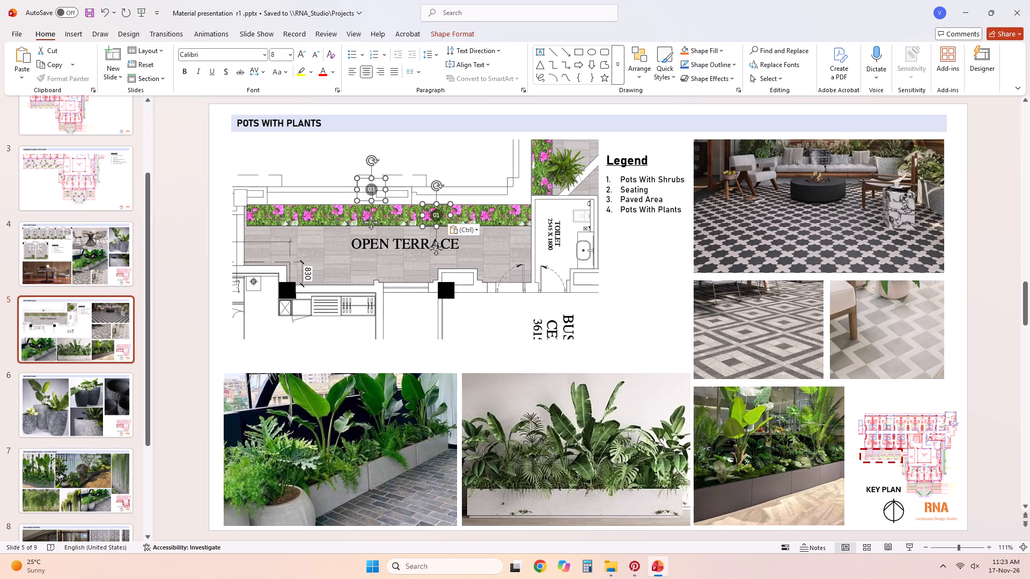
{"action": "left_click_drag", "start_coordinate": [437, 247], "coordinate": [419, 288]}
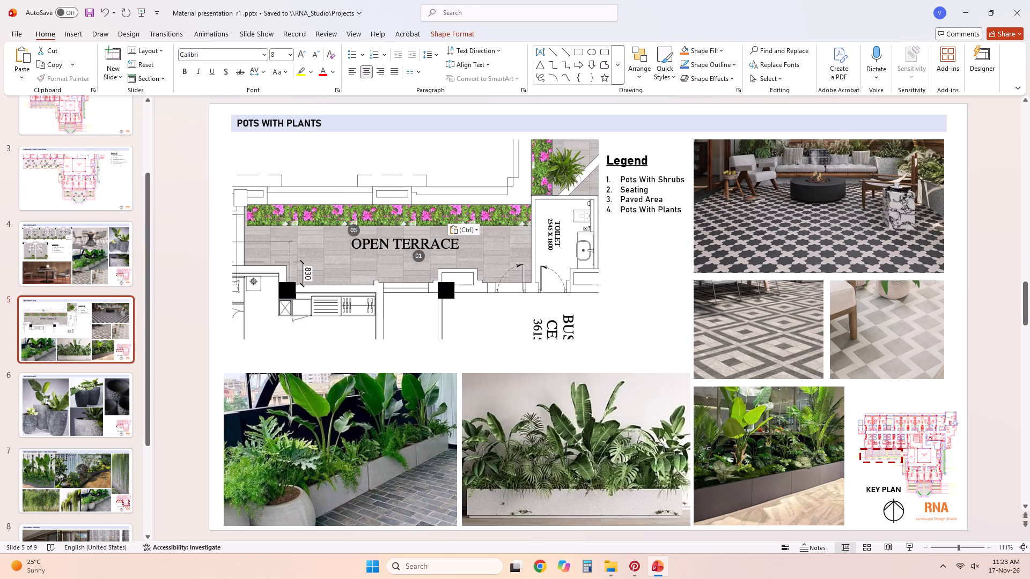
{"action": "left_click_drag", "start_coordinate": [419, 288], "coordinate": [420, 291]}
{"action": "left_click_drag", "start_coordinate": [420, 291], "coordinate": [420, 302]}
Place the 01 marker on the flowering planting strip above the OPEN TERRACE label.
{"action": "left_click", "coordinate": [505, 324]}
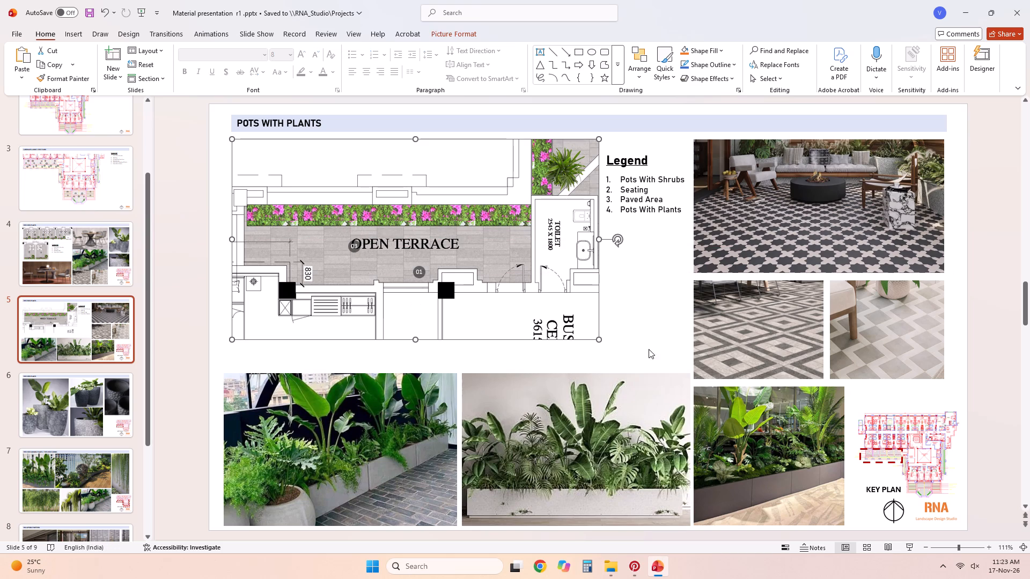
{"action": "left_click", "coordinate": [649, 349]}
{"action": "left_click", "coordinate": [428, 275]}
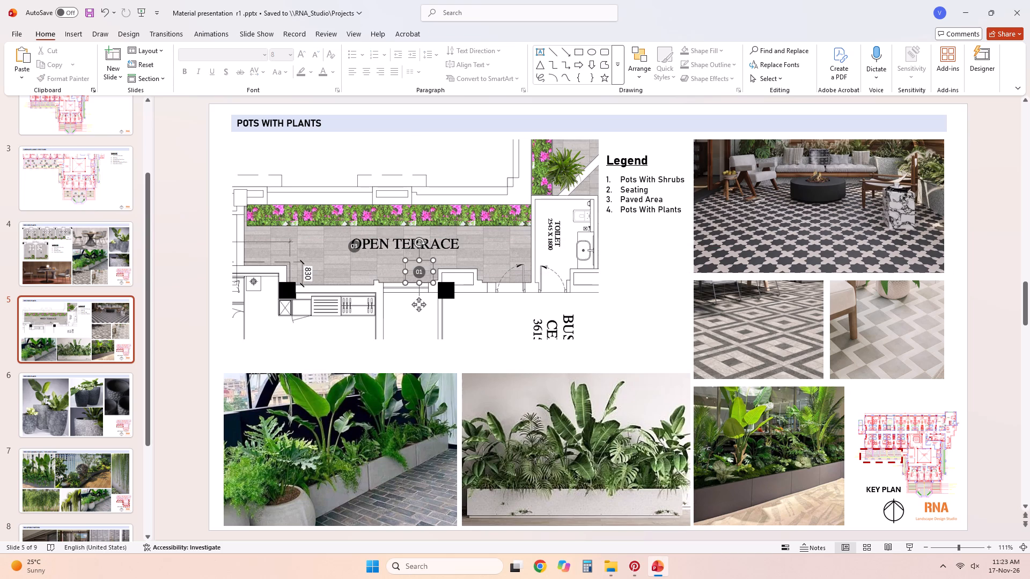
{"action": "left_click_drag", "start_coordinate": [416, 305], "coordinate": [414, 249]}
{"action": "left_click", "coordinate": [646, 357]}
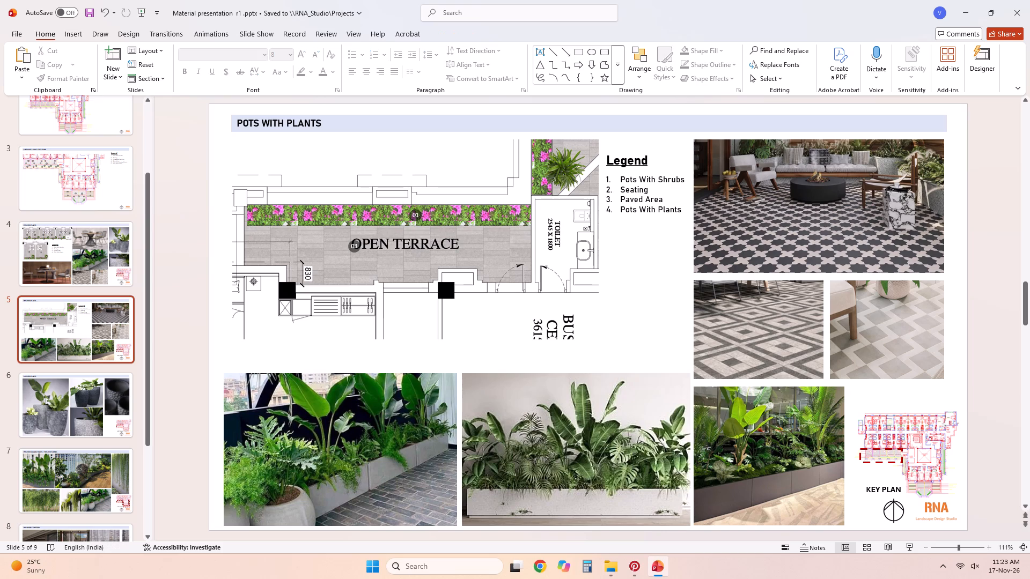
Place the 03 marker on the paved area just below the OPEN TERRACE label.
{"action": "left_click", "coordinate": [352, 251]}
{"action": "left_click_drag", "start_coordinate": [354, 280], "coordinate": [384, 292]}
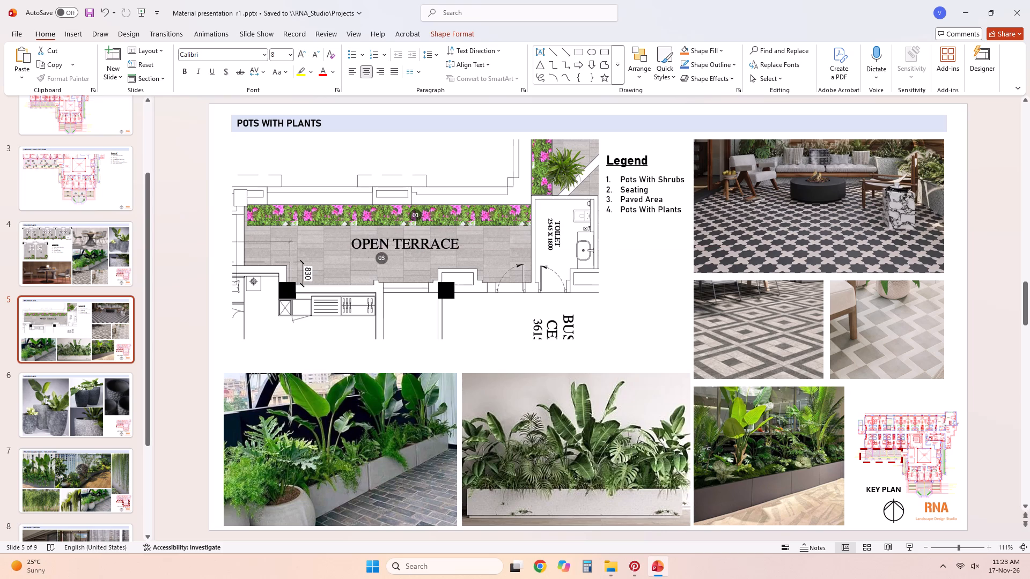
{"action": "left_click_drag", "start_coordinate": [384, 292], "coordinate": [401, 299]}
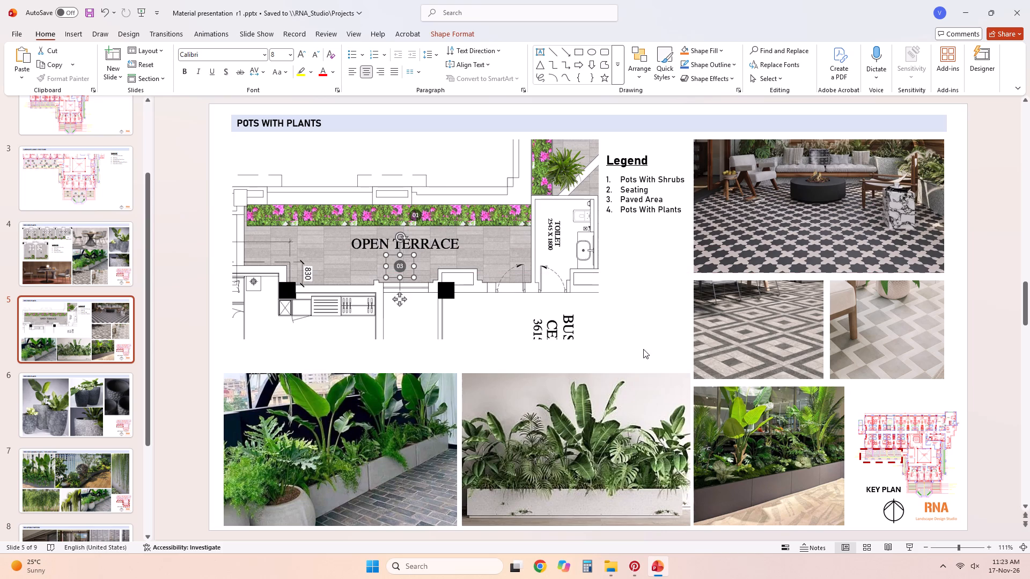
{"action": "left_click", "coordinate": [643, 350]}
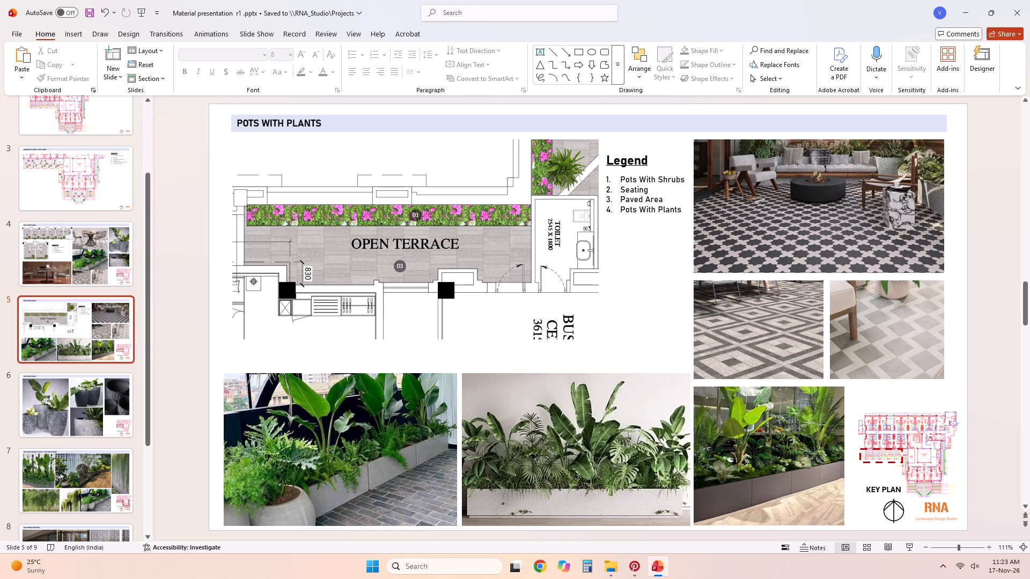
{"action": "left_click", "coordinate": [119, 319]}
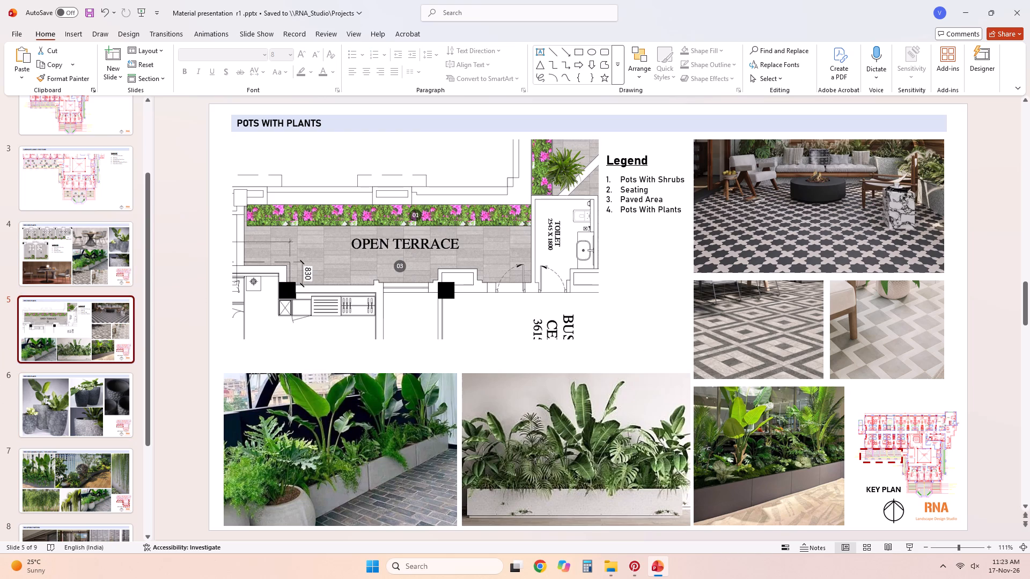
Duplicate slide 5 and open the copy as slide 6.
{"action": "key", "text": "ctrl+c"}
{"action": "key", "text": "ctrl+v"}
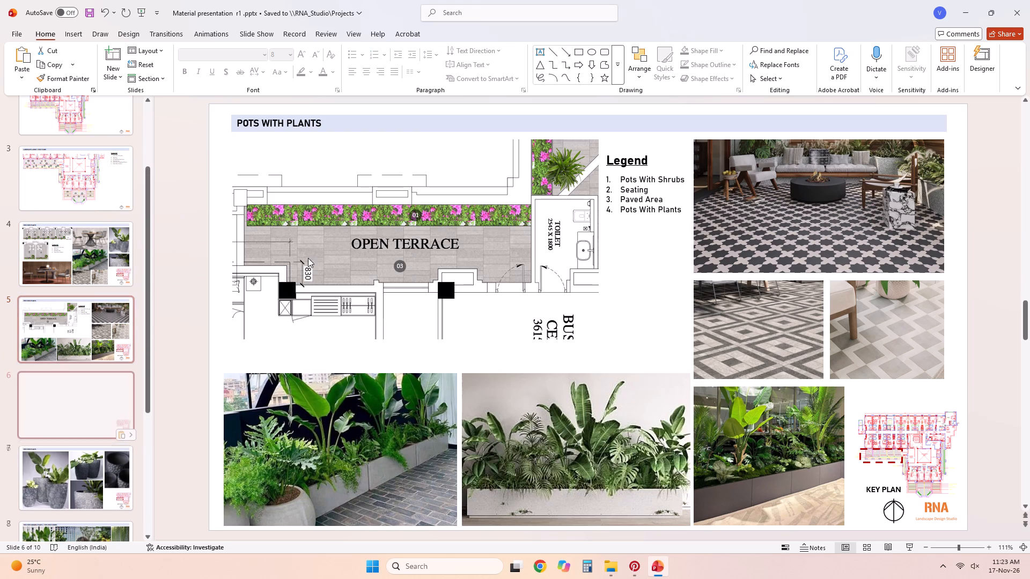
{"action": "left_click", "coordinate": [76, 396]}
Replace the terrace plan on slide 6 with the picture Lemon tree_1st Floor_04.png from the Renderd plans folder.
{"action": "left_click", "coordinate": [363, 293]}
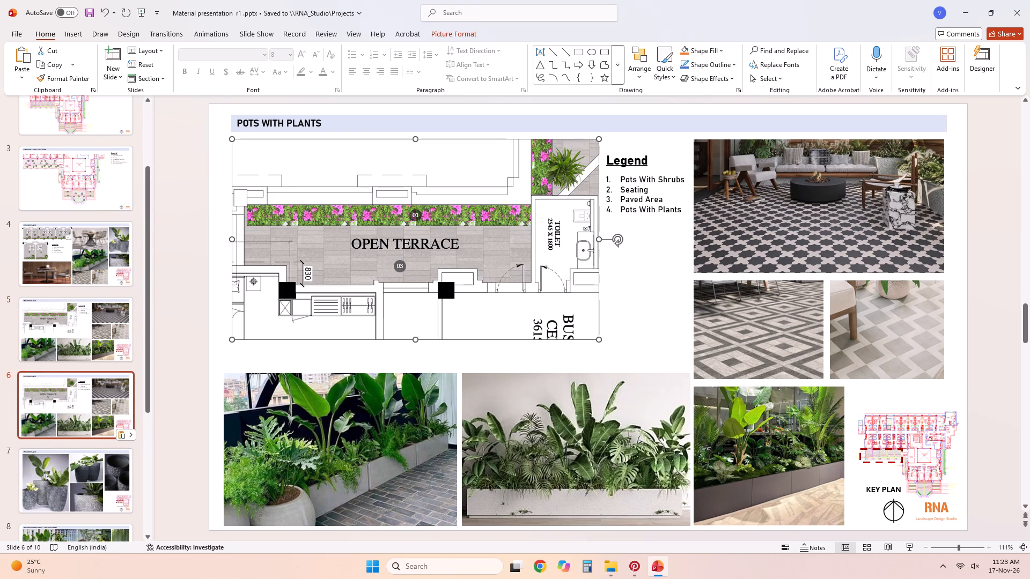
{"action": "key", "text": "Delete"}
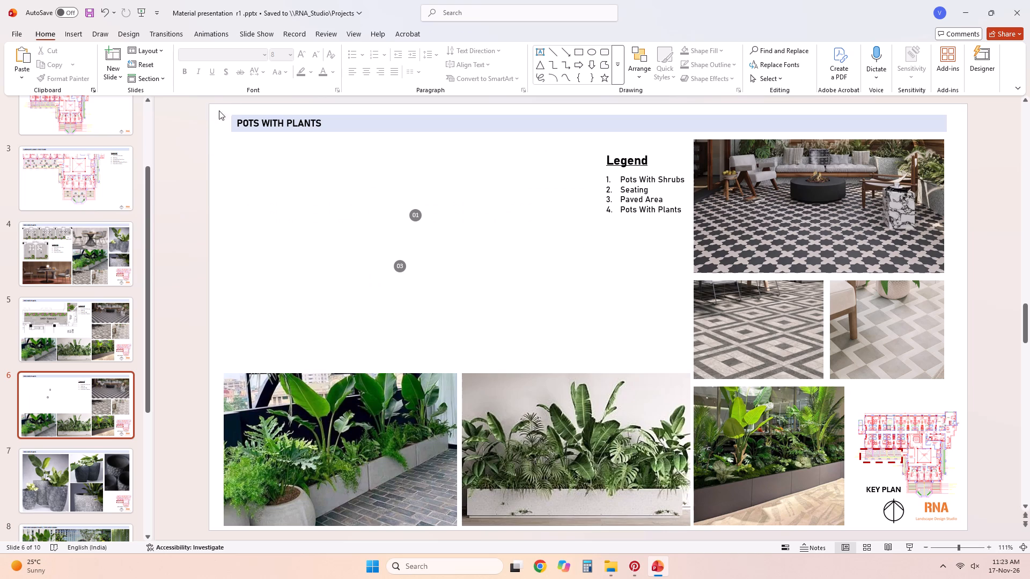
{"action": "left_click", "coordinate": [74, 35]}
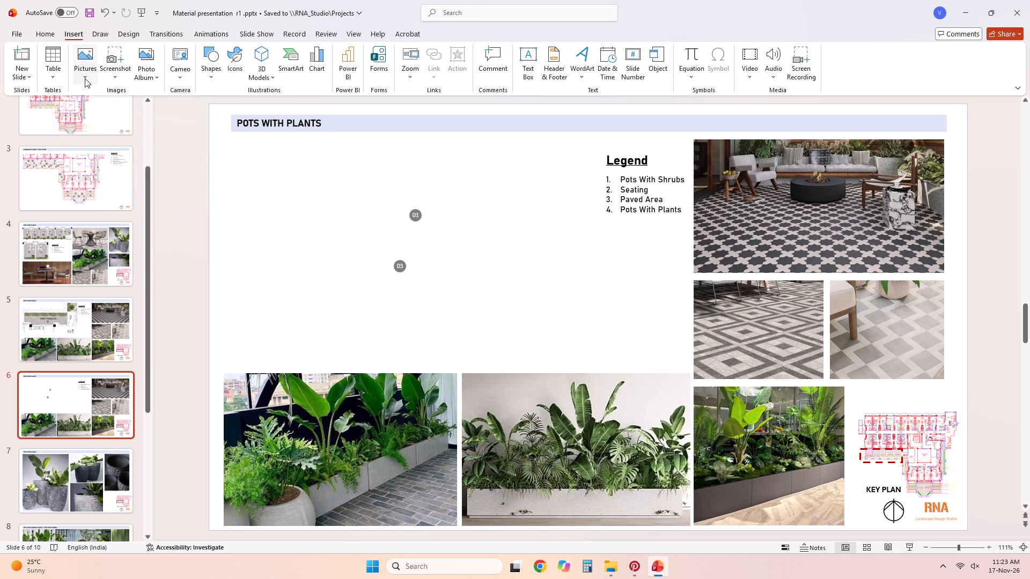
{"action": "left_click", "coordinate": [85, 78]}
{"action": "left_click", "coordinate": [122, 114]}
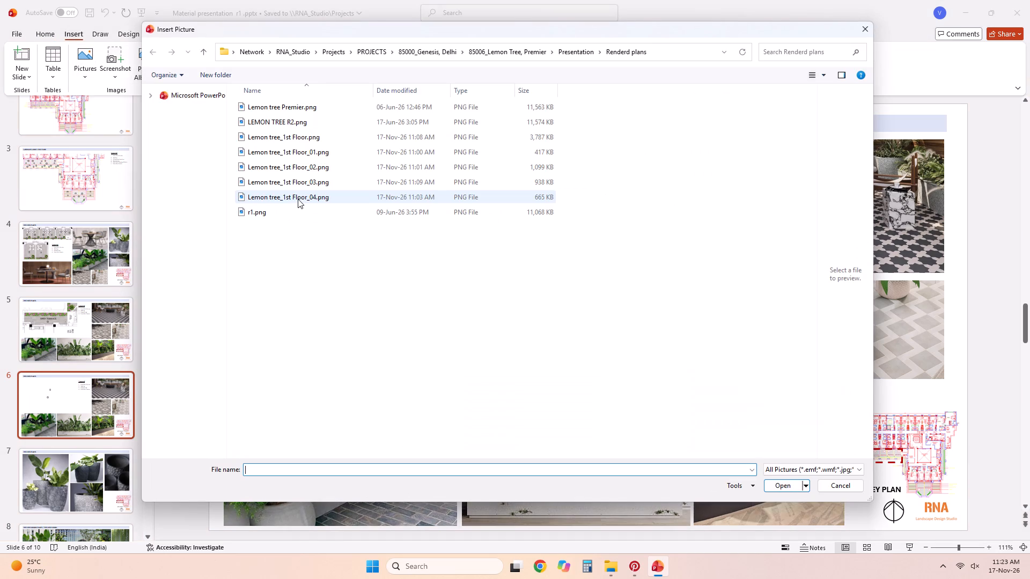
{"action": "left_click", "coordinate": [311, 182]}
{"action": "left_click", "coordinate": [310, 197]}
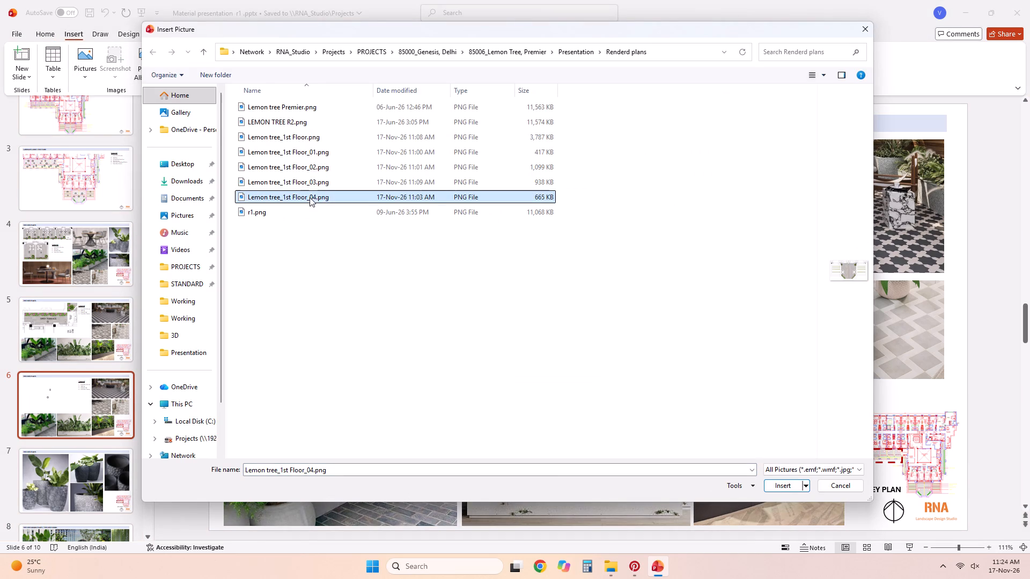
{"action": "left_click", "coordinate": [793, 482]}
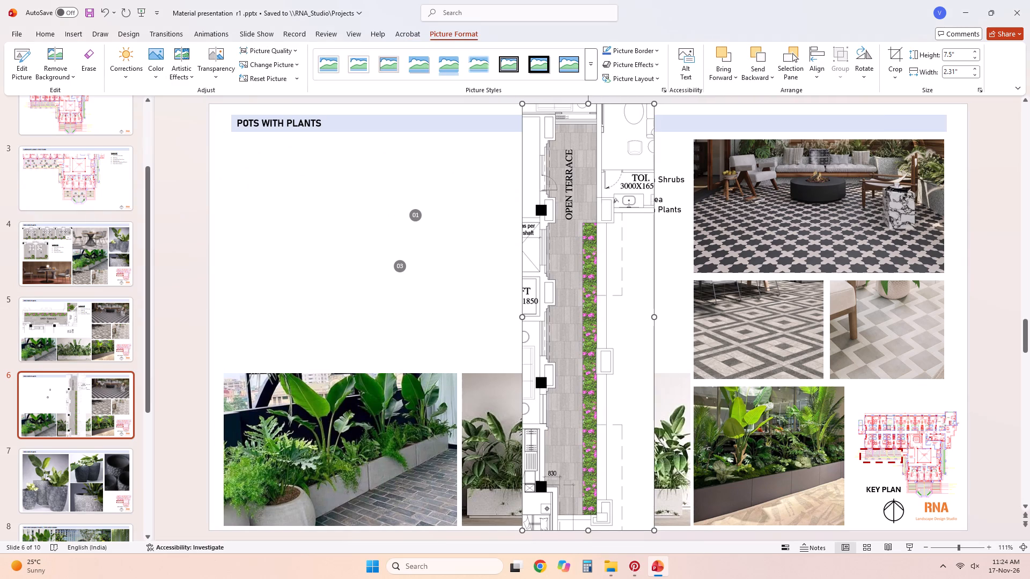
Shrink the new plan to about 7.07" by 2.18", rotate it so OPEN TERRACE reads horizontally, and place it beneath the title.
{"action": "left_click_drag", "start_coordinate": [655, 107], "coordinate": [645, 128]}
{"action": "left_click_drag", "start_coordinate": [583, 109], "coordinate": [789, 320]}
{"action": "left_click_drag", "start_coordinate": [661, 333], "coordinate": [542, 251]}
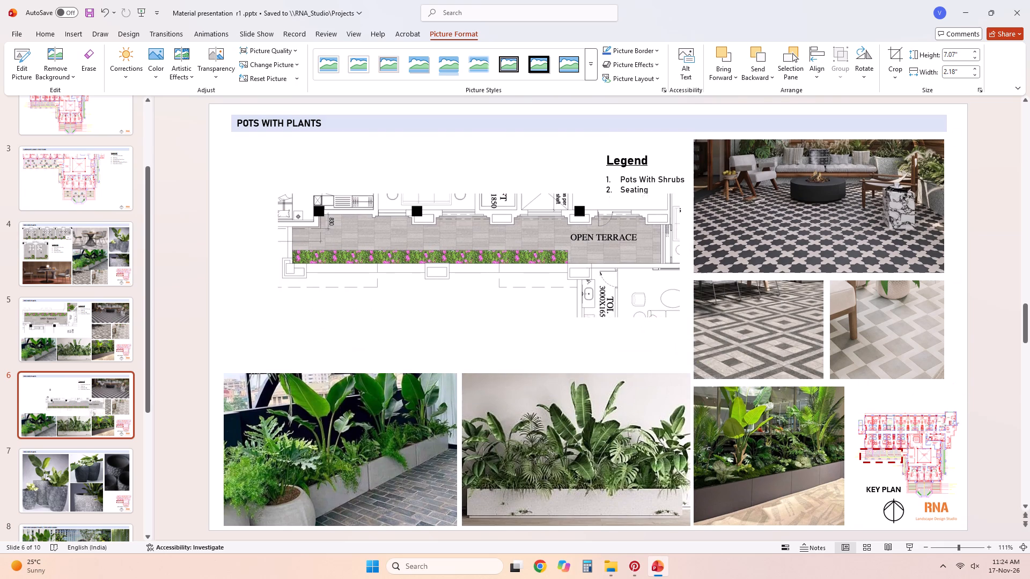
{"action": "left_click_drag", "start_coordinate": [542, 251], "coordinate": [503, 234]}
{"action": "right_click", "coordinate": [295, 248]}
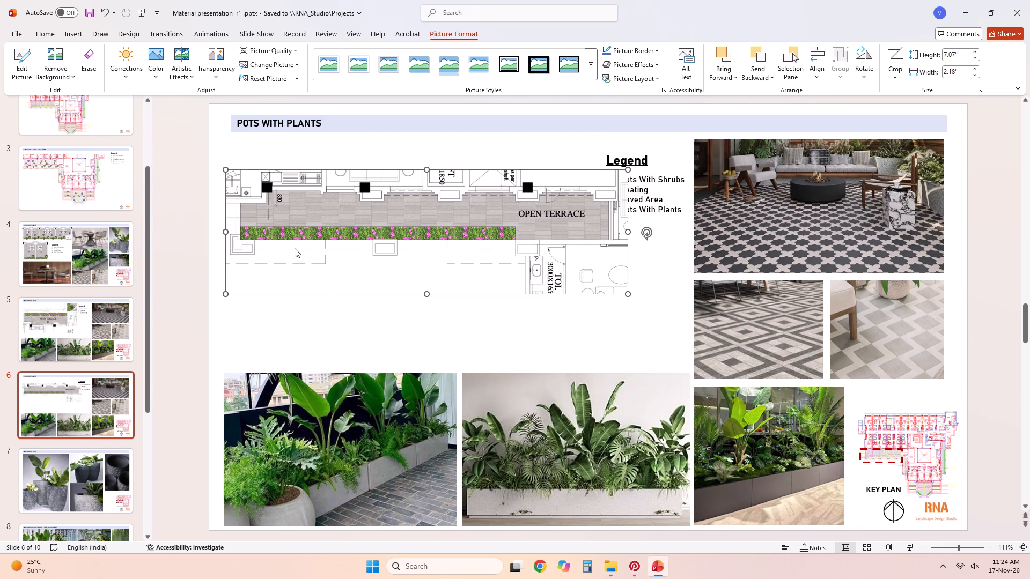
{"action": "left_click", "coordinate": [584, 331]}
{"action": "left_click_drag", "start_coordinate": [553, 271], "coordinate": [556, 261]}
{"action": "left_click_drag", "start_coordinate": [559, 257], "coordinate": [566, 236]}
Send the terrace plan to the back, behind the legend and numbered markers.
{"action": "right_click", "coordinate": [566, 235]}
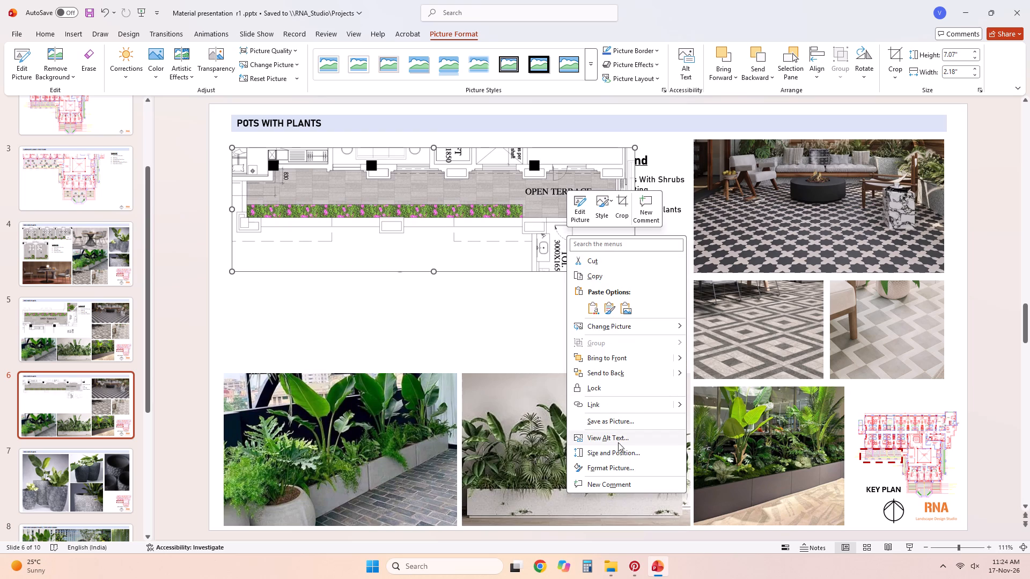
{"action": "left_click", "coordinate": [609, 369]}
{"action": "left_click", "coordinate": [505, 250]}
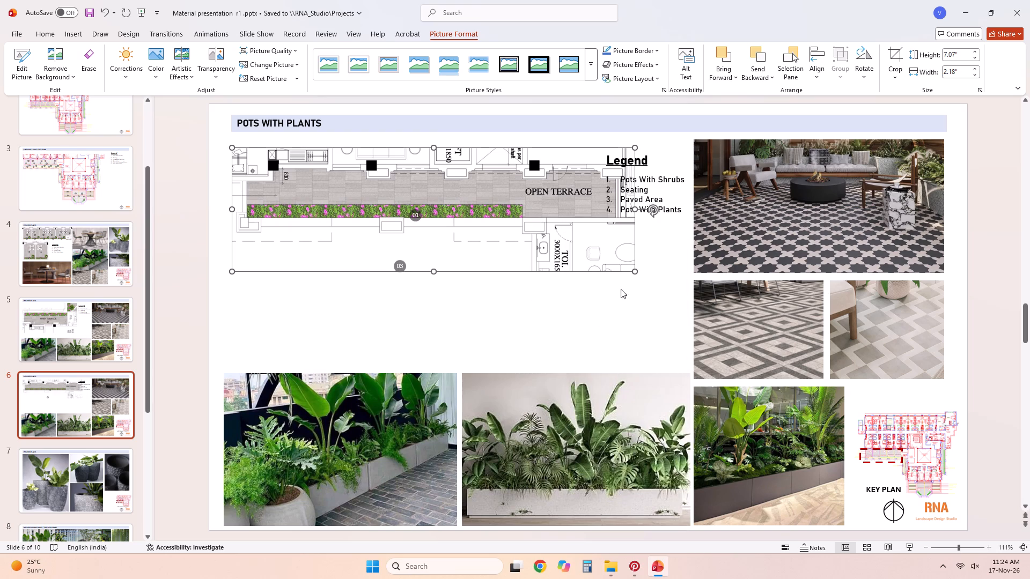
Shift the terrace plan up toward the title bar and resize it to about 7.62" by 2.34".
{"action": "left_click_drag", "start_coordinate": [635, 269], "coordinate": [646, 311]}
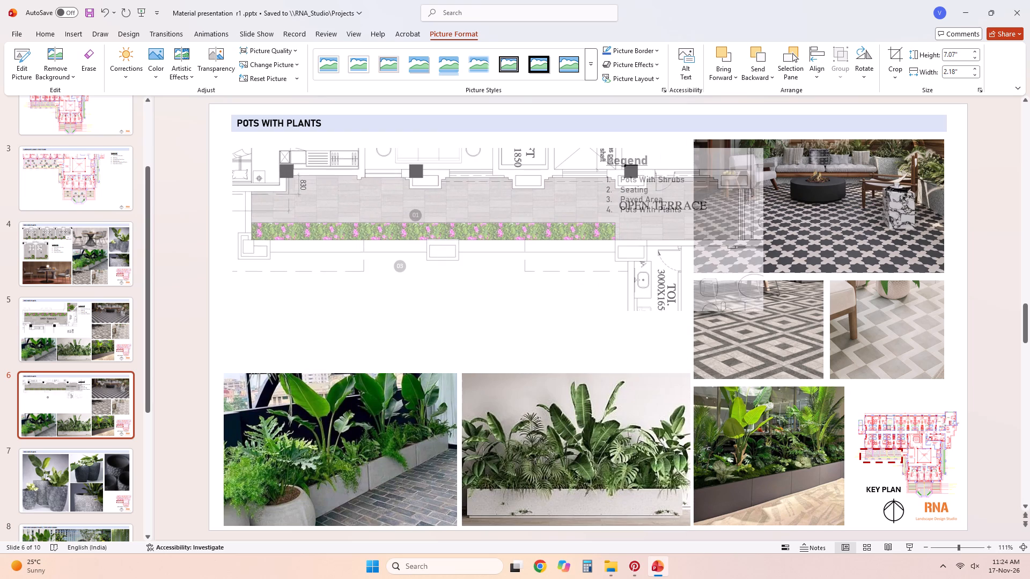
{"action": "left_click_drag", "start_coordinate": [646, 311], "coordinate": [497, 258]}
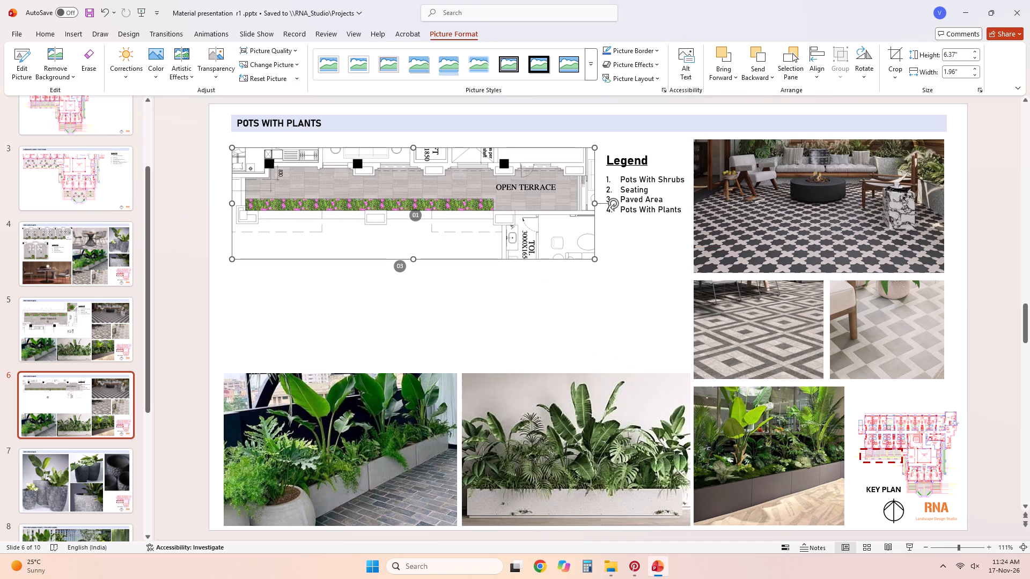
{"action": "right_click", "coordinate": [511, 213]}
{"action": "left_click", "coordinate": [475, 303]}
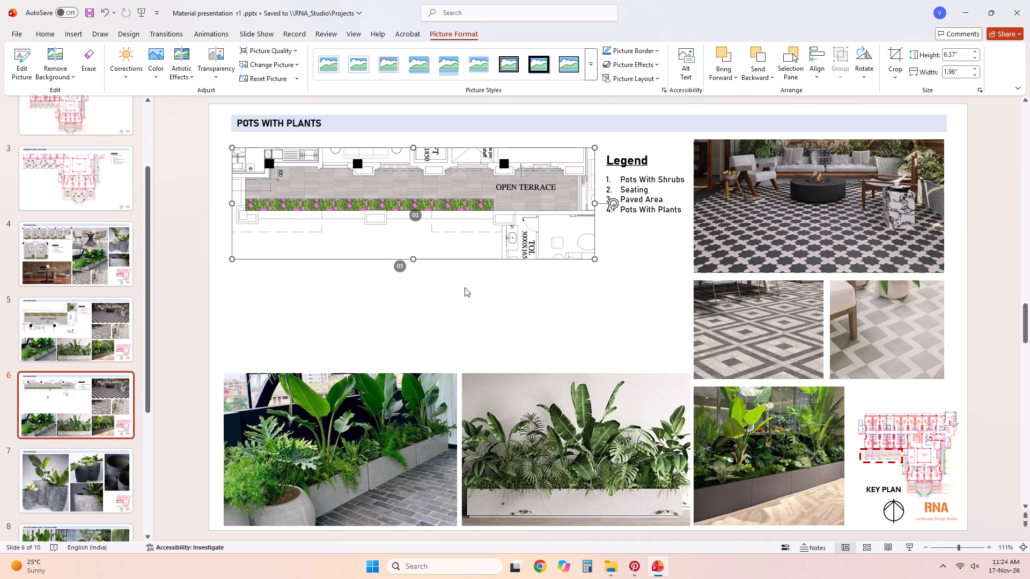
{"action": "left_click_drag", "start_coordinate": [465, 242], "coordinate": [449, 234]}
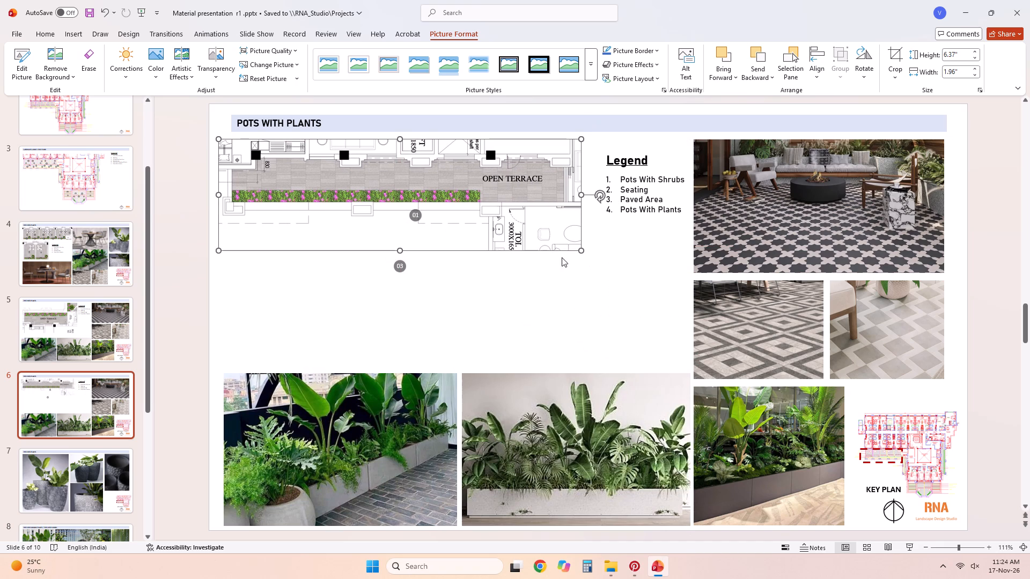
{"action": "left_click_drag", "start_coordinate": [578, 249], "coordinate": [580, 271]}
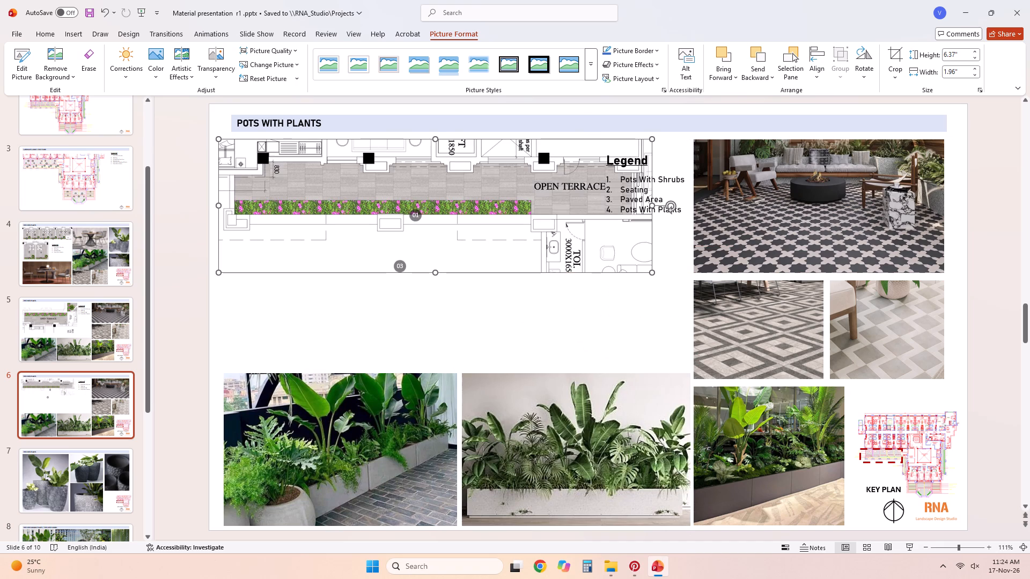
Crop both short ends of the terrace plan to a length of about 7.16".
{"action": "right_click", "coordinate": [524, 232]}
{"action": "left_click", "coordinate": [571, 208]}
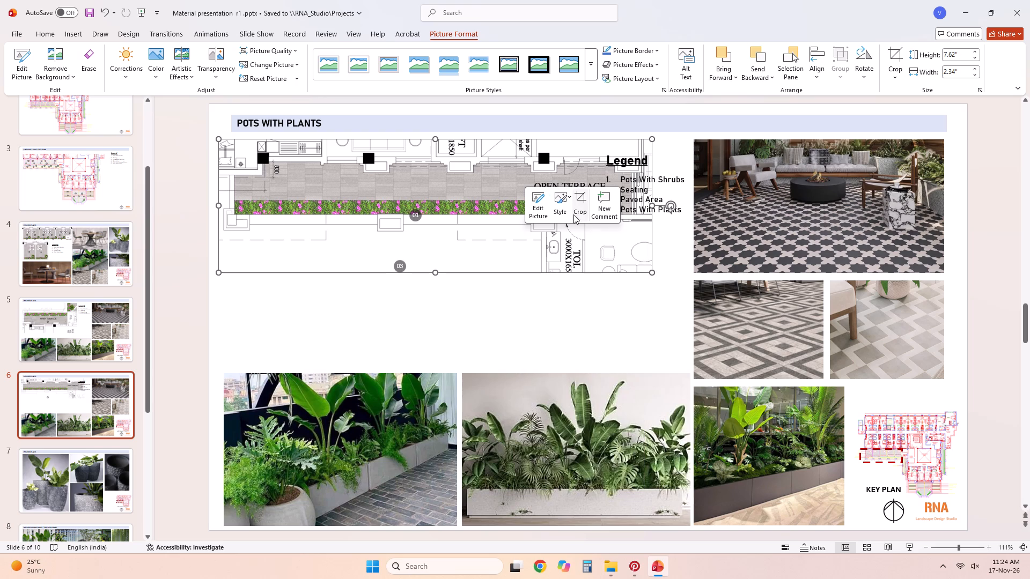
{"action": "left_click", "coordinate": [573, 212]}
{"action": "left_click_drag", "start_coordinate": [219, 205], "coordinate": [229, 212]}
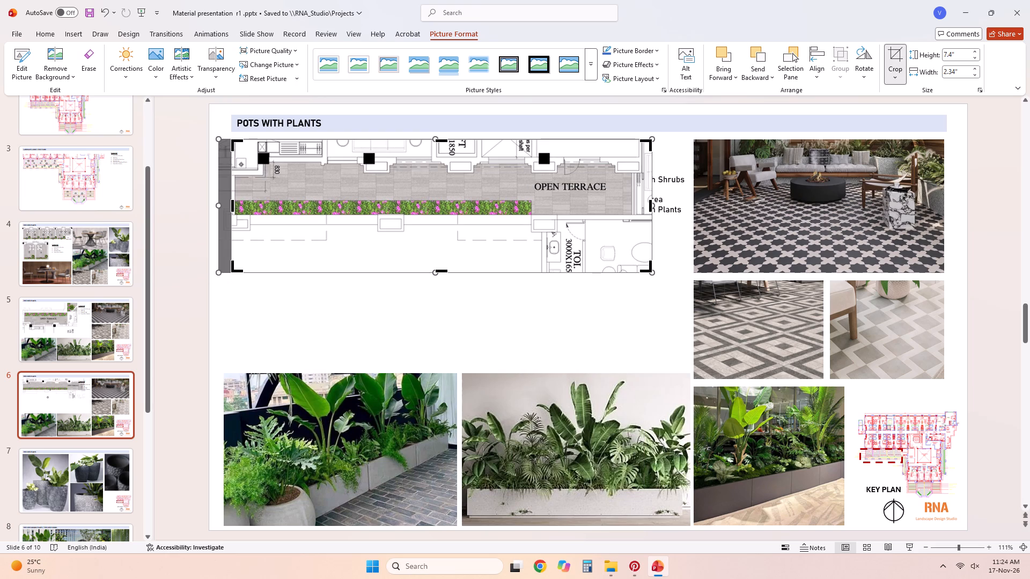
{"action": "left_click_drag", "start_coordinate": [649, 206], "coordinate": [632, 215]}
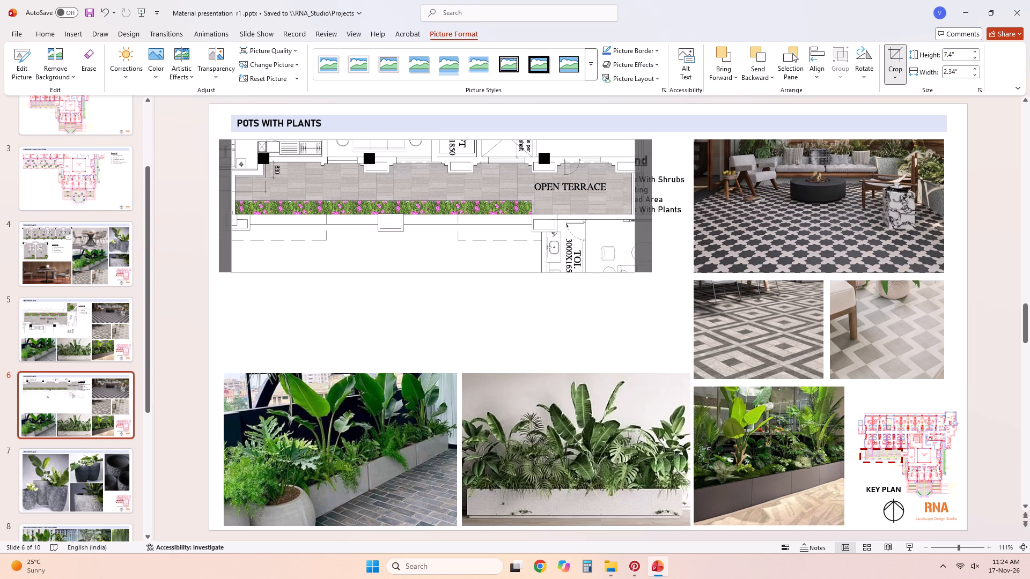
{"action": "left_click_drag", "start_coordinate": [632, 215], "coordinate": [638, 216]}
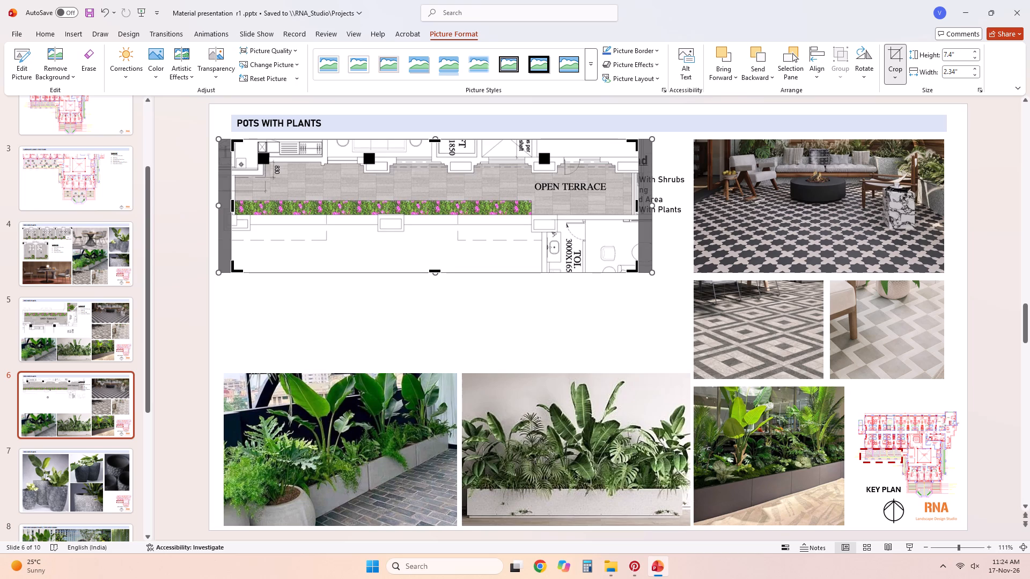
{"action": "left_click", "coordinate": [483, 324]}
Align the cropped plan with the title bar's starting edge and enlarge it until it nearly reaches the paving photos.
{"action": "left_click", "coordinate": [464, 234]}
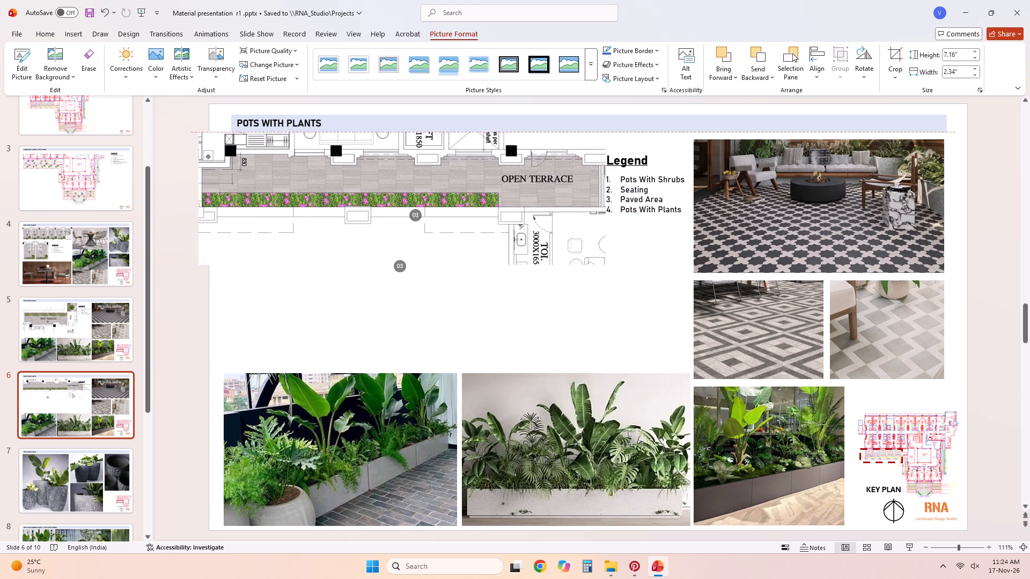
{"action": "left_click", "coordinate": [467, 238]}
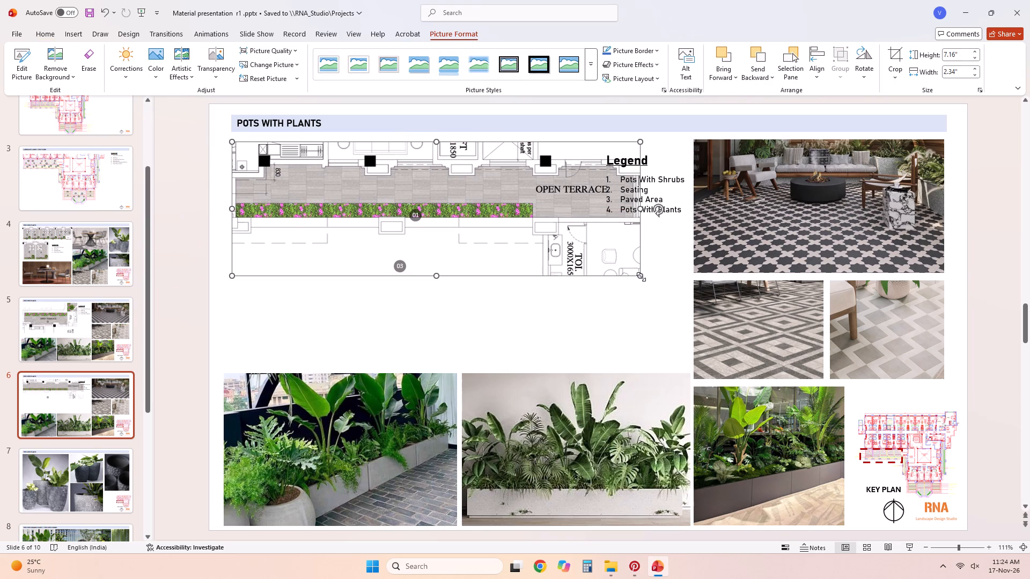
{"action": "left_click_drag", "start_coordinate": [641, 277], "coordinate": [639, 280]}
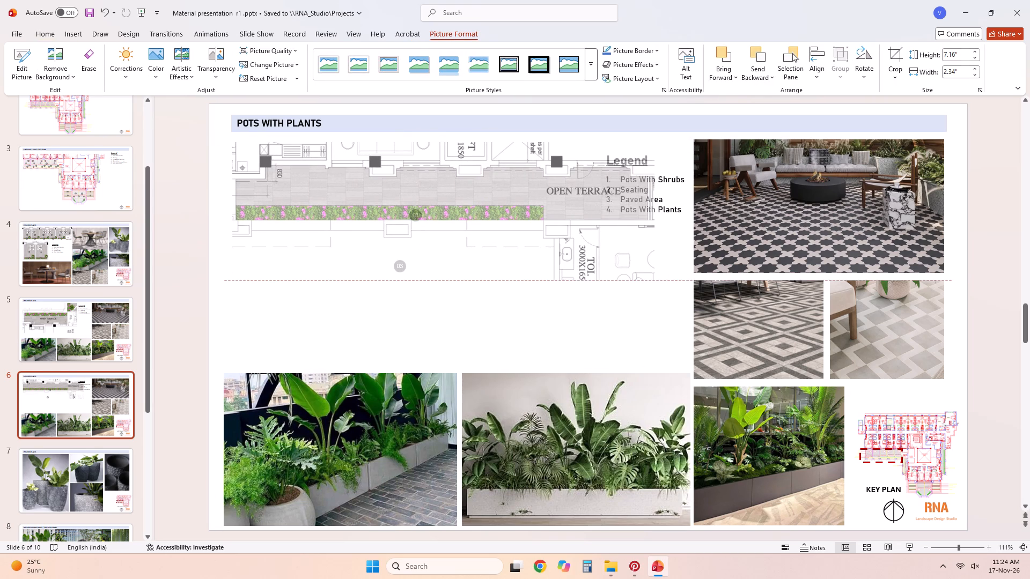
{"action": "left_click_drag", "start_coordinate": [639, 280], "coordinate": [645, 290]}
{"action": "left_click", "coordinate": [626, 323]}
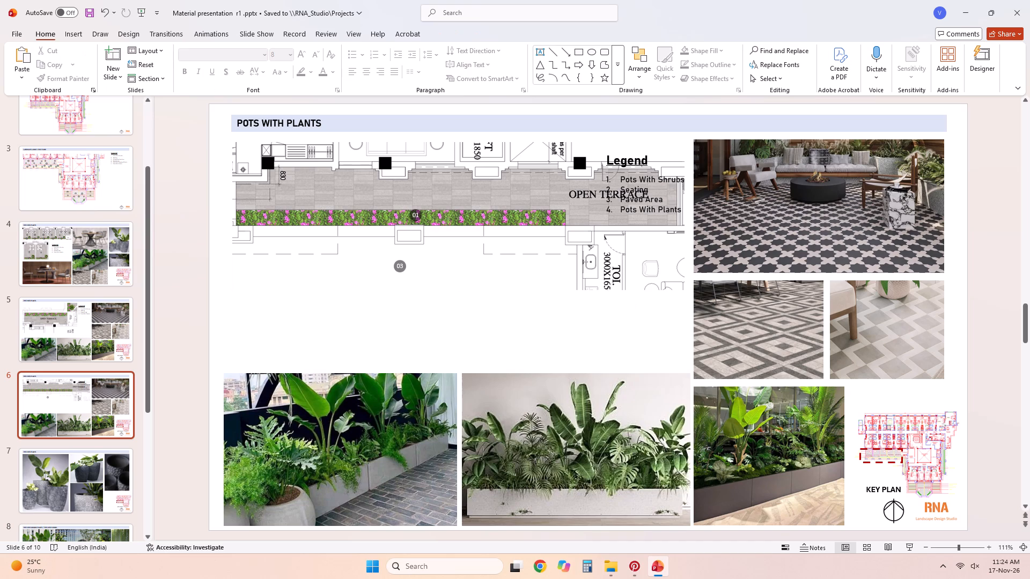
Move the numbered legend list and its Legend heading into the blank space between the terrace plan and the plant photos.
{"action": "left_click", "coordinate": [643, 209]}
{"action": "left_click_drag", "start_coordinate": [653, 244], "coordinate": [639, 378]}
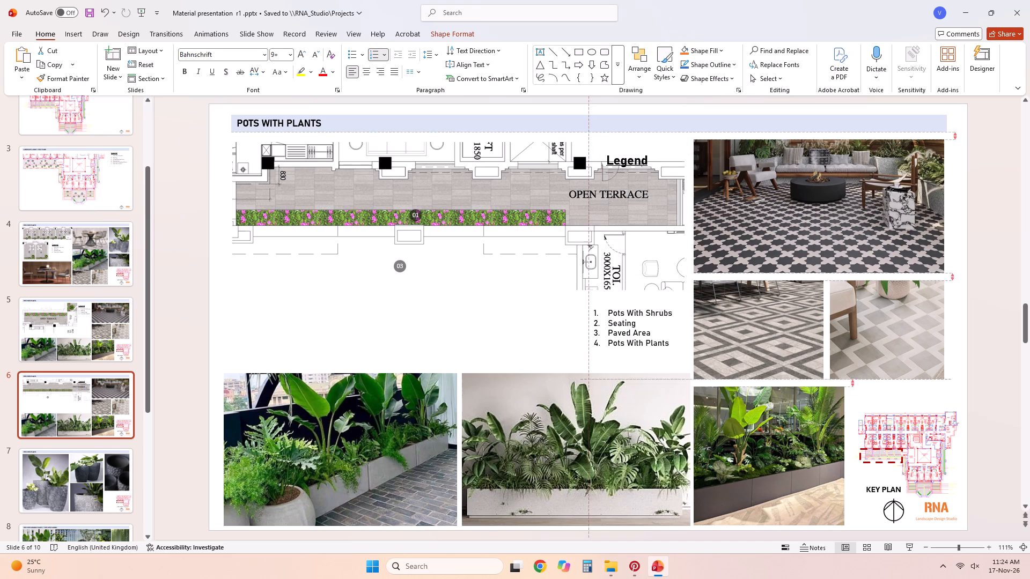
{"action": "left_click_drag", "start_coordinate": [639, 378], "coordinate": [643, 398]}
{"action": "left_click", "coordinate": [624, 166]}
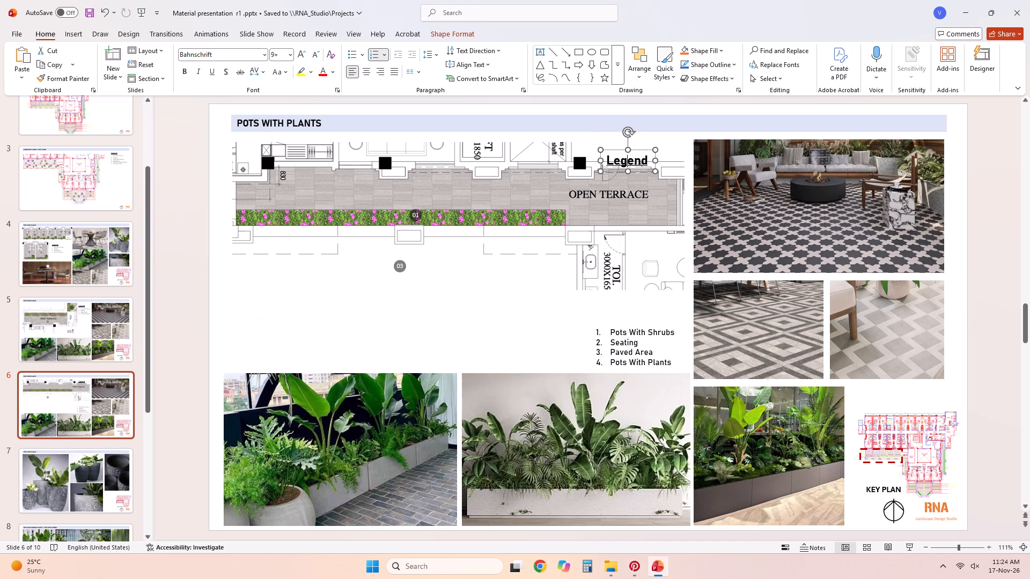
{"action": "left_click_drag", "start_coordinate": [644, 171], "coordinate": [632, 328]}
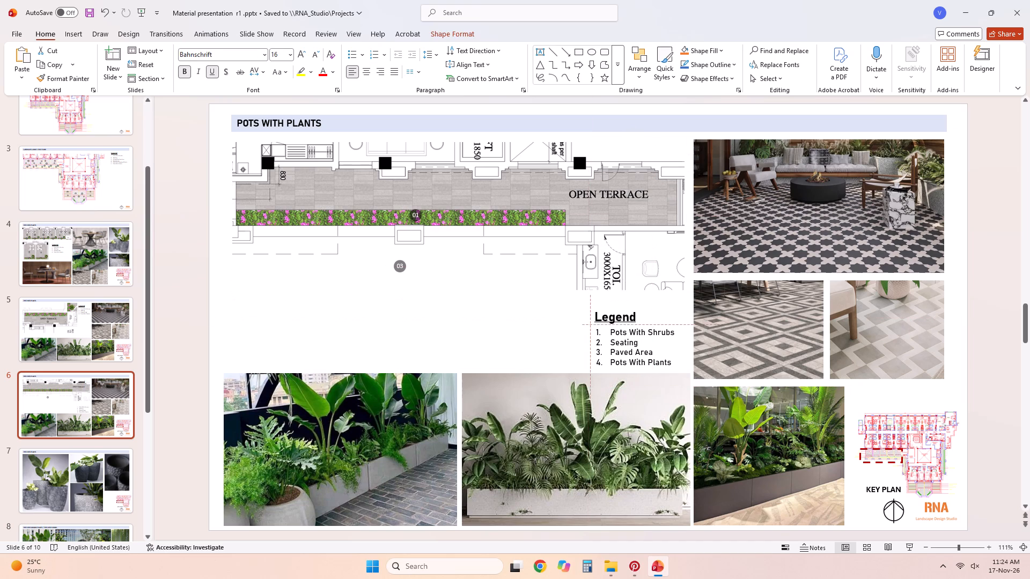
{"action": "left_click_drag", "start_coordinate": [632, 328], "coordinate": [634, 317]}
{"action": "left_click", "coordinate": [654, 346]}
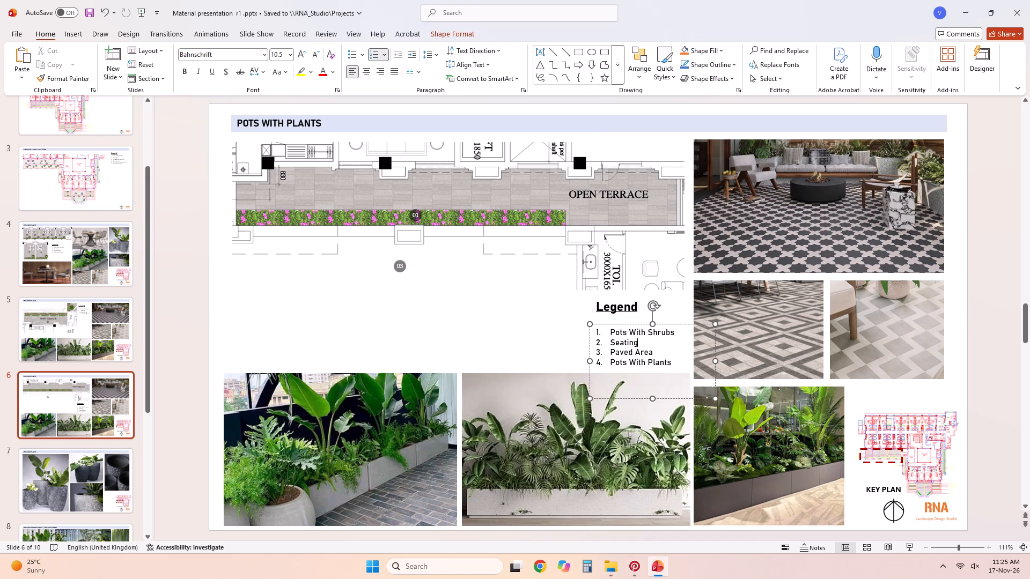
{"action": "left_click_drag", "start_coordinate": [691, 398], "coordinate": [687, 392]}
{"action": "left_click", "coordinate": [543, 324]}
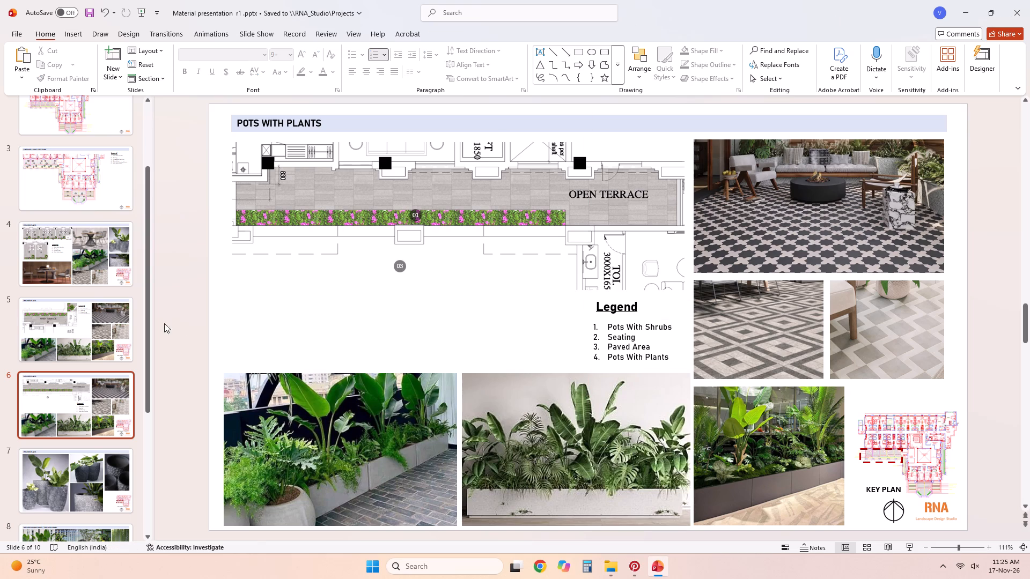
Move the 01 marker along the flowering planter strip of the slide 6 terrace plan, near the strip's middle.
{"action": "left_click", "coordinate": [84, 334]}
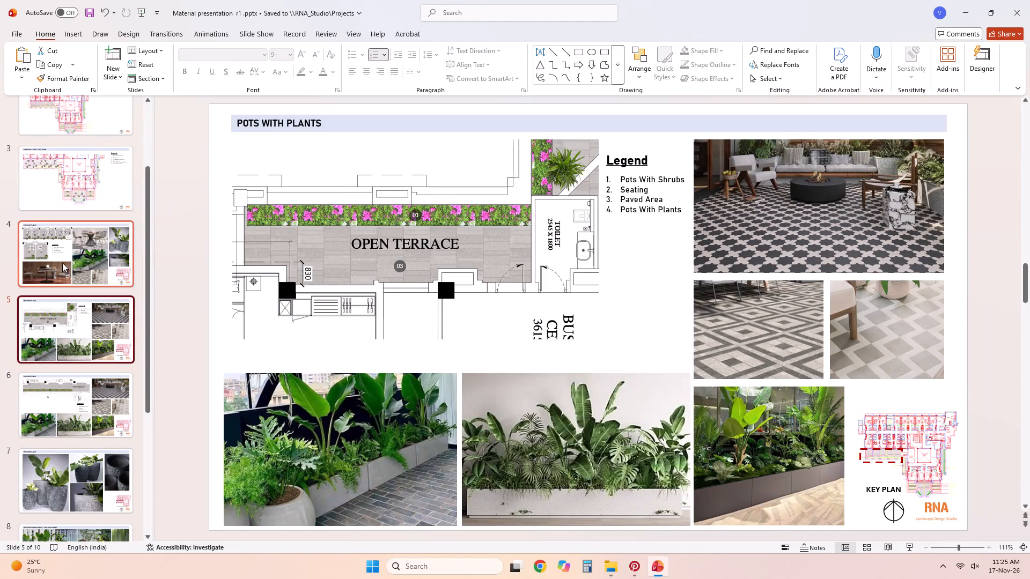
{"action": "left_click", "coordinate": [82, 256]}
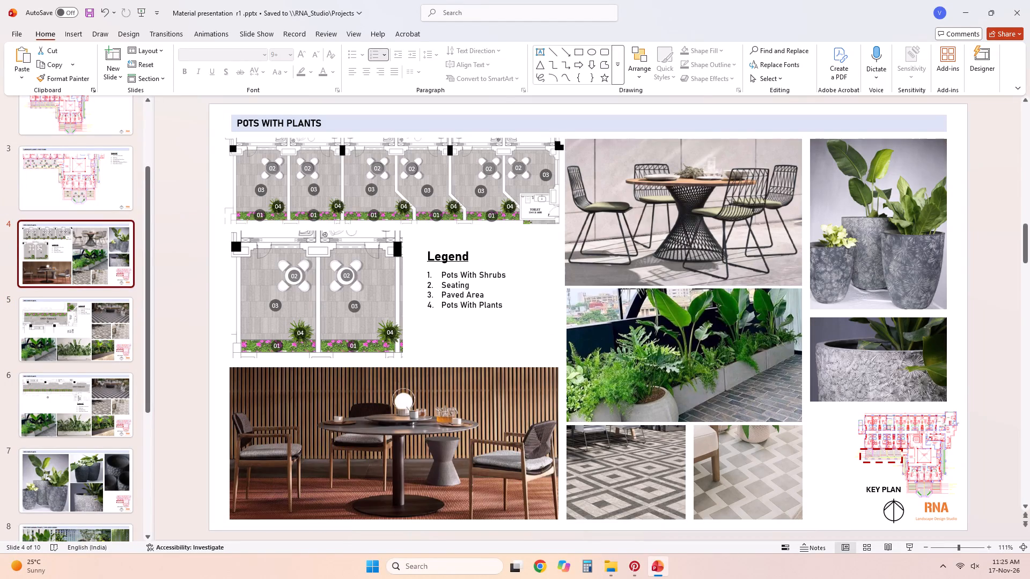
{"action": "left_click", "coordinate": [123, 342]}
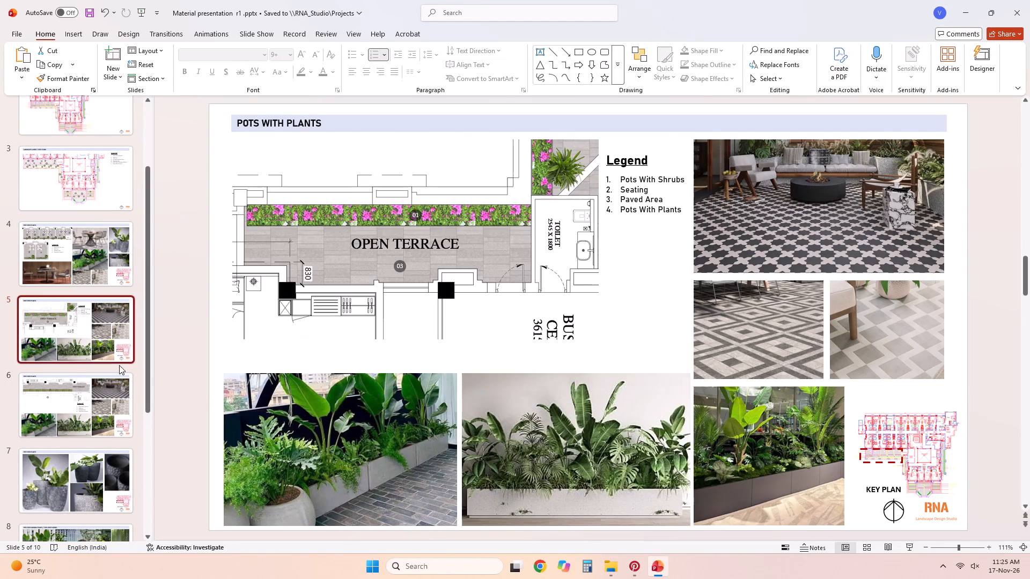
{"action": "left_click", "coordinate": [123, 400]}
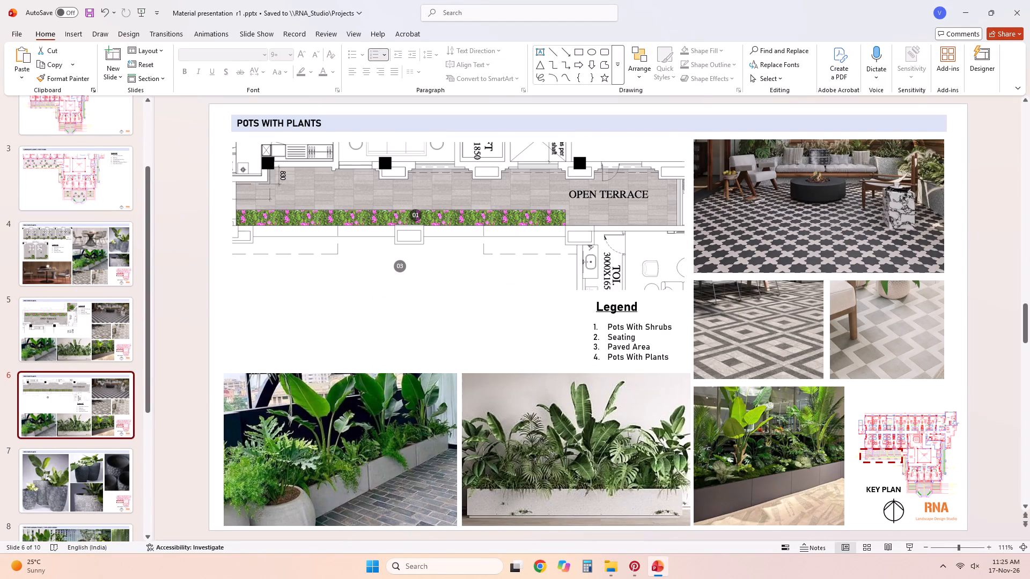
{"action": "left_click", "coordinate": [421, 220]}
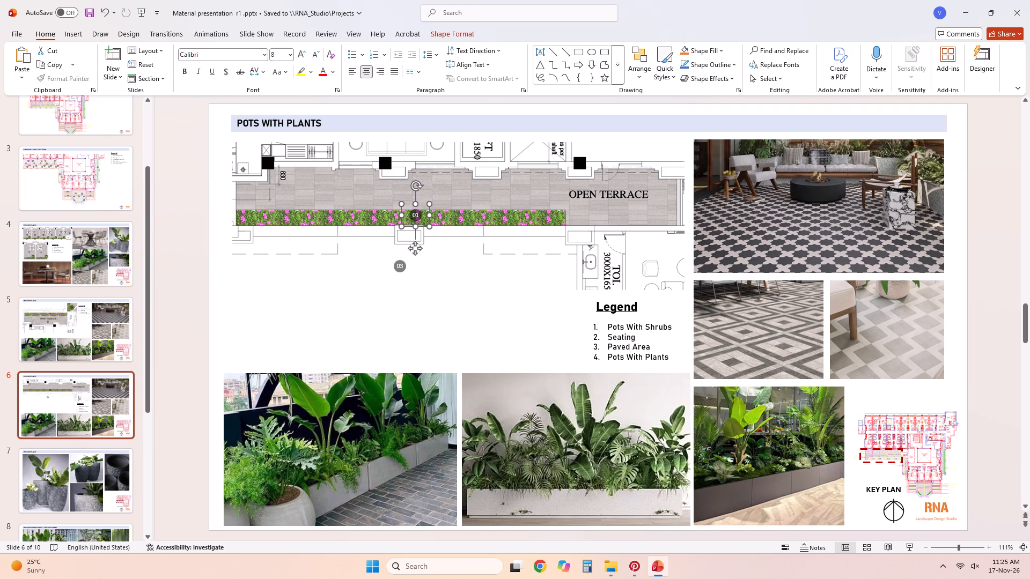
{"action": "left_click_drag", "start_coordinate": [415, 250], "coordinate": [434, 253]}
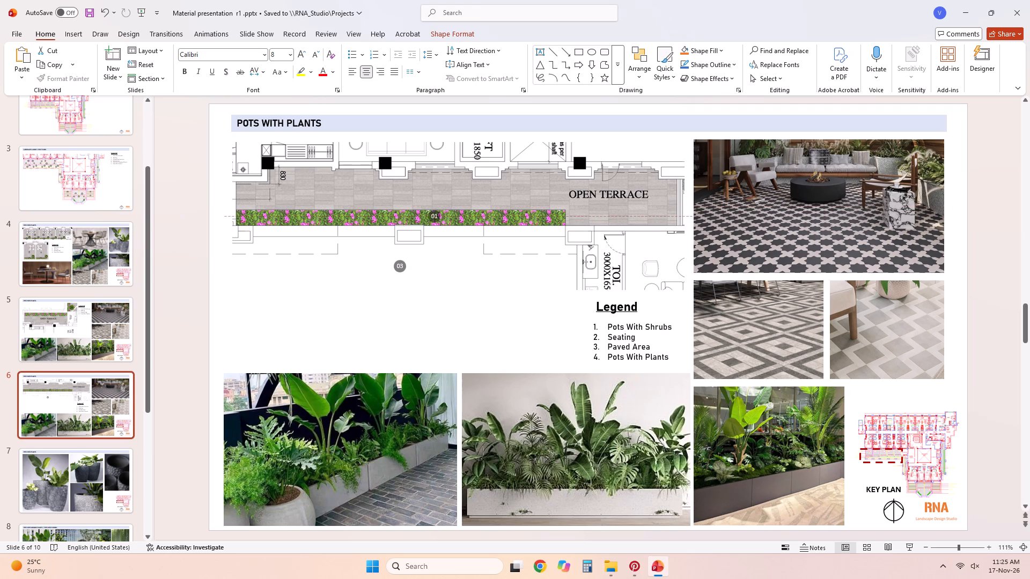
{"action": "left_click_drag", "start_coordinate": [434, 253], "coordinate": [434, 253]}
Move the 03 marker from the blank area below onto the terrace plan's paved strip, just above the 01 marker.
{"action": "left_click", "coordinate": [412, 276]}
{"action": "left_click", "coordinate": [405, 273]}
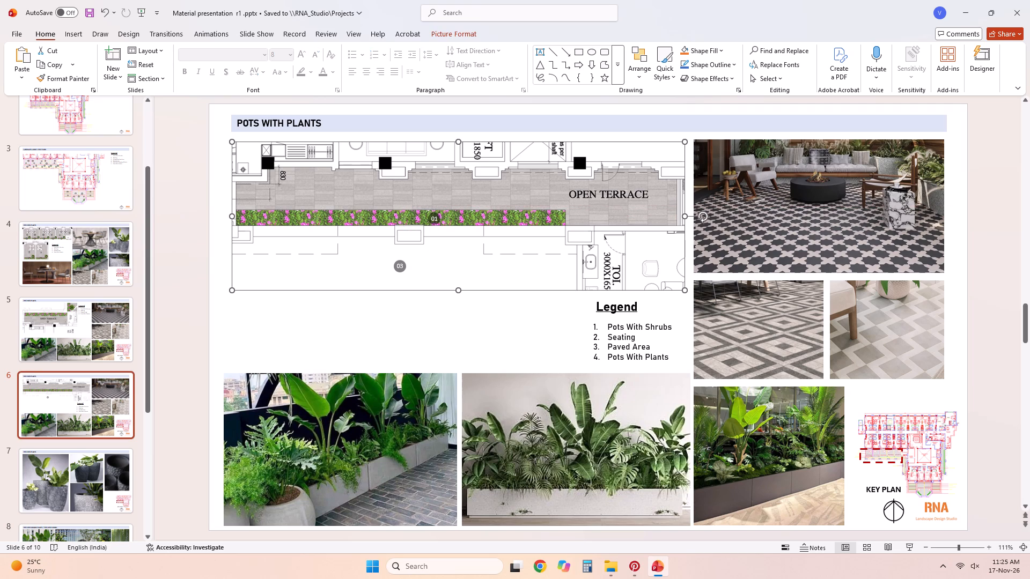
{"action": "left_click", "coordinate": [399, 268]}
{"action": "left_click", "coordinate": [421, 284]}
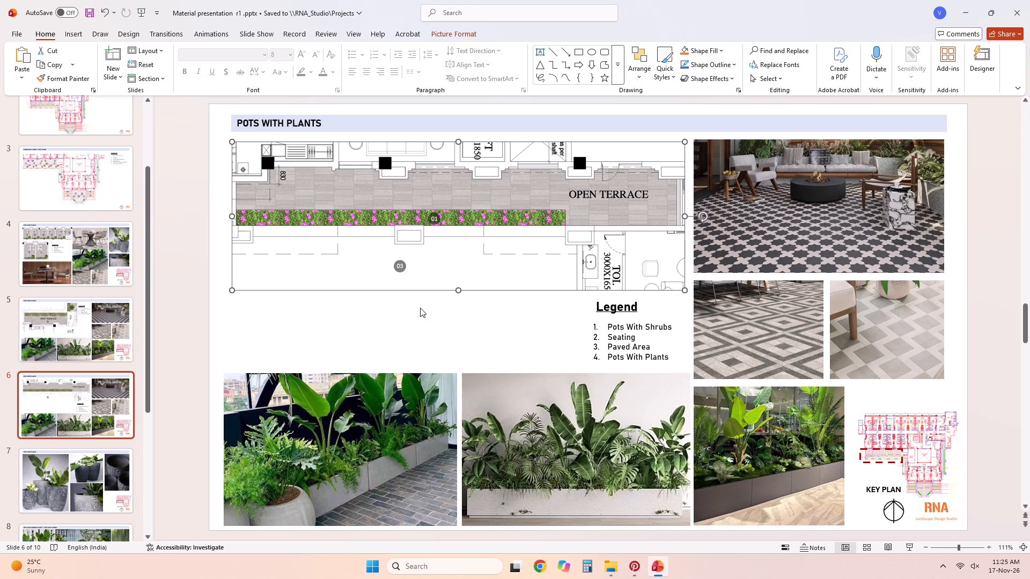
{"action": "left_click", "coordinate": [420, 313]}
{"action": "left_click", "coordinate": [407, 266]}
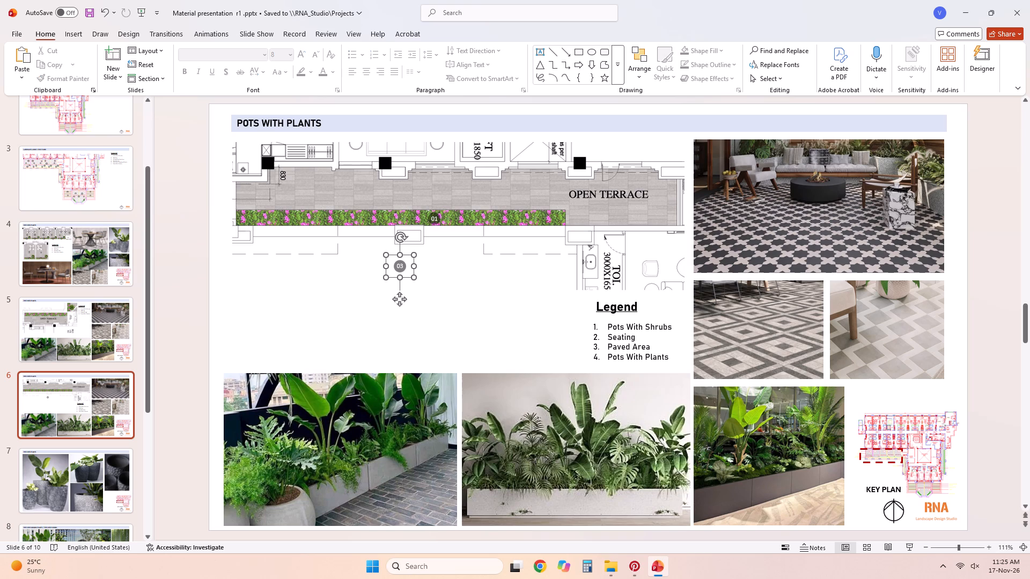
{"action": "left_click_drag", "start_coordinate": [399, 301], "coordinate": [437, 223]}
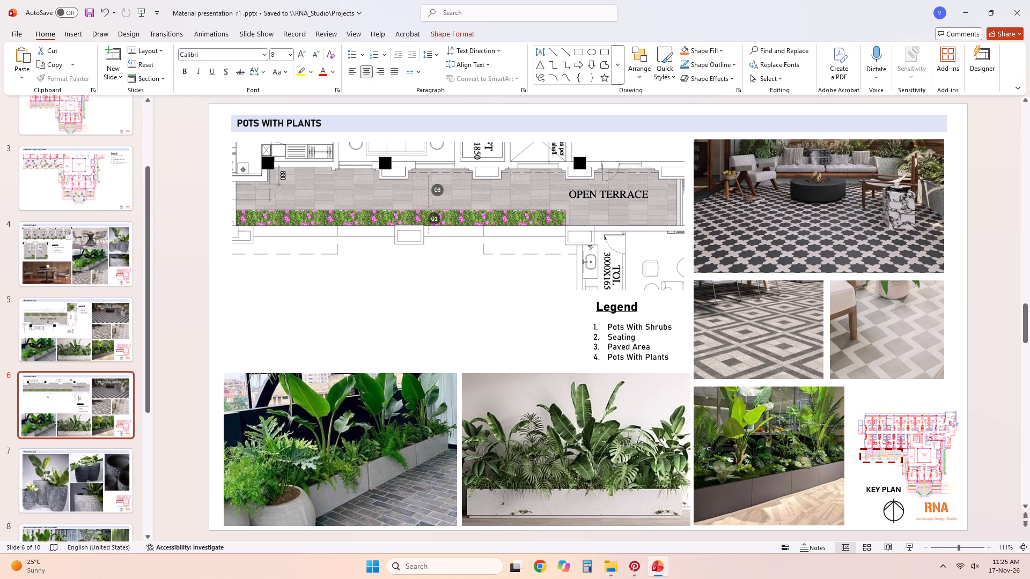
{"action": "left_click_drag", "start_coordinate": [437, 223], "coordinate": [437, 222]}
{"action": "left_click", "coordinate": [470, 336]}
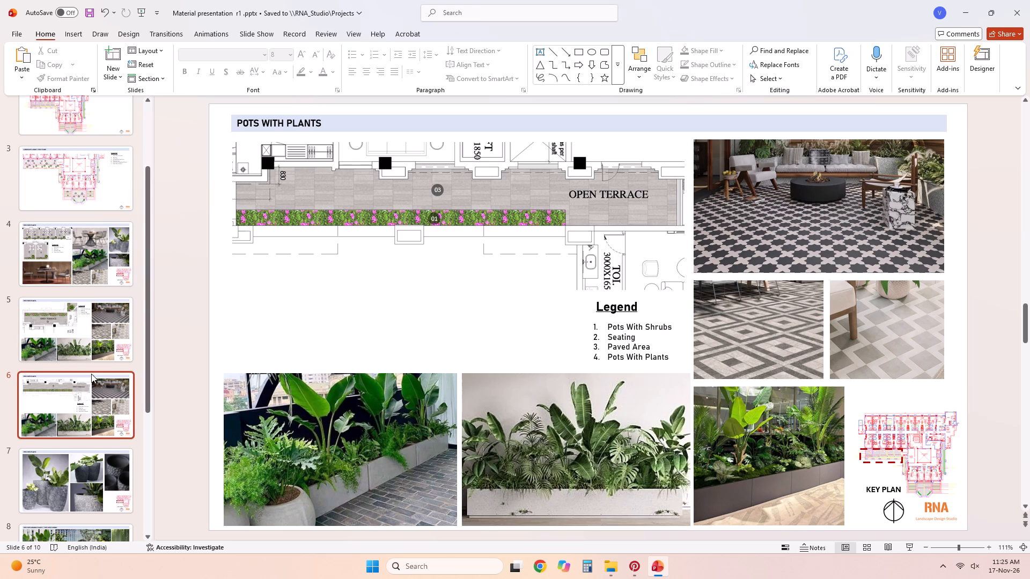
Duplicate slide 6 directly after itself as slide 7.
{"action": "left_click", "coordinate": [90, 399]}
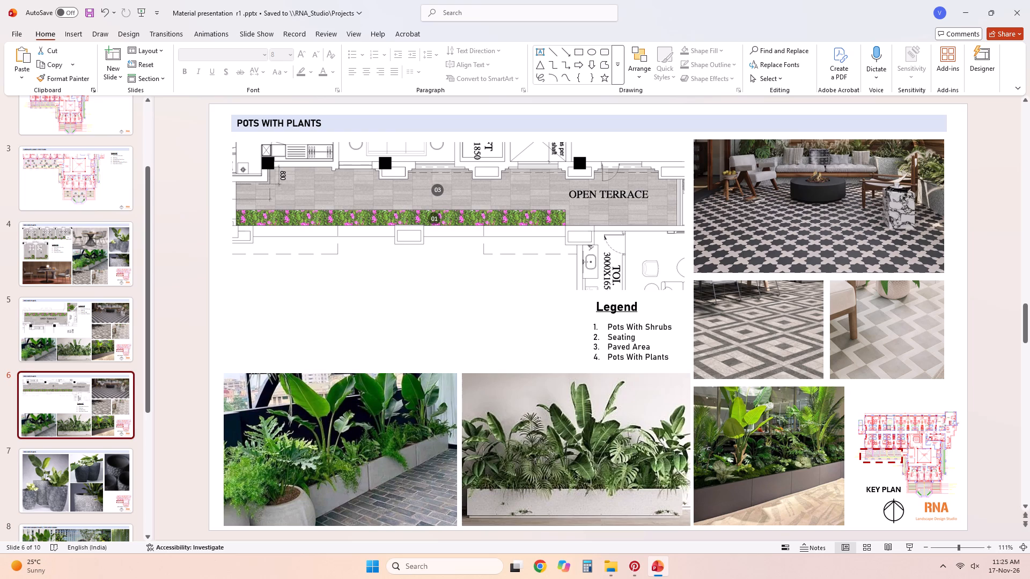
{"action": "key", "text": "ctrl+c"}
{"action": "key", "text": "ctrl+v"}
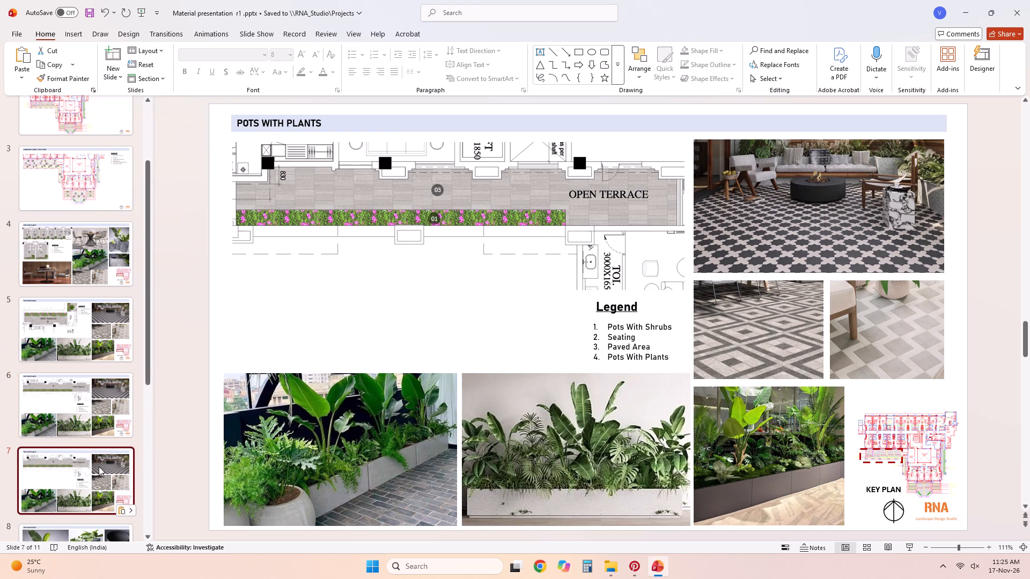
Delete the open terrace plan picture from the new slide 7.
{"action": "left_click", "coordinate": [99, 466]}
{"action": "left_click", "coordinate": [387, 189]}
{"action": "key", "text": "Delete"}
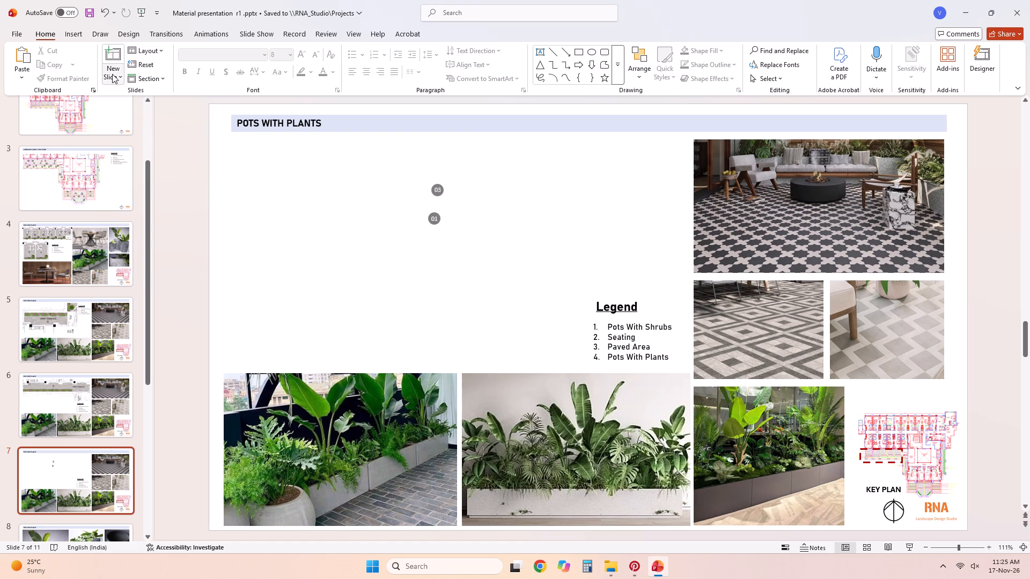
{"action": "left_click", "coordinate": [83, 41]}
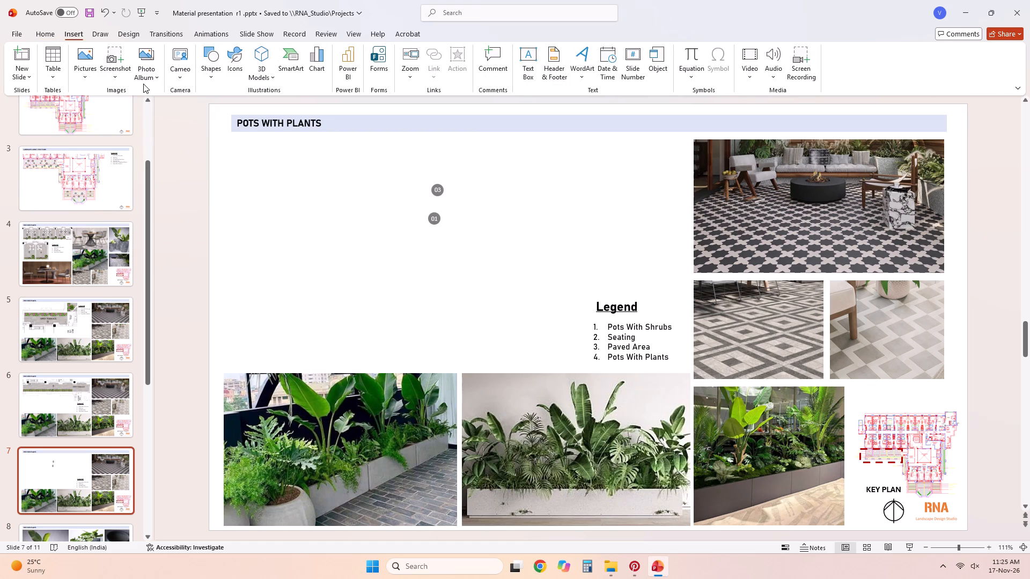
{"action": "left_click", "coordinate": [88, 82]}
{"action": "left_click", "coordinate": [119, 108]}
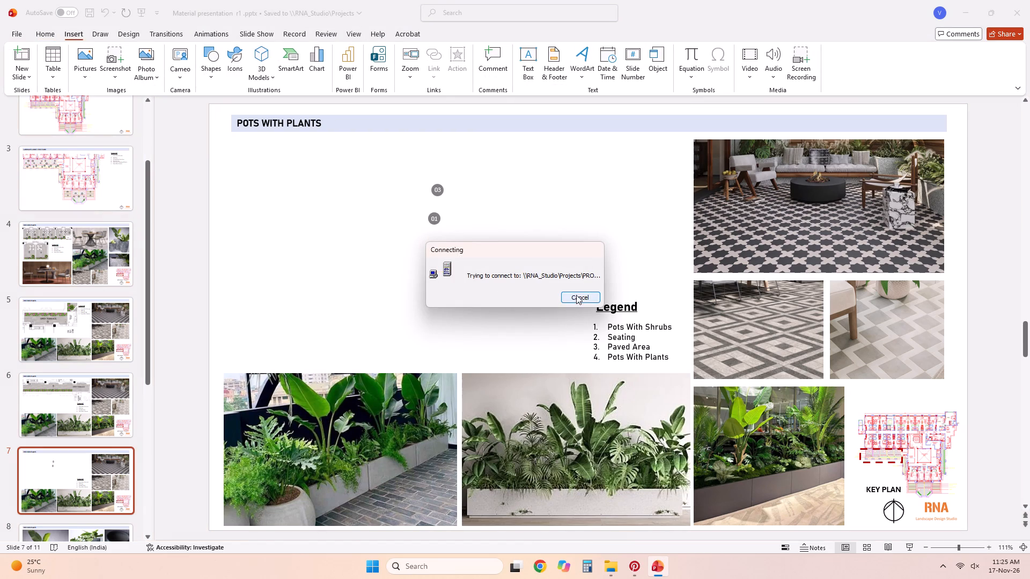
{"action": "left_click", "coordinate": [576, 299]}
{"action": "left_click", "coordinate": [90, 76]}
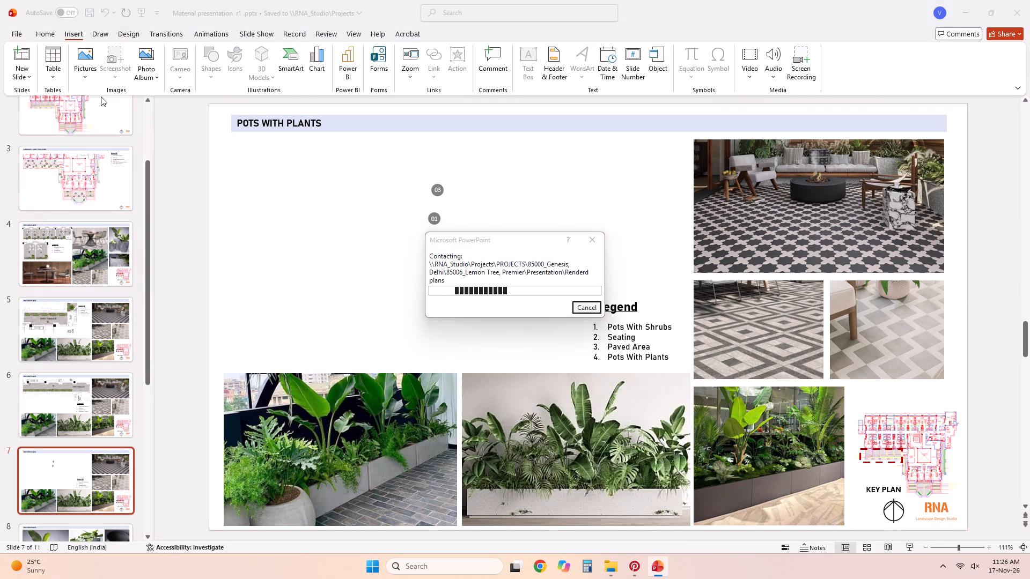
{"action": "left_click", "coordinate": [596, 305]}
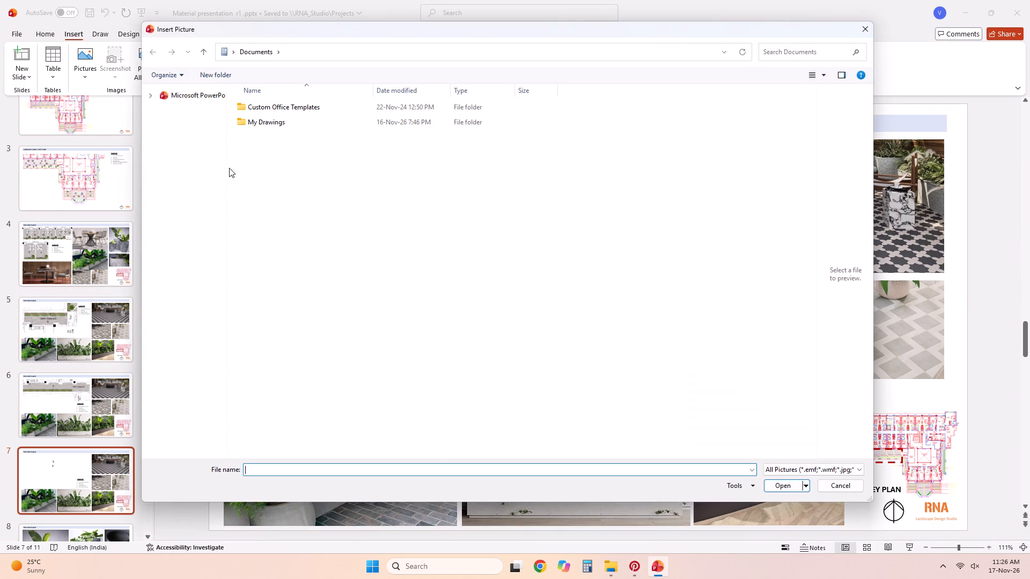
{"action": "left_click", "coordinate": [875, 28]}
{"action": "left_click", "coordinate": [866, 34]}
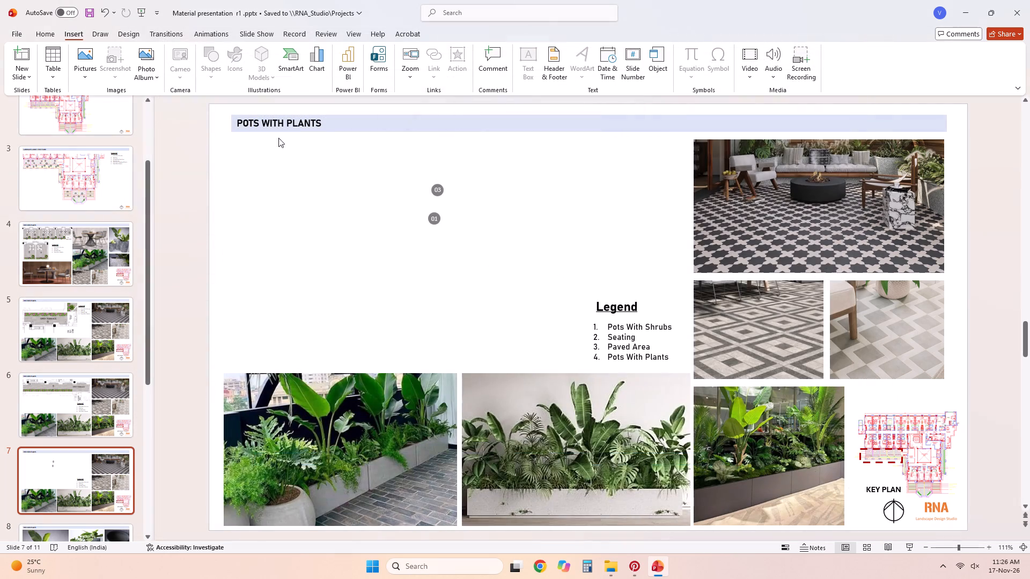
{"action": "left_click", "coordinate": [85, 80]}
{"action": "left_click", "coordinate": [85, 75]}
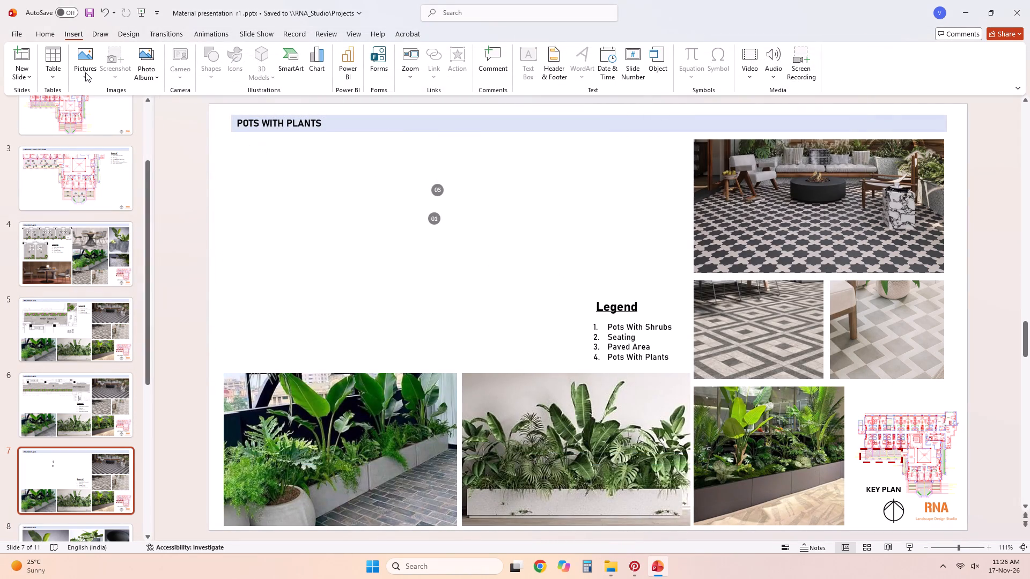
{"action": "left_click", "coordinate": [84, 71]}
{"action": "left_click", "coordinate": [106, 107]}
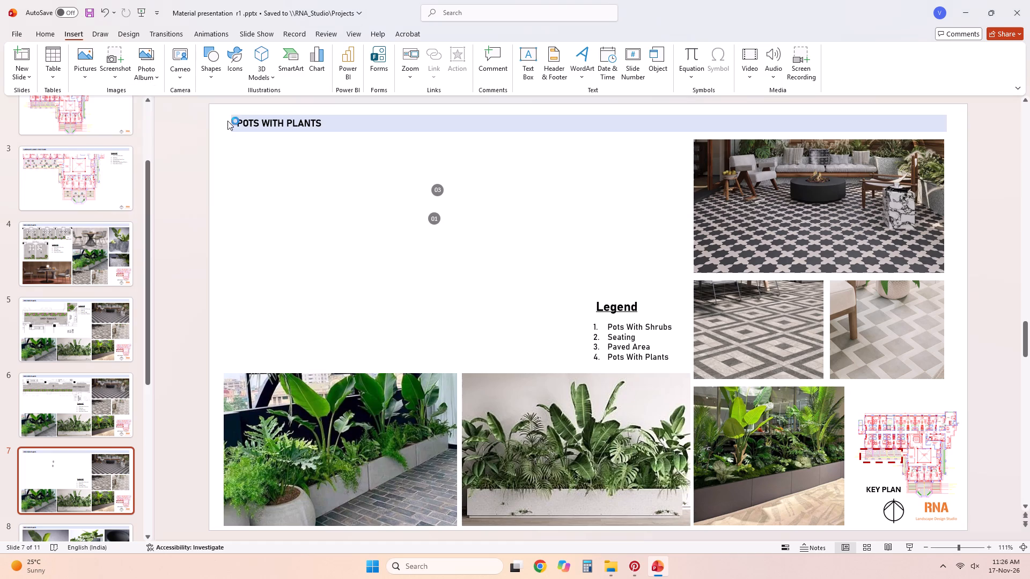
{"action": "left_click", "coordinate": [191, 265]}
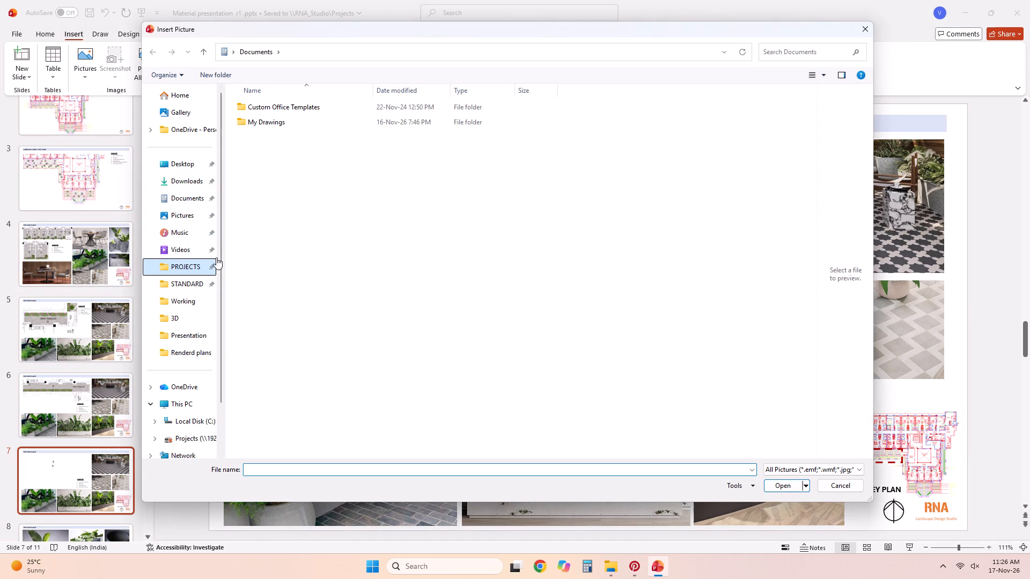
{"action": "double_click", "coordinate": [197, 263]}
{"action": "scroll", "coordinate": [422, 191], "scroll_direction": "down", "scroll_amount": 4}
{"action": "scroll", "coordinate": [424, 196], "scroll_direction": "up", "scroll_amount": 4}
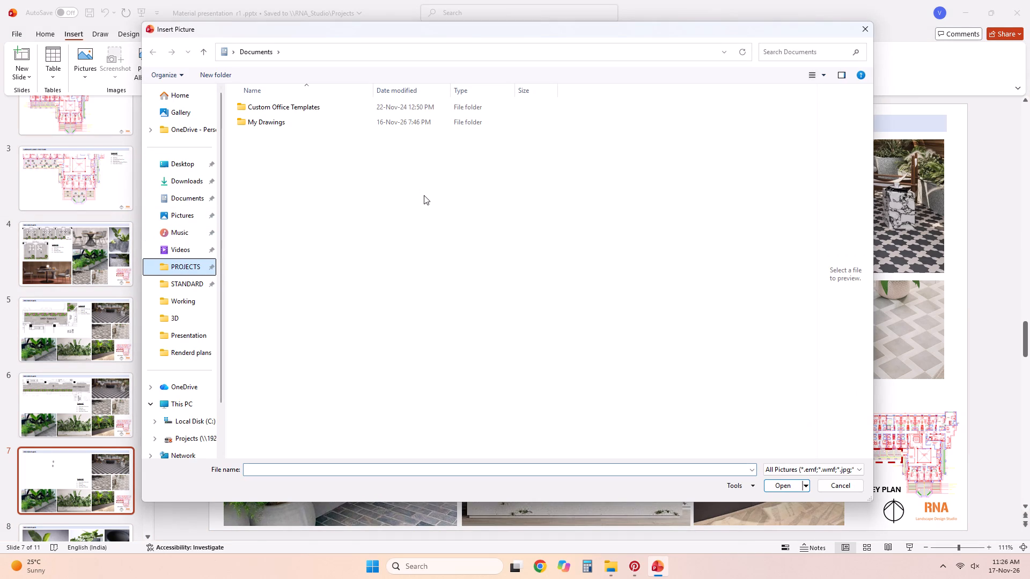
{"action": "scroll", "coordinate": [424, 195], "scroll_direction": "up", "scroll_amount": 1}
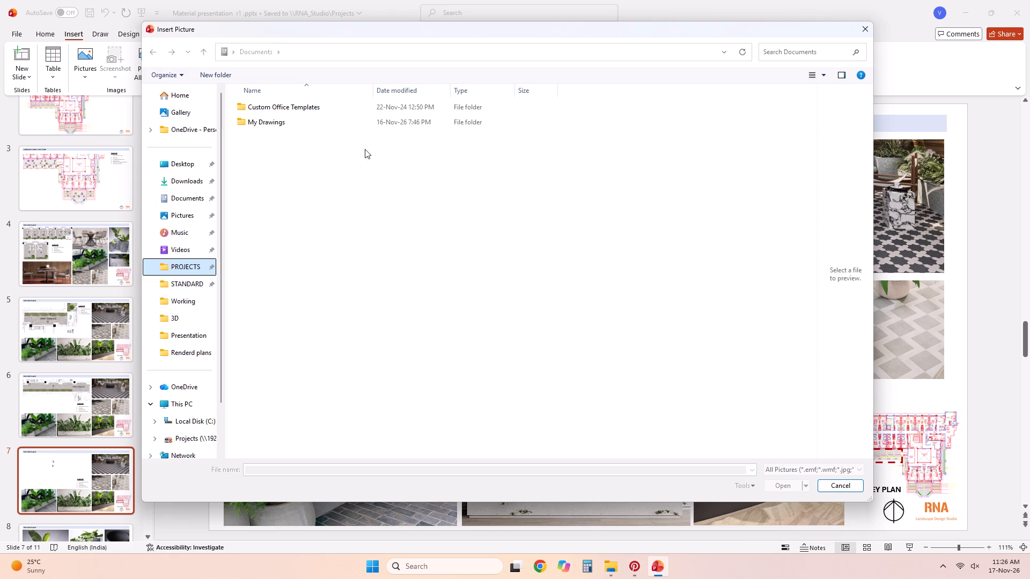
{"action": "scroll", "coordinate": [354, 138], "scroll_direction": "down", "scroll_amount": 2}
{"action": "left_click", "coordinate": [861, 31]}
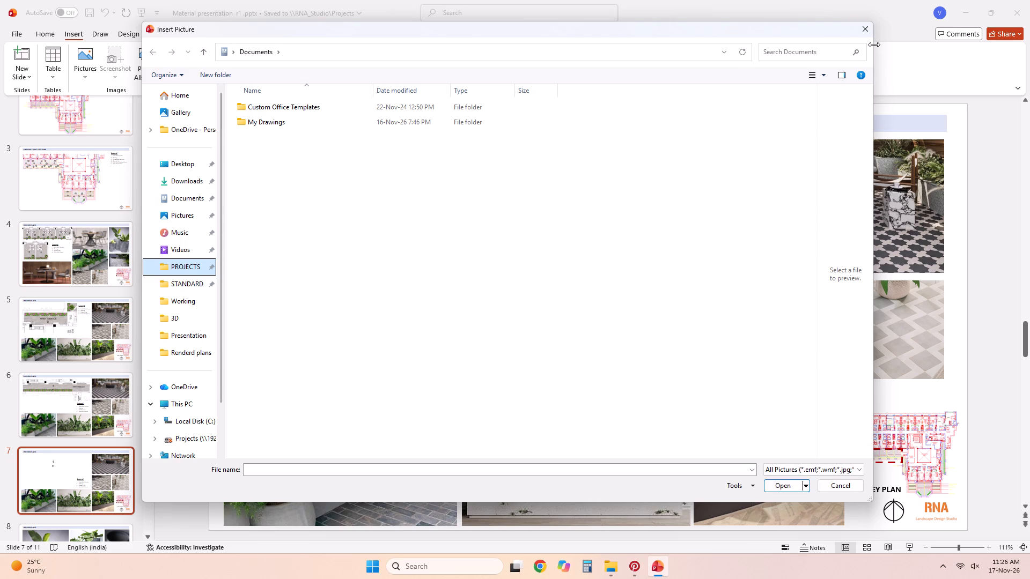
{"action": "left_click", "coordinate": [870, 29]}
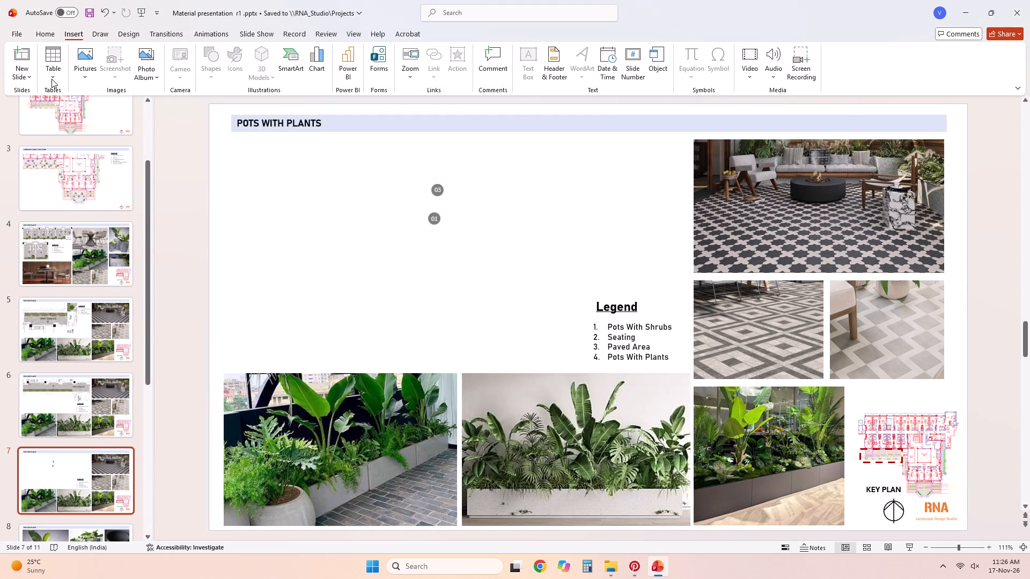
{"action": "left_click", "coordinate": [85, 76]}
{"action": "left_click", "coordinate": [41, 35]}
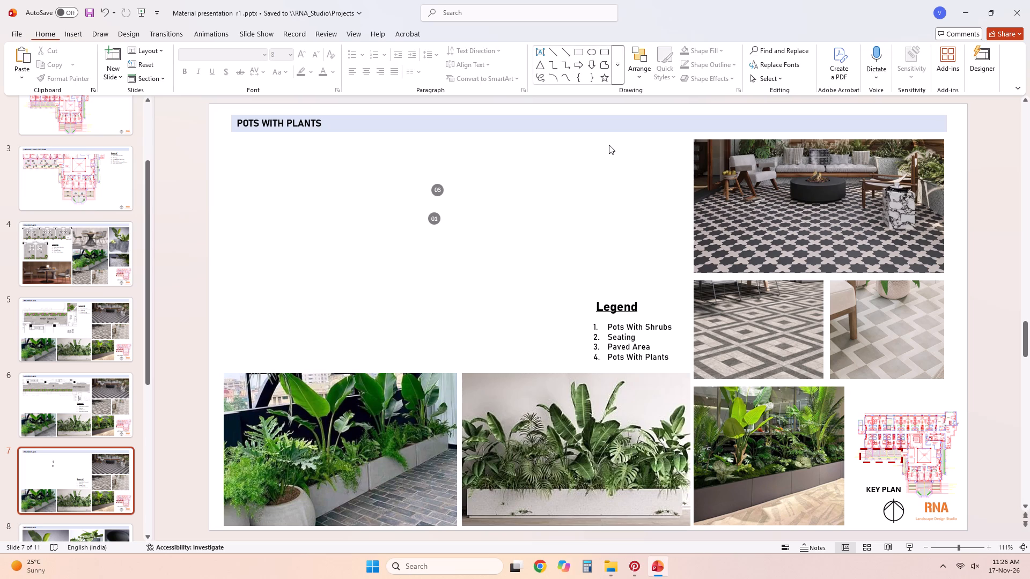
Insert the picture Lemon tree_1st Floor_03.png from the 85006_Lemon Tree, Premier project's Renderd plans folder onto slide 7.
{"action": "left_click", "coordinate": [68, 31]}
{"action": "left_click", "coordinate": [82, 81]}
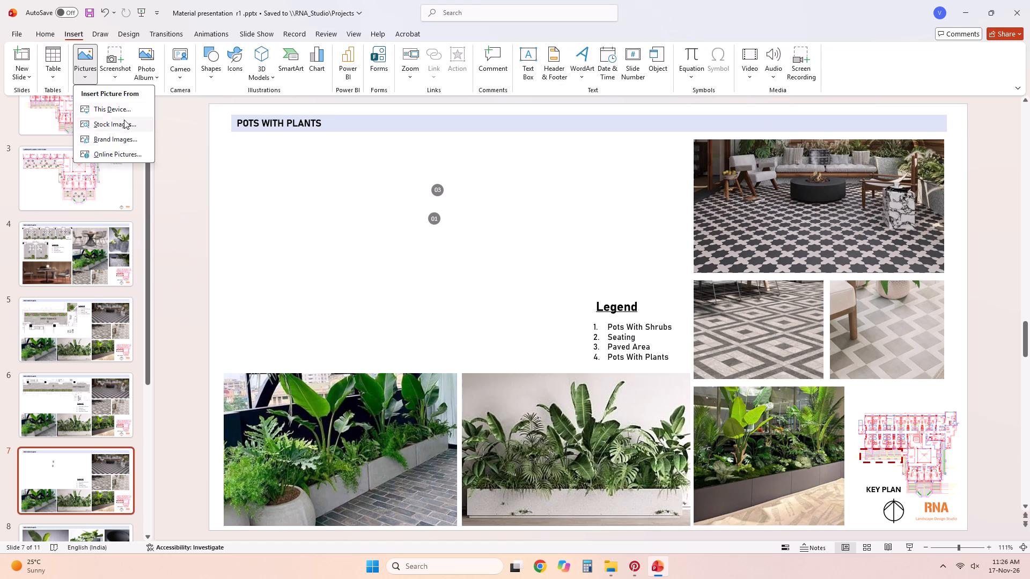
{"action": "left_click", "coordinate": [127, 110]}
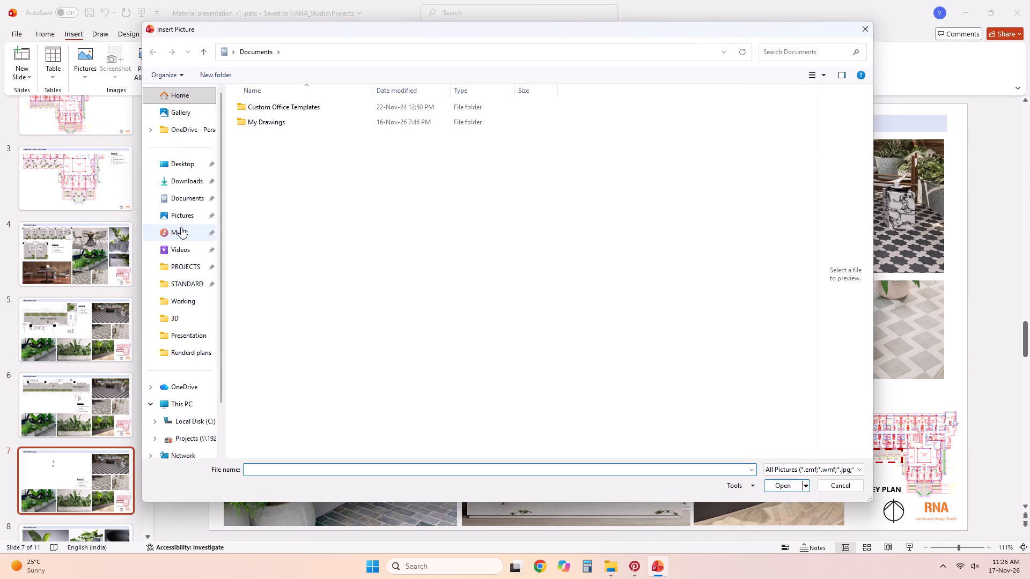
{"action": "left_click", "coordinate": [184, 264]}
{"action": "scroll", "coordinate": [302, 330], "scroll_direction": "down", "scroll_amount": 4}
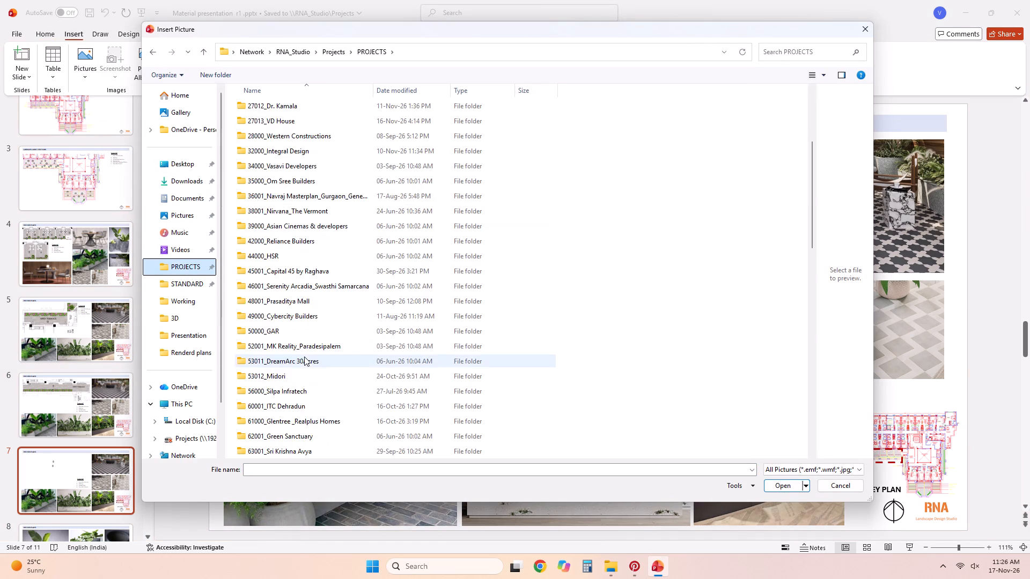
{"action": "scroll", "coordinate": [307, 352], "scroll_direction": "down", "scroll_amount": 14}
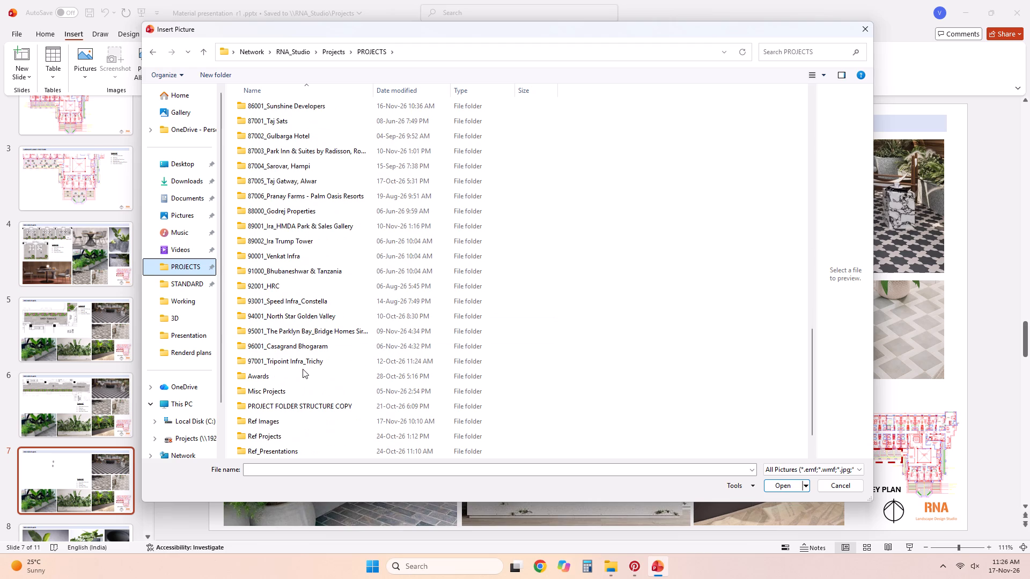
{"action": "scroll", "coordinate": [309, 136], "scroll_direction": "up", "scroll_amount": 1}
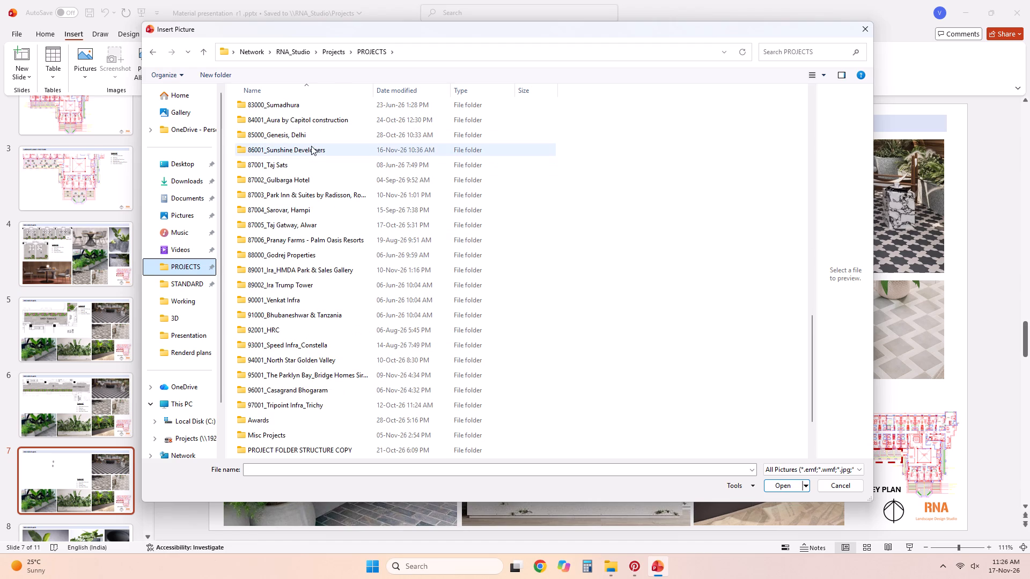
{"action": "double_click", "coordinate": [313, 133]}
{"action": "double_click", "coordinate": [311, 183]}
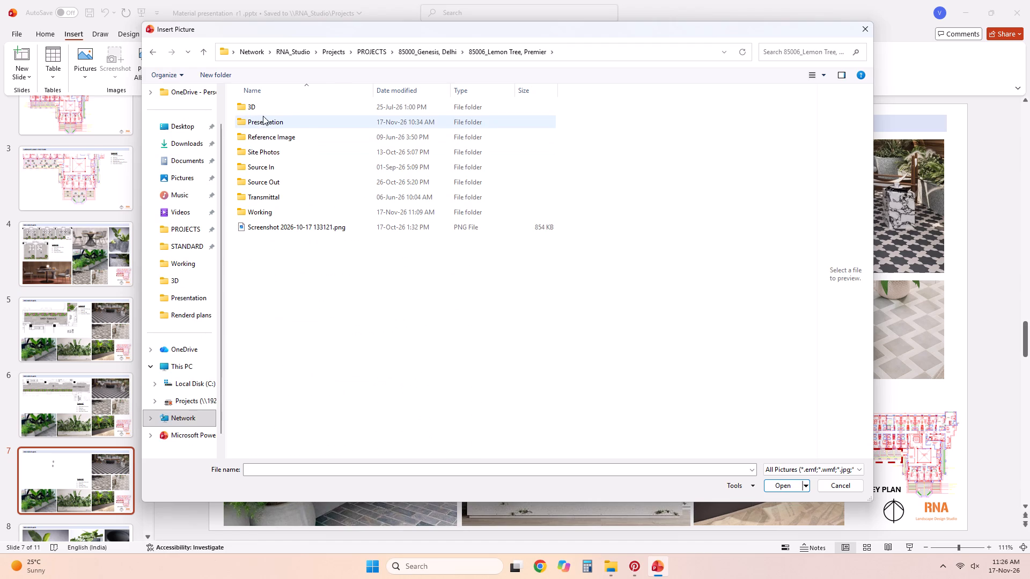
{"action": "left_click", "coordinate": [270, 123]}
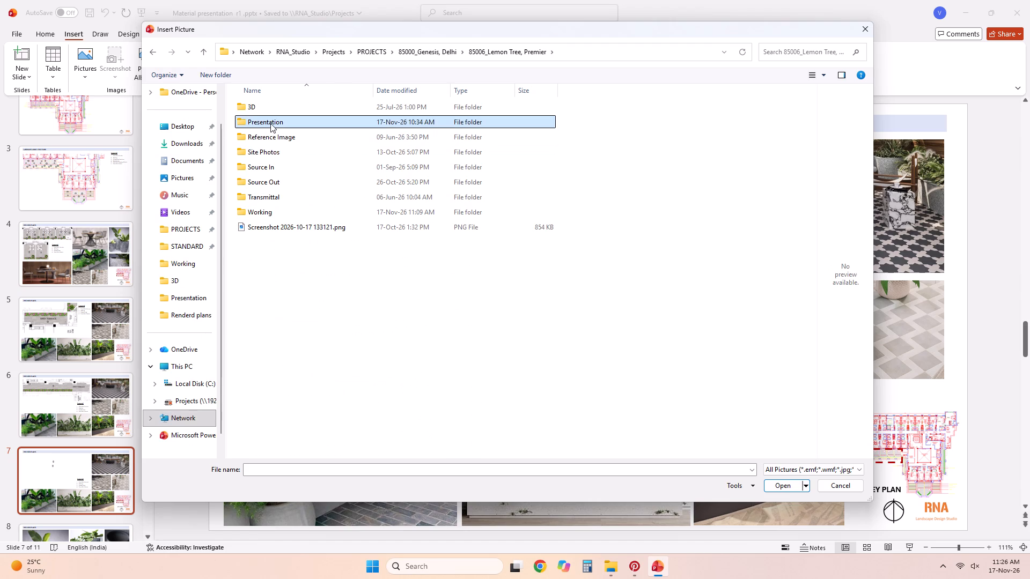
{"action": "left_click", "coordinate": [270, 123]}
{"action": "double_click", "coordinate": [279, 122]}
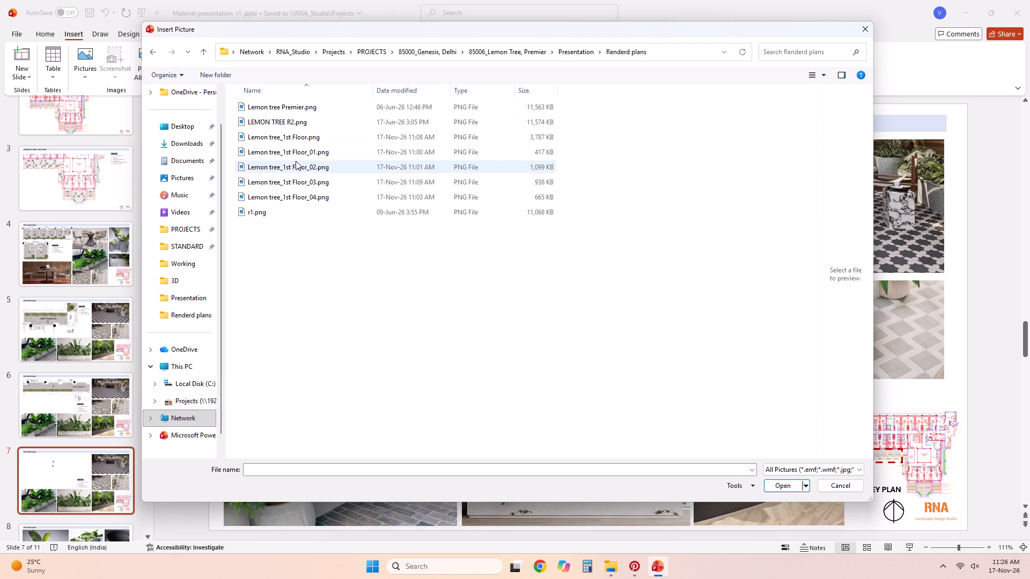
{"action": "left_click", "coordinate": [296, 161]}
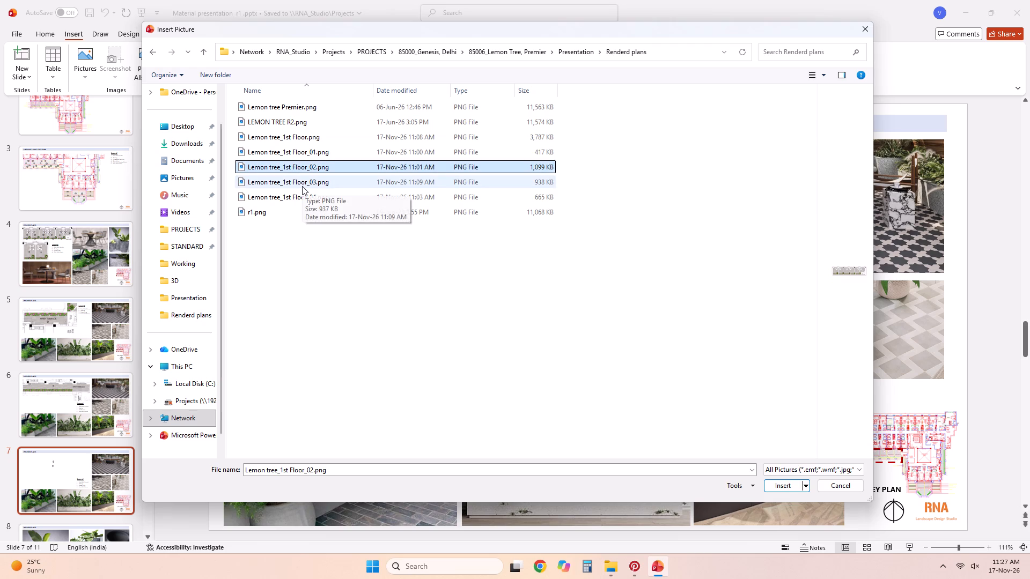
{"action": "left_click", "coordinate": [302, 186]}
{"action": "left_click", "coordinate": [303, 196]}
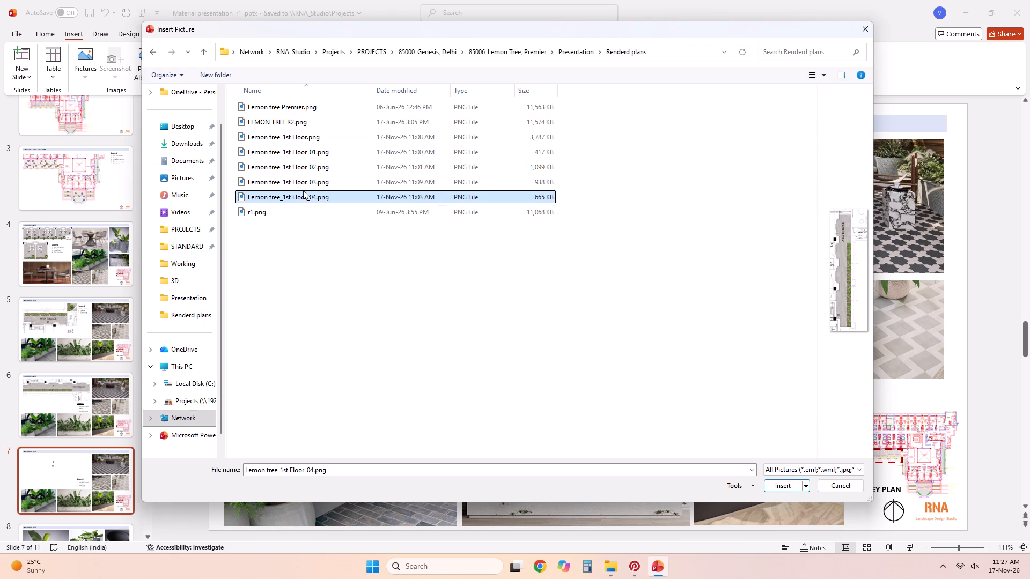
{"action": "left_click", "coordinate": [313, 147]}
{"action": "left_click", "coordinate": [314, 180]}
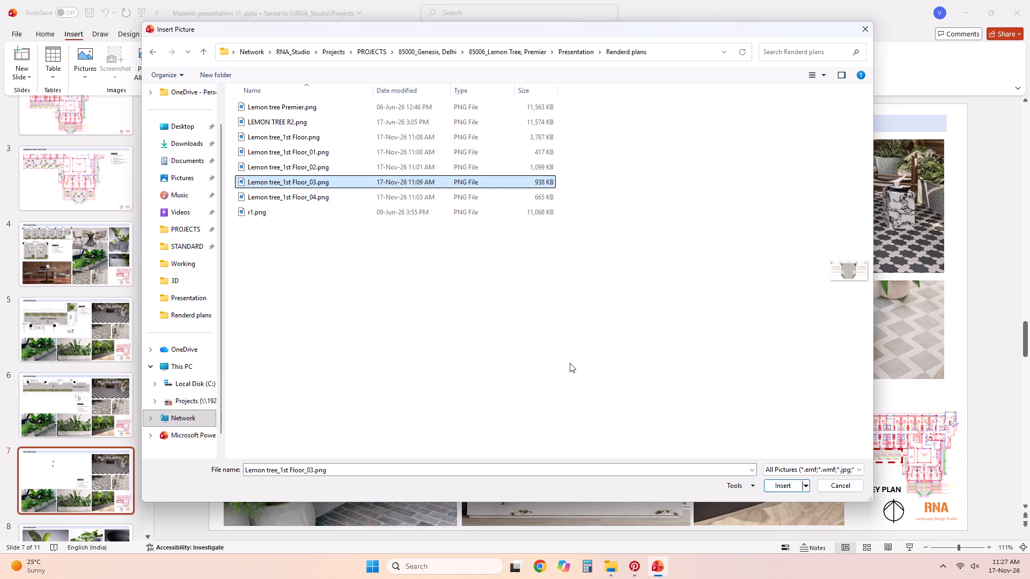
{"action": "left_click", "coordinate": [785, 487]}
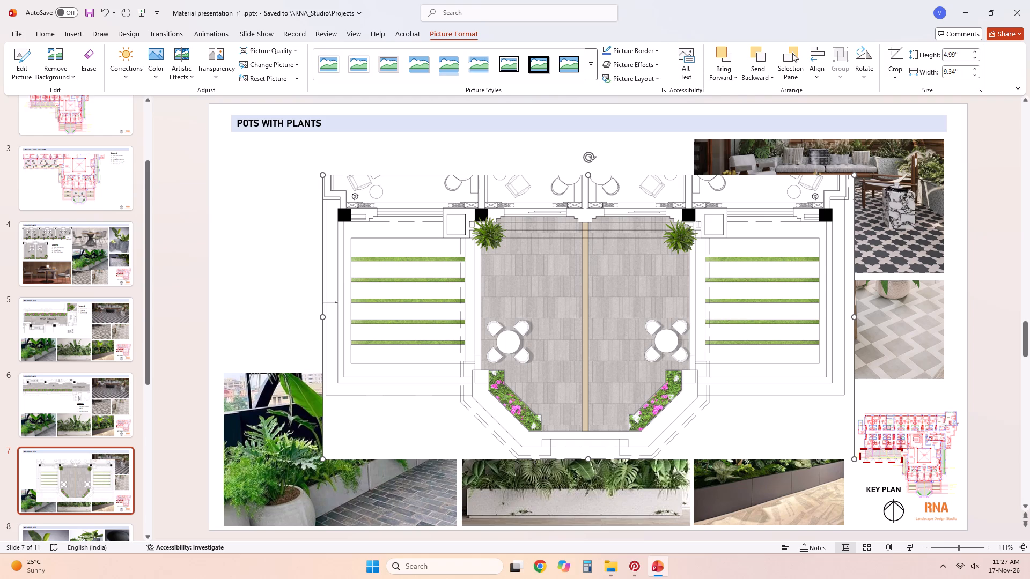
Shrink the inserted terrace plan proportionally to about 3.66" by 6.86" and place it in the blank area directly below the title band.
{"action": "left_click_drag", "start_coordinate": [853, 177], "coordinate": [741, 198]}
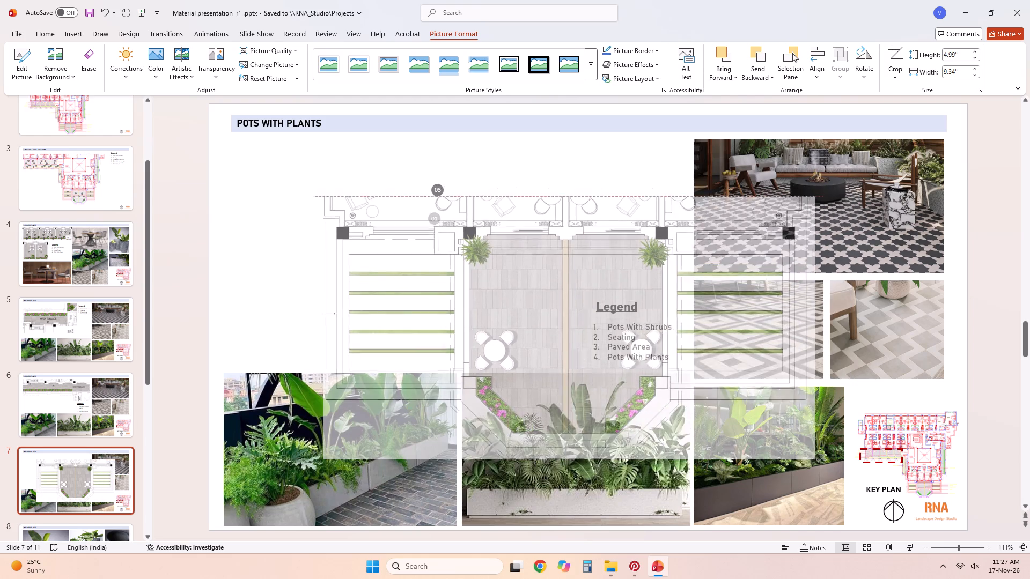
{"action": "left_click_drag", "start_coordinate": [741, 198], "coordinate": [581, 240]}
{"action": "left_click_drag", "start_coordinate": [613, 325], "coordinate": [531, 232]}
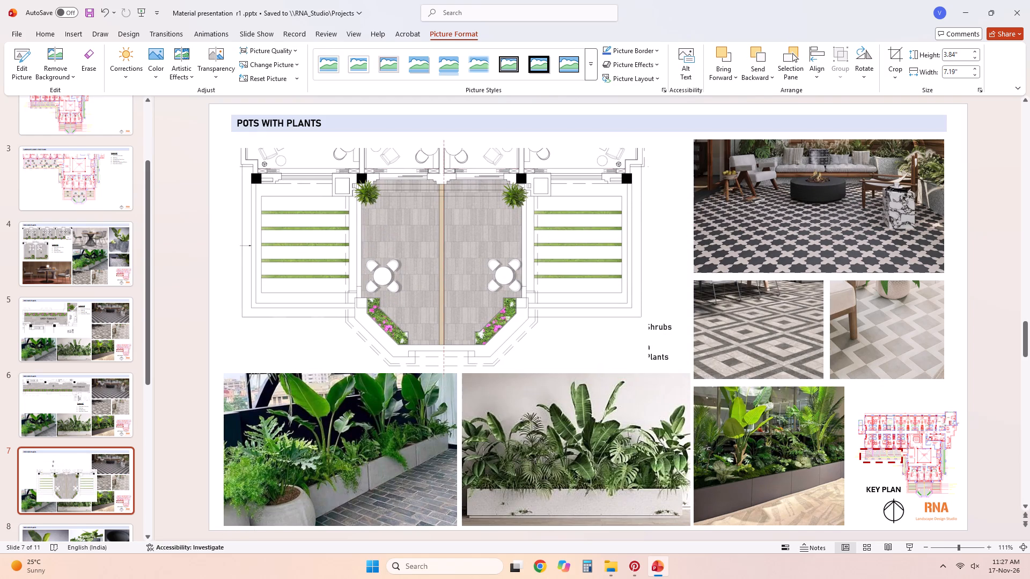
{"action": "left_click_drag", "start_coordinate": [531, 232], "coordinate": [531, 231]}
{"action": "left_click_drag", "start_coordinate": [649, 365], "coordinate": [615, 355]}
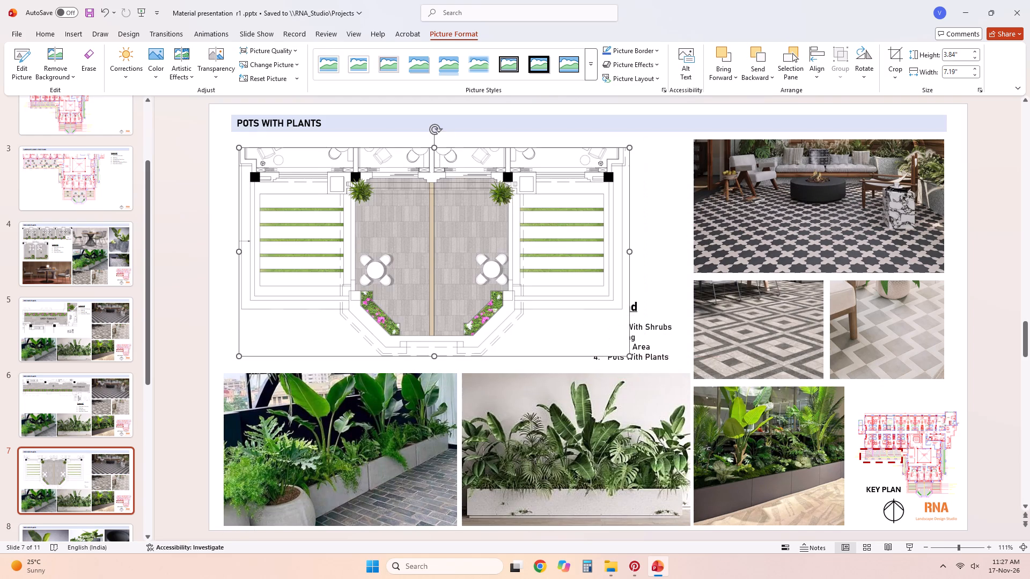
{"action": "left_click_drag", "start_coordinate": [579, 322], "coordinate": [572, 311]}
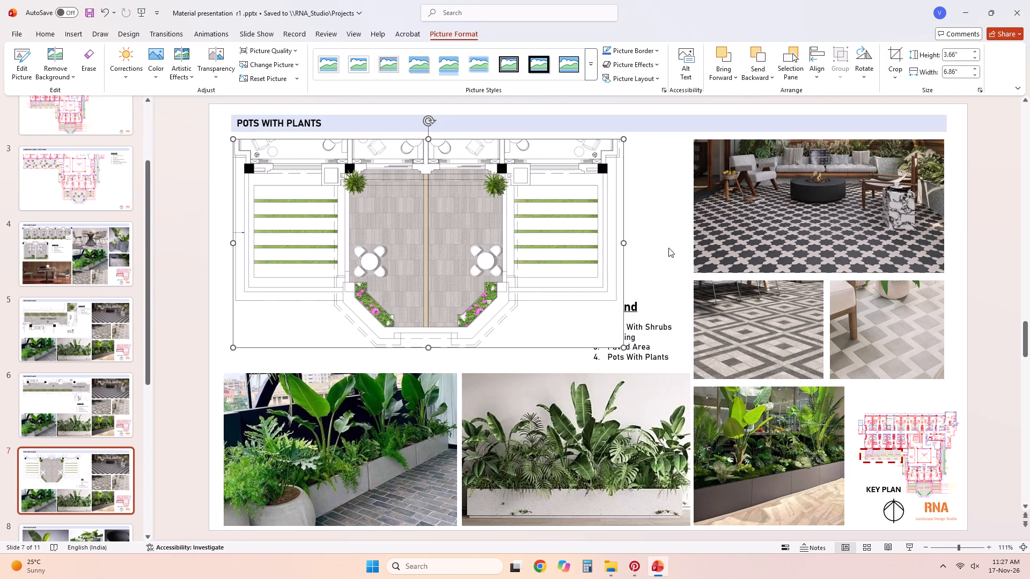
Crop the terrace plan's top edge to a height of about 3.47" and move the picture back up just below the title band.
{"action": "right_click", "coordinate": [568, 248]}
{"action": "left_click", "coordinate": [629, 221]}
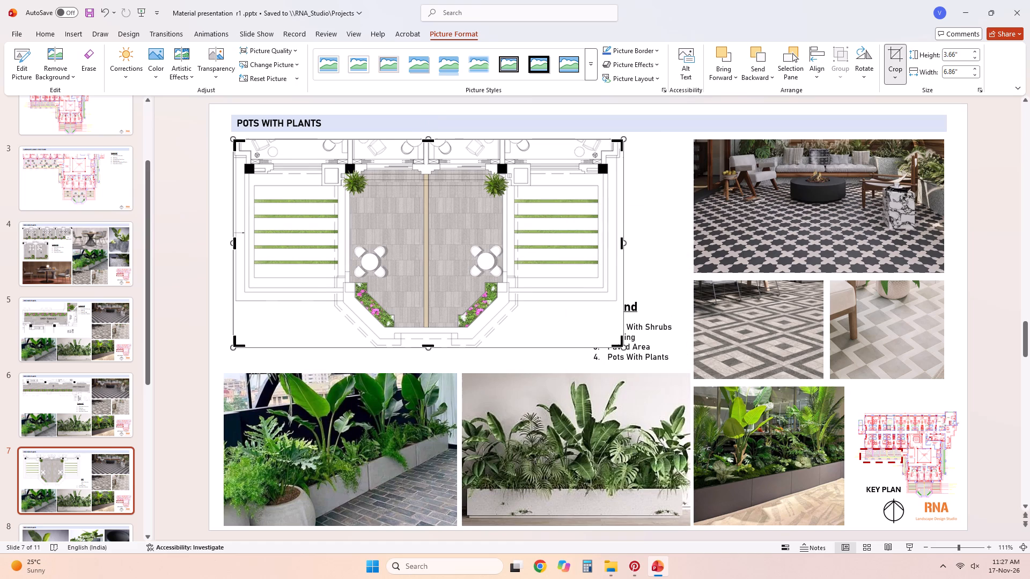
{"action": "left_click_drag", "start_coordinate": [428, 139], "coordinate": [424, 152]}
{"action": "left_click", "coordinate": [648, 212]}
{"action": "left_click_drag", "start_coordinate": [495, 223], "coordinate": [494, 215]}
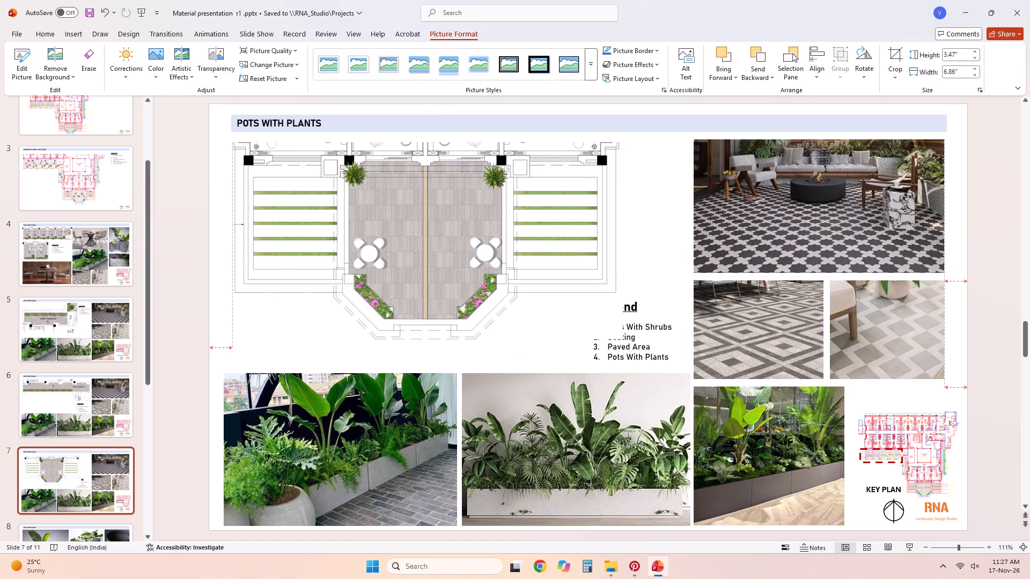
{"action": "left_click_drag", "start_coordinate": [494, 215], "coordinate": [493, 211]}
{"action": "left_click", "coordinate": [628, 242]}
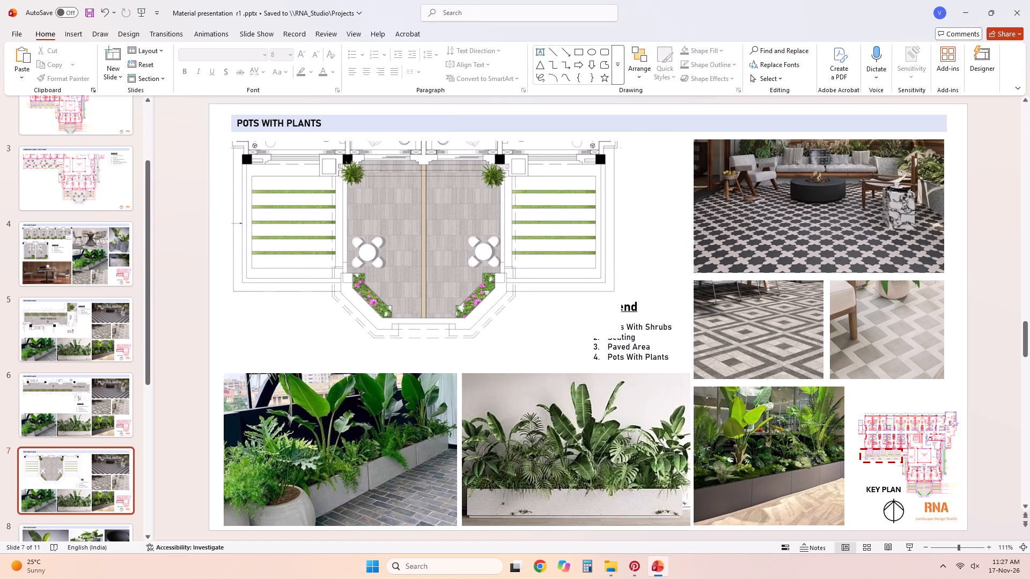
Send the terrace plan picture to the back, behind the legend and the 01 and 03 markers.
{"action": "left_click", "coordinate": [657, 343]}
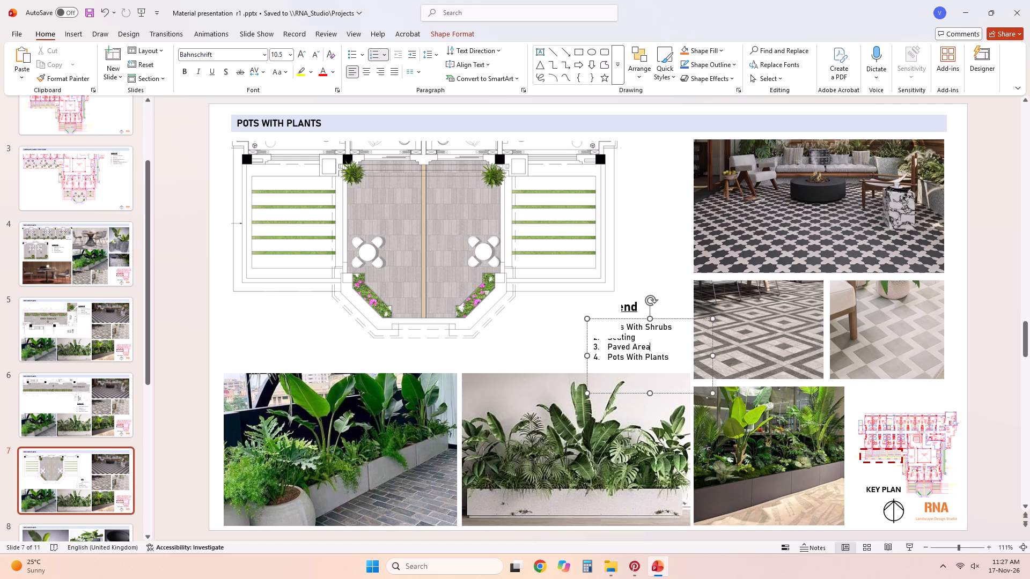
{"action": "right_click", "coordinate": [588, 275]}
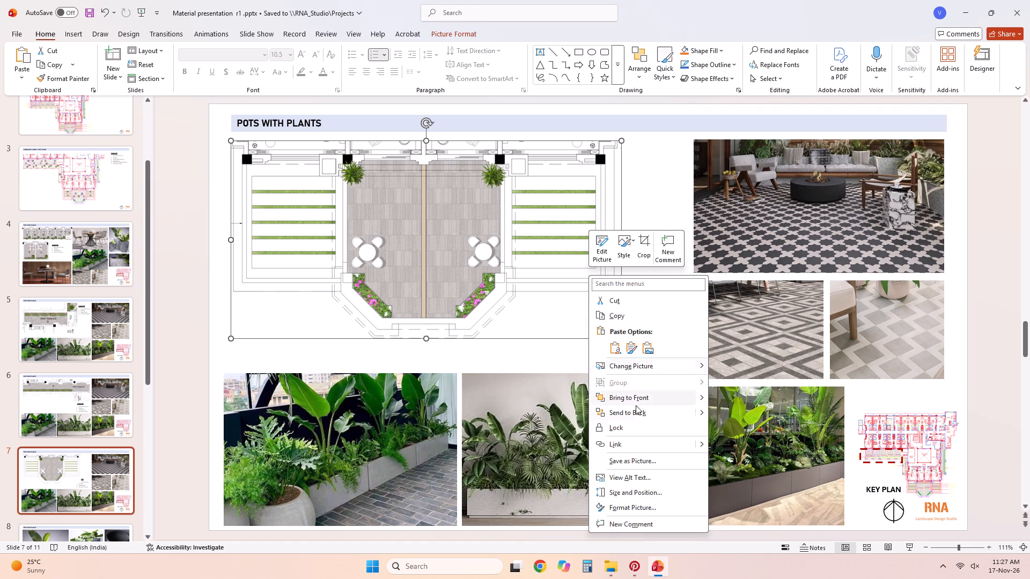
{"action": "left_click", "coordinate": [636, 406]}
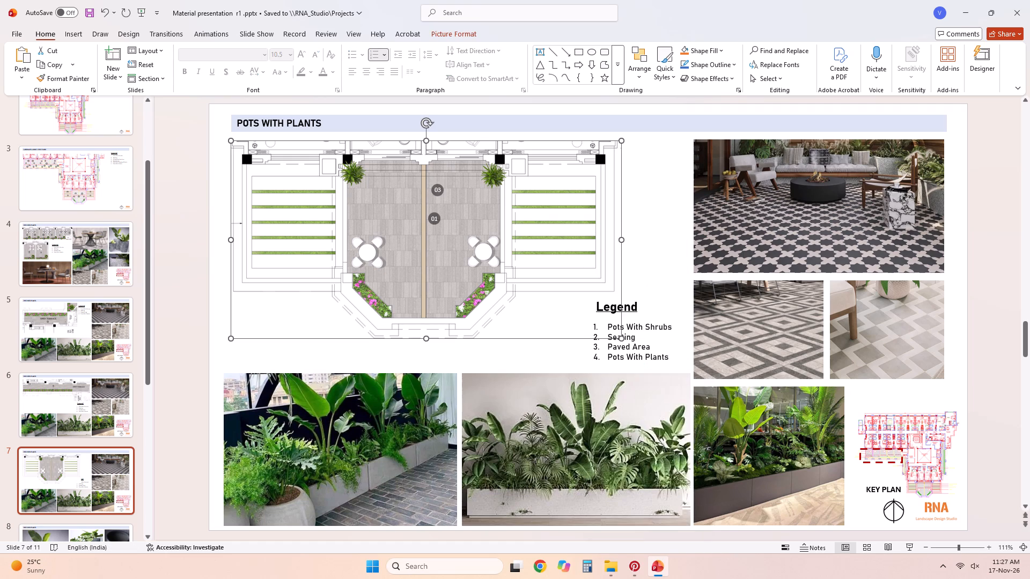
{"action": "left_click", "coordinate": [681, 217]}
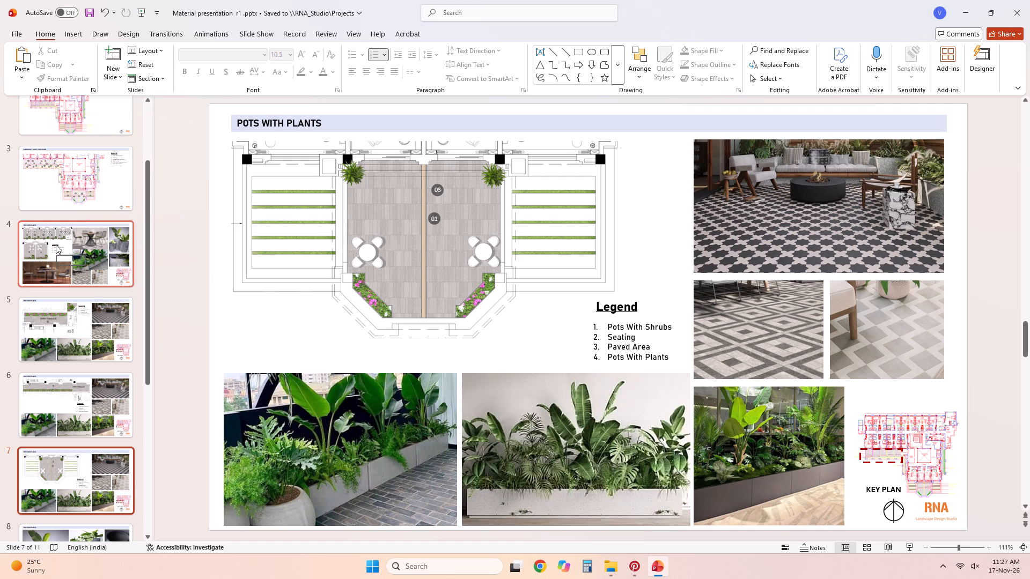
Shrink the terrace plan proportionally from its lower corner nearest the legend, keeping it clear of the legend text.
{"action": "left_click", "coordinate": [473, 330]}
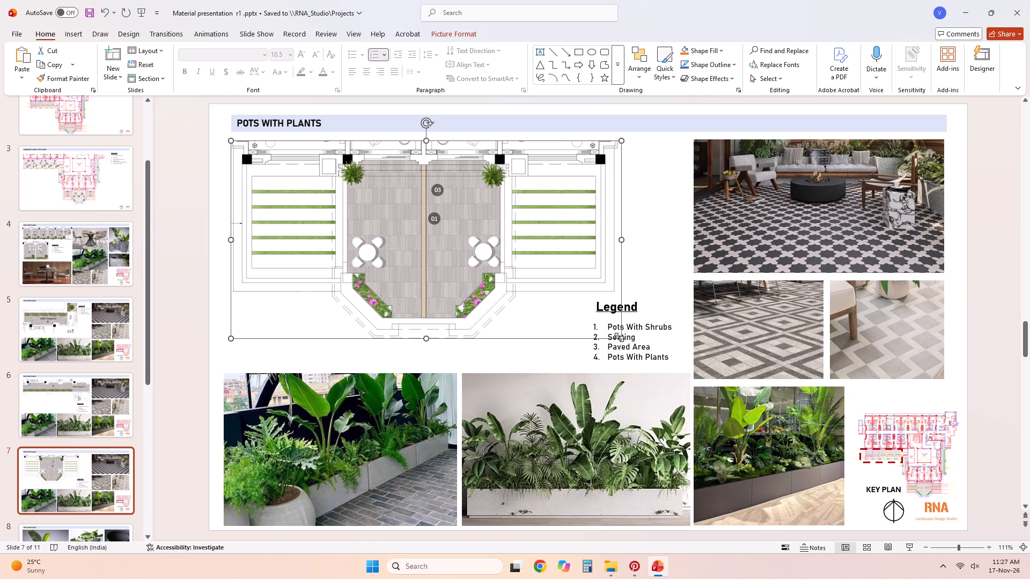
{"action": "left_click_drag", "start_coordinate": [619, 337], "coordinate": [545, 292]}
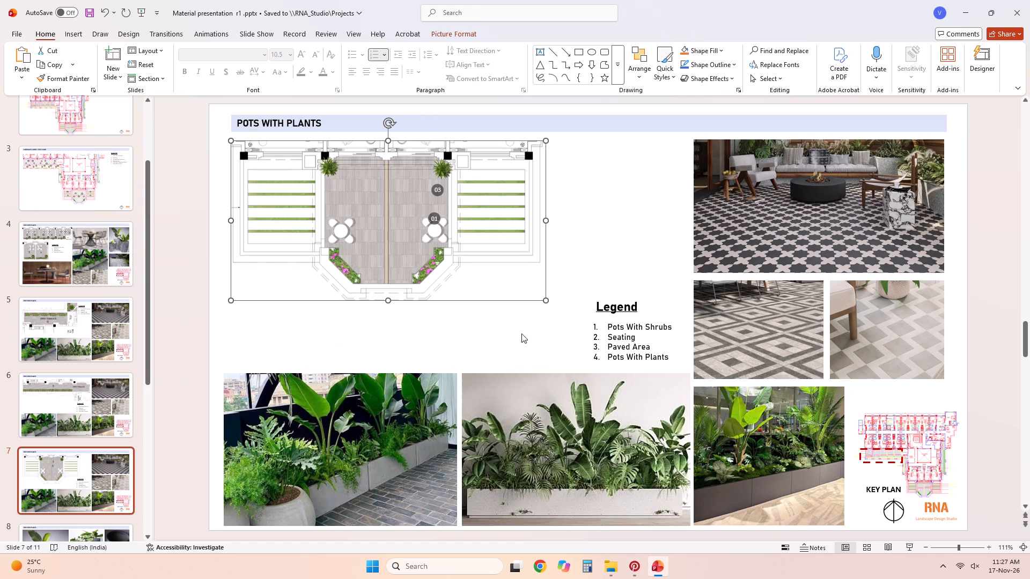
{"action": "left_click", "coordinate": [516, 343]}
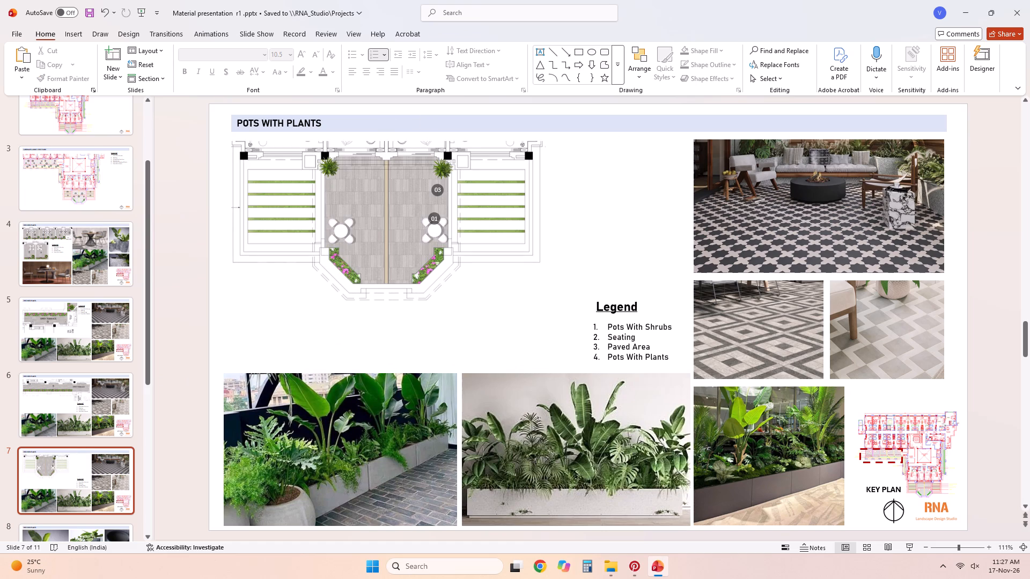
Move the dark planter picture beside the key plan slightly up, close beneath the diamond-pattern paving picture.
{"action": "left_click_drag", "start_coordinate": [757, 449], "coordinate": [665, 245]}
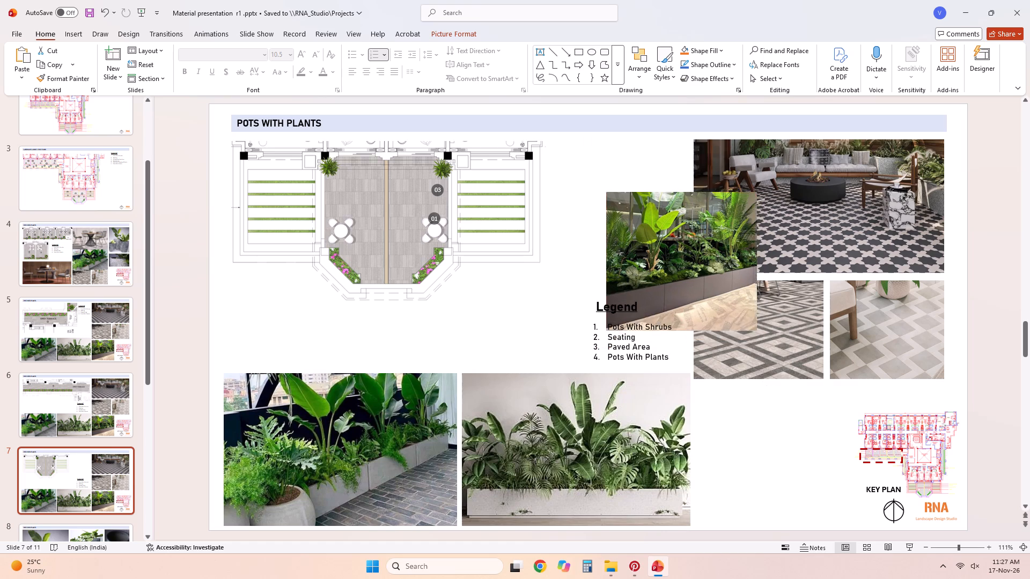
{"action": "left_click_drag", "start_coordinate": [665, 245], "coordinate": [757, 444]}
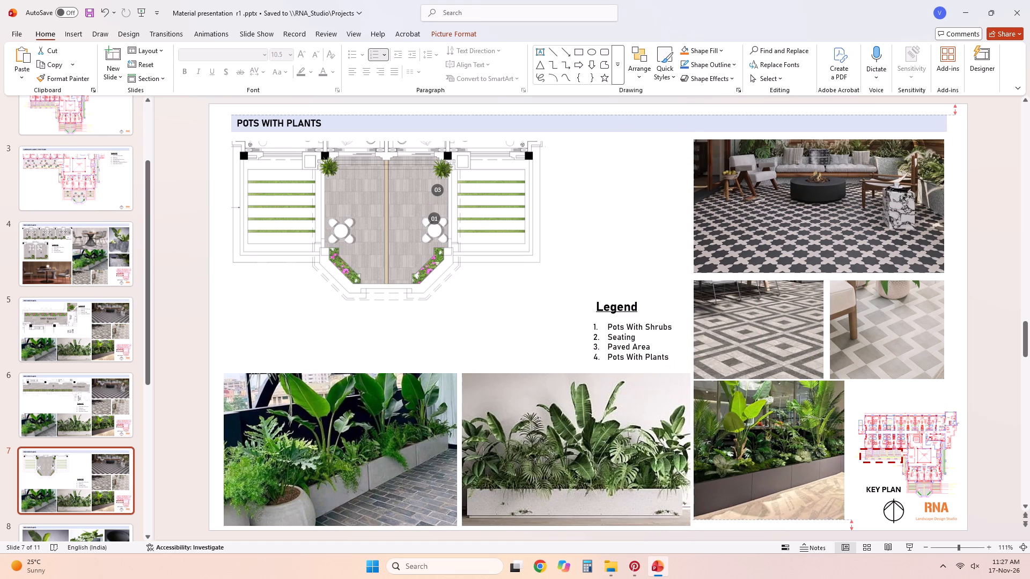
{"action": "left_click_drag", "start_coordinate": [757, 444], "coordinate": [758, 444]}
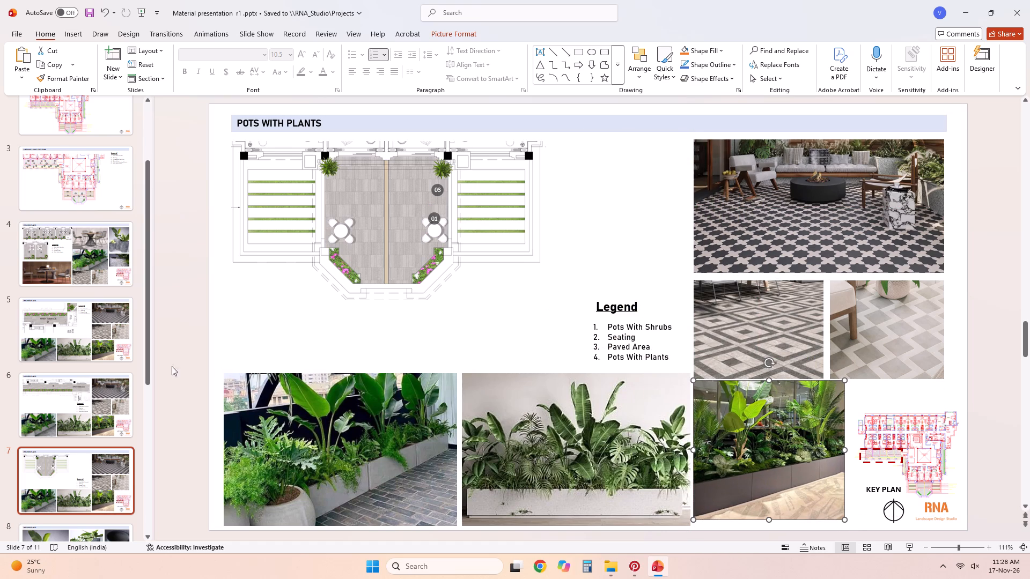
Copy the picture of the round table with black wire chairs from slide 11 and paste it onto slide 7.
{"action": "scroll", "coordinate": [126, 367], "scroll_direction": "down", "scroll_amount": 4}
{"action": "scroll", "coordinate": [95, 458], "scroll_direction": "down", "scroll_amount": 4}
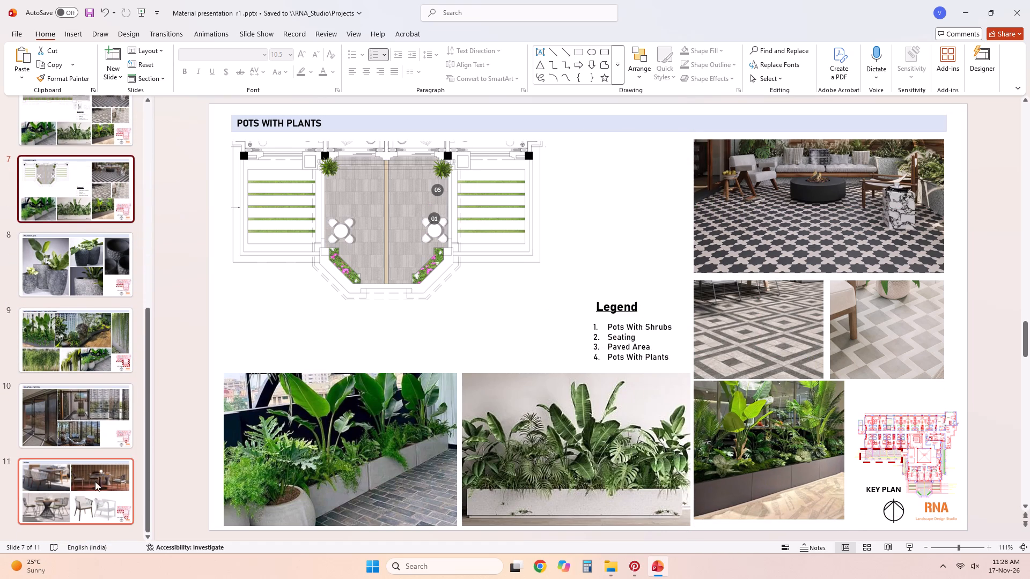
{"action": "left_click", "coordinate": [98, 494]}
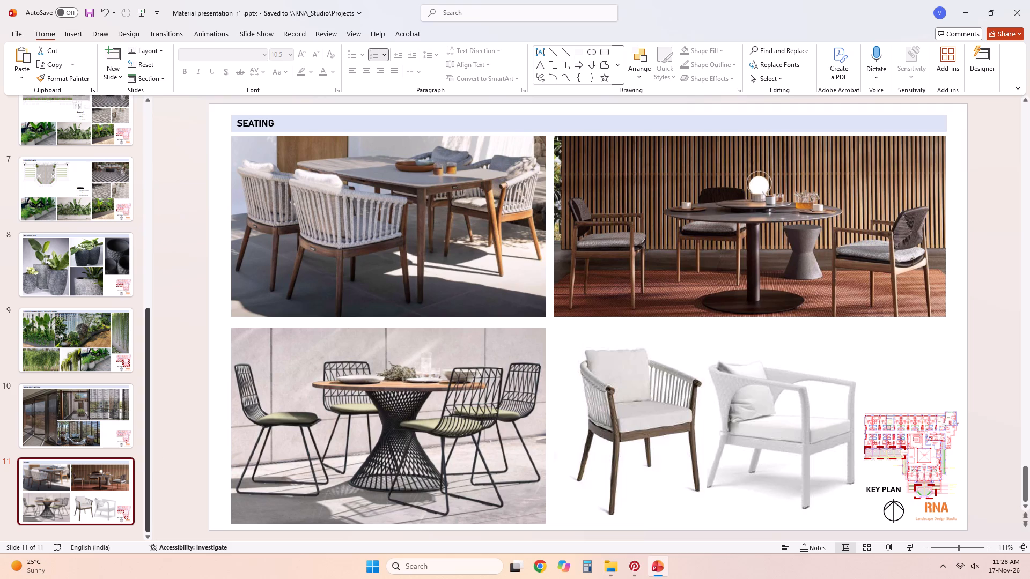
{"action": "left_click", "coordinate": [500, 381]}
{"action": "right_click", "coordinate": [500, 381]}
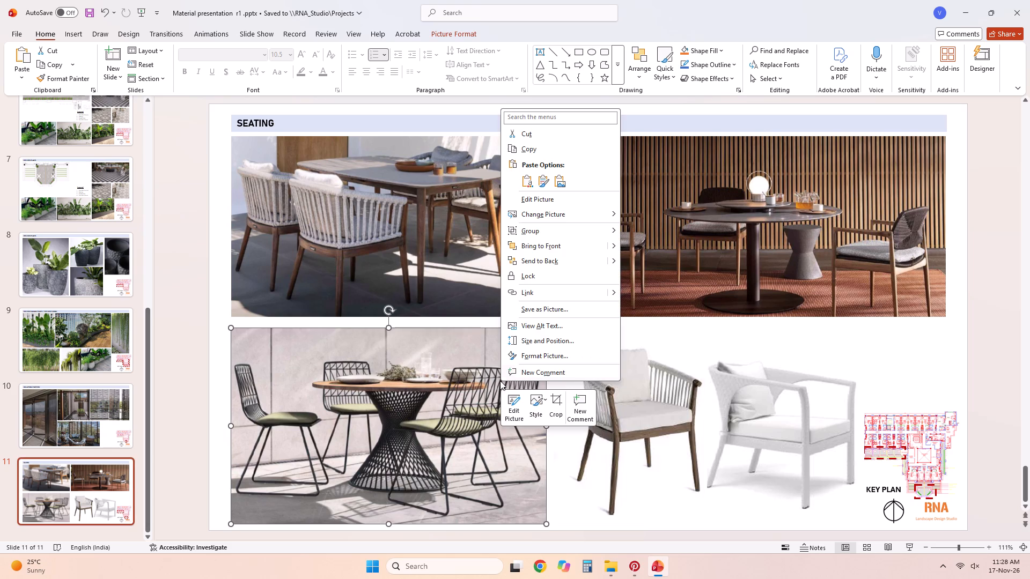
{"action": "left_click", "coordinate": [542, 150]}
{"action": "scroll", "coordinate": [97, 250], "scroll_direction": "up", "scroll_amount": 1}
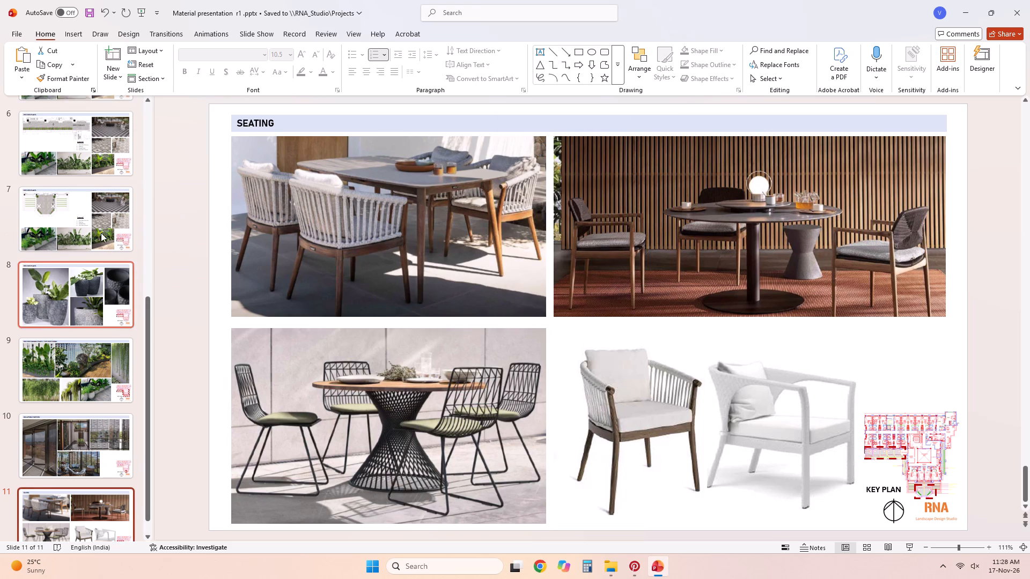
{"action": "left_click", "coordinate": [99, 219]}
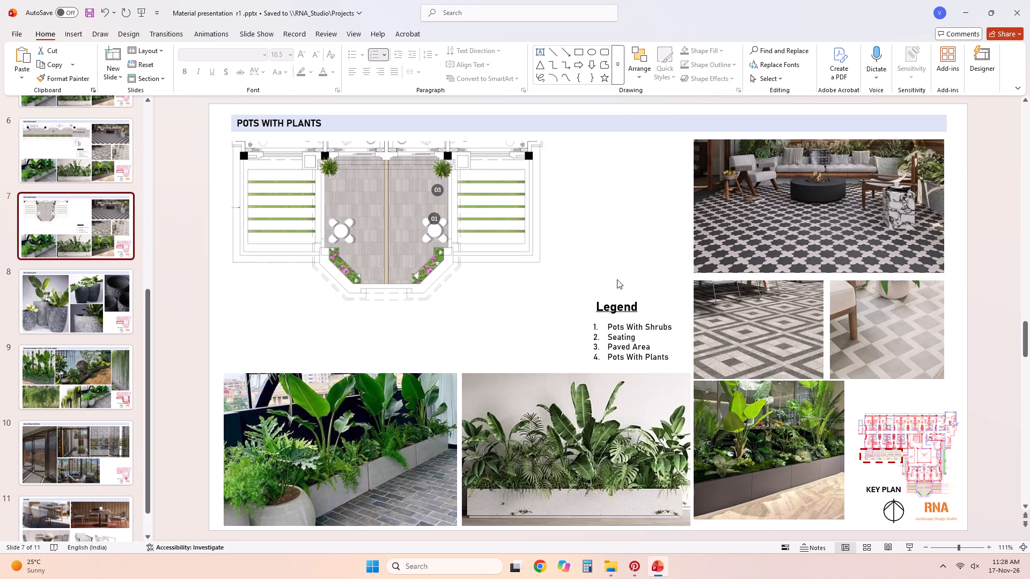
{"action": "key", "text": "ctrl+v"}
Move the pasted dining set picture up off the planter photos, toward the blank space between the terrace plan and paving pictures.
{"action": "left_click_drag", "start_coordinate": [484, 387], "coordinate": [594, 252]}
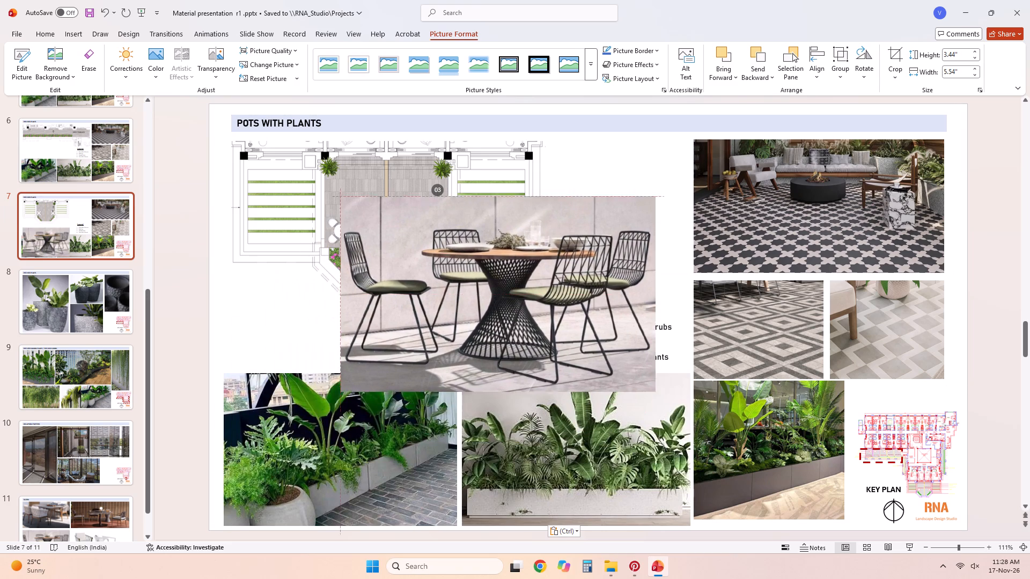
{"action": "left_click_drag", "start_coordinate": [594, 252], "coordinate": [595, 251]}
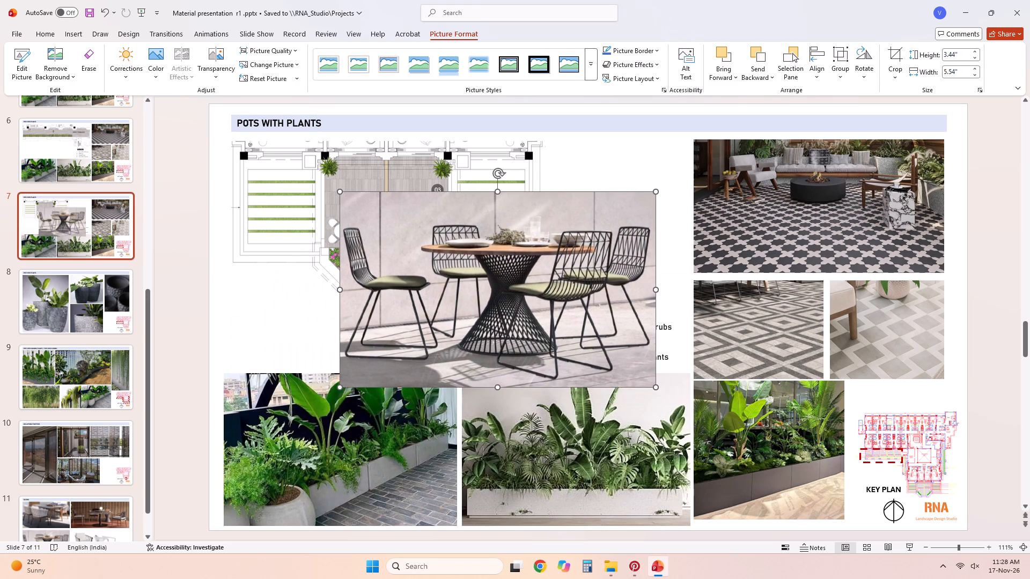